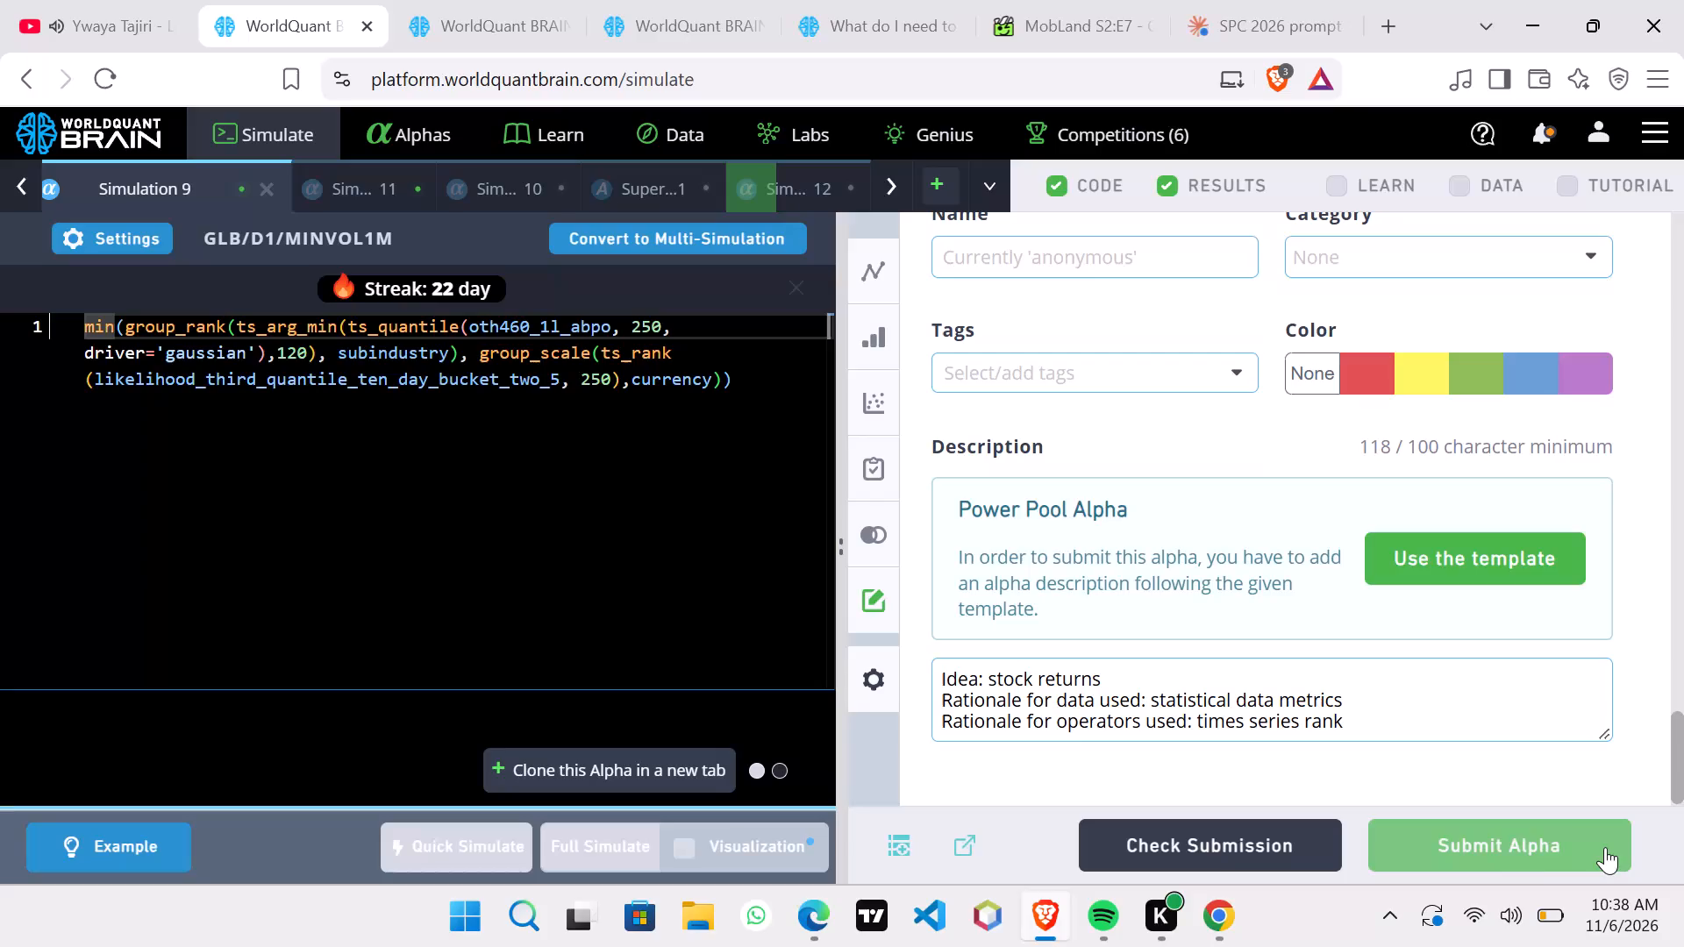
Try to submit the Simulation 9 alpha with its completed Power Pool description.
{"action": "left_click_drag", "start_coordinate": [1605, 847], "coordinate": [1483, 810]}
{"action": "triple_click", "coordinate": [1492, 824]}
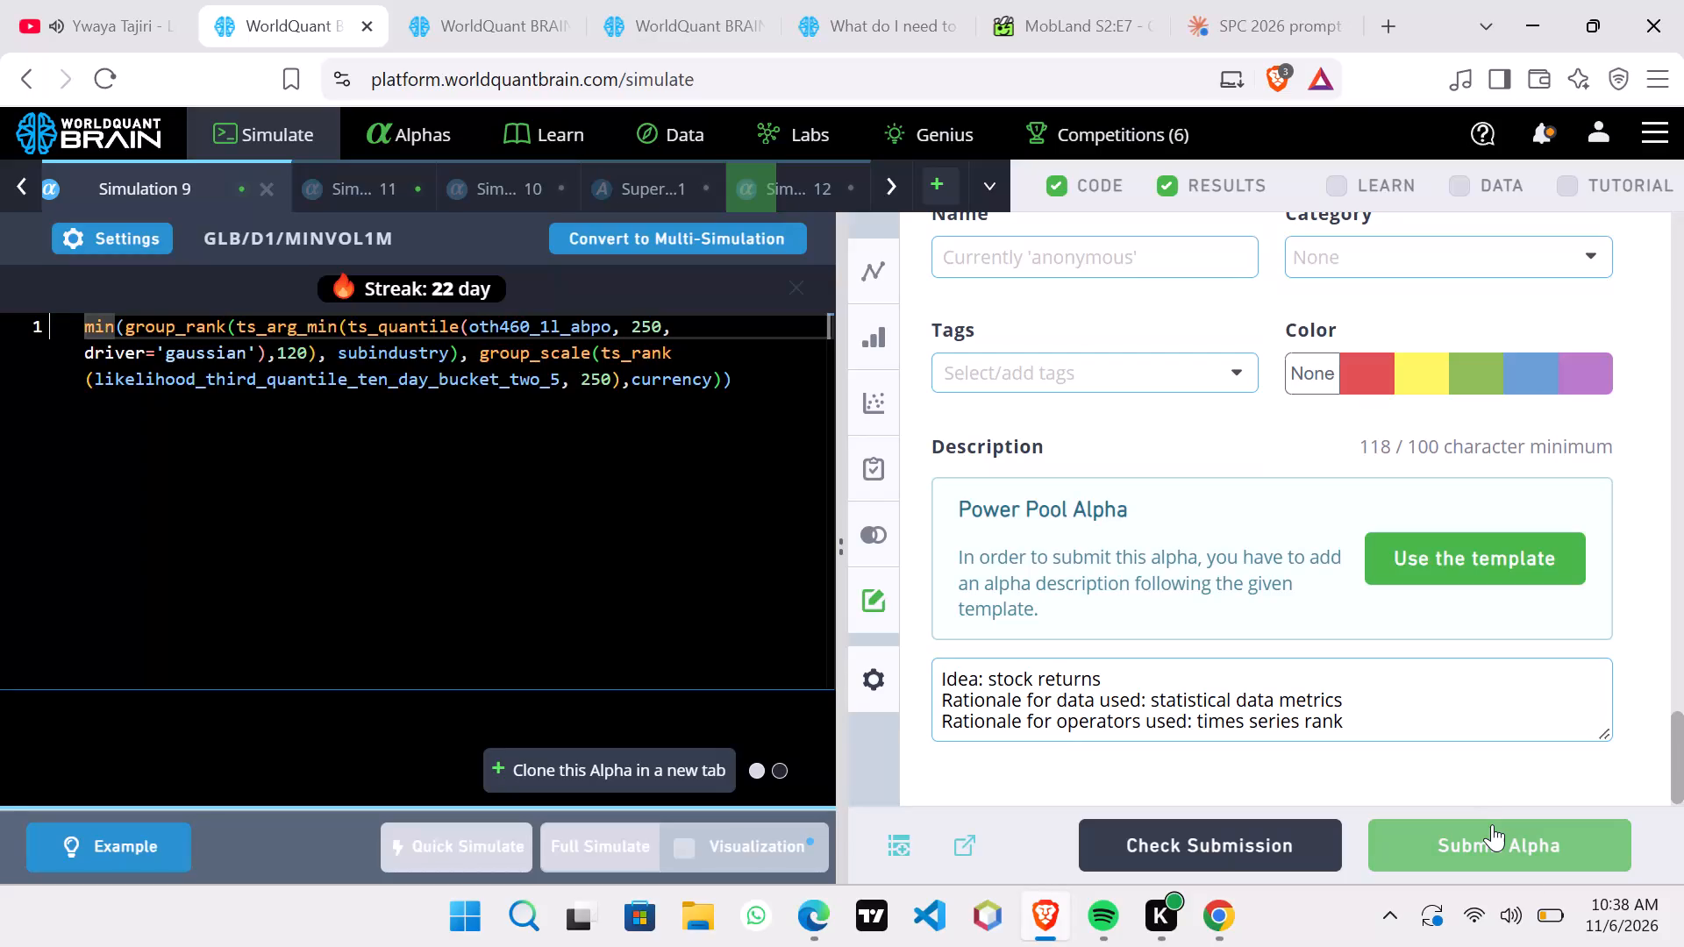
{"action": "triple_click", "coordinate": [1492, 824]}
{"action": "triple_click", "coordinate": [1492, 824]}
{"action": "triple_click", "coordinate": [1492, 824]}
{"action": "triple_click", "coordinate": [1492, 824]}
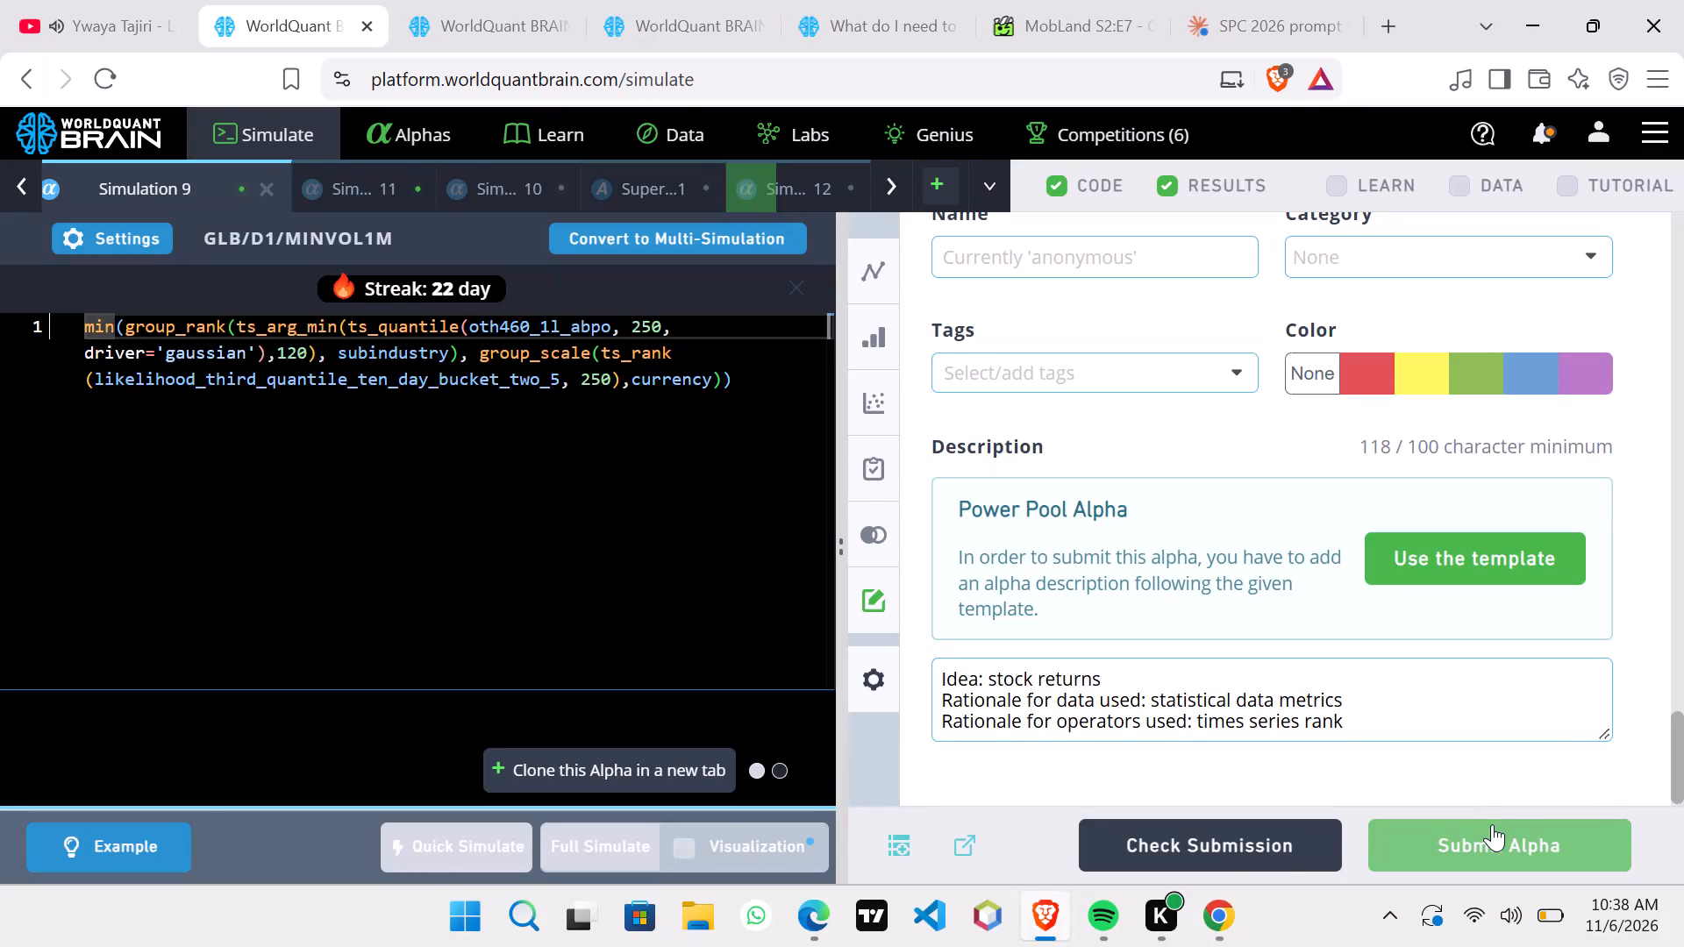
{"action": "triple_click", "coordinate": [1492, 824]}
{"action": "triple_click", "coordinate": [1492, 824]}
{"action": "triple_click", "coordinate": [1492, 824]}
{"action": "left_click", "coordinate": [1539, 871]}
{"action": "triple_click", "coordinate": [1616, 833]}
{"action": "double_click", "coordinate": [1616, 833]}
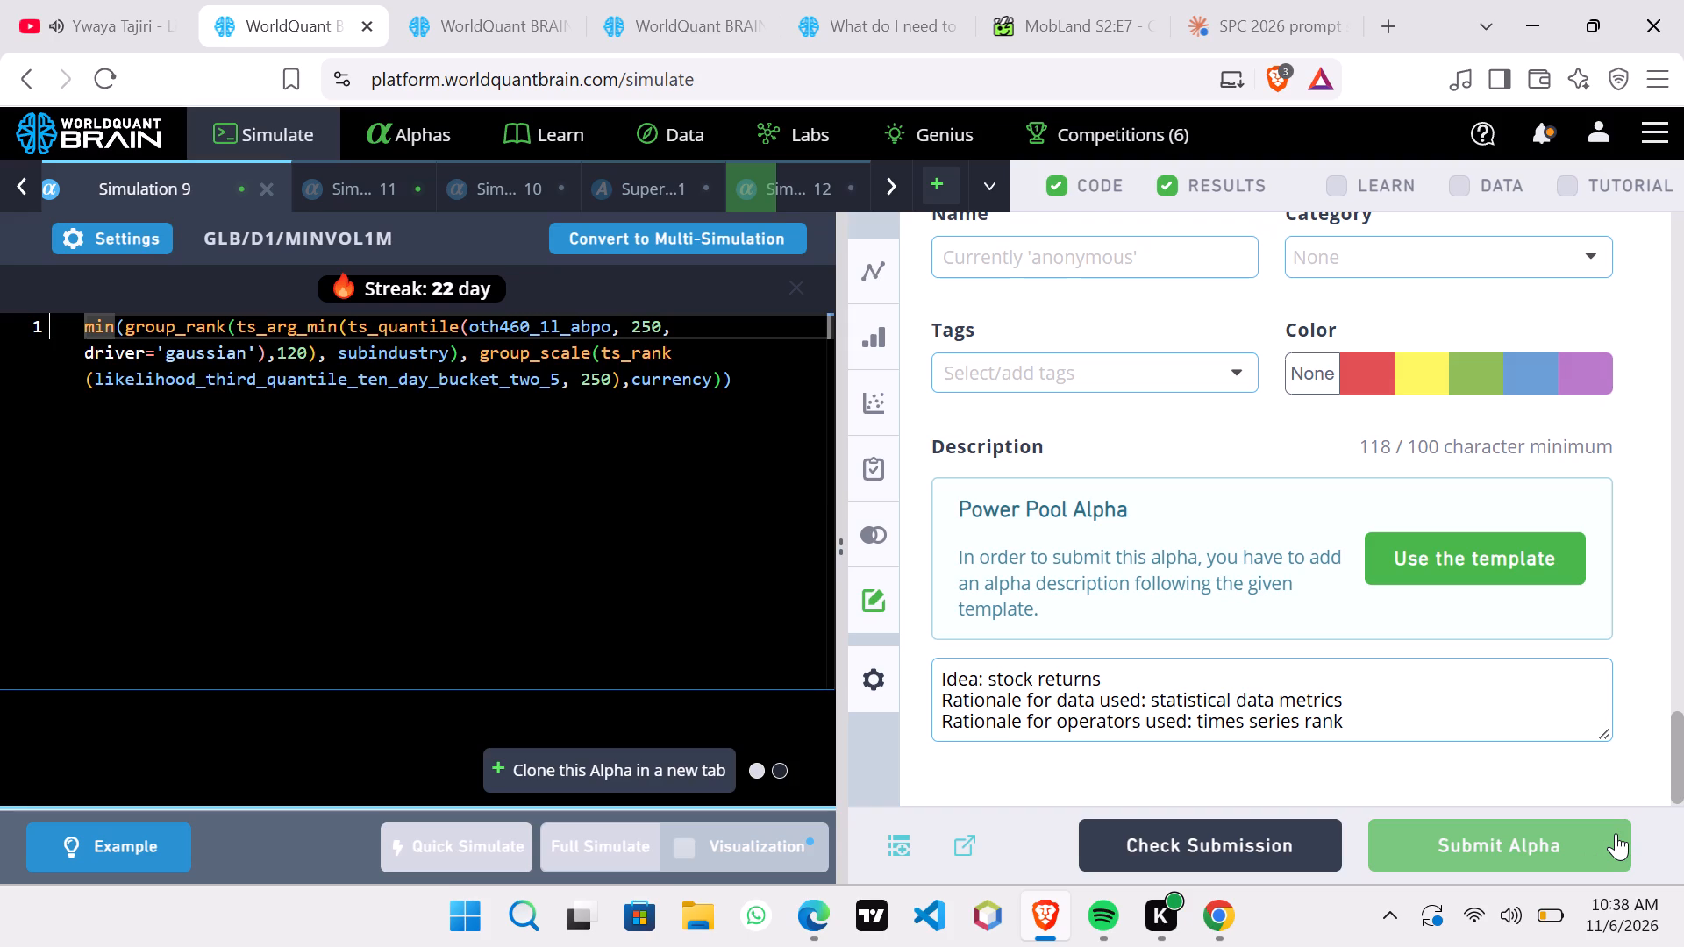
{"action": "triple_click", "coordinate": [1616, 833]}
{"action": "left_click", "coordinate": [1616, 833]}
{"action": "left_click_drag", "start_coordinate": [1616, 833], "coordinate": [1543, 882]}
{"action": "left_click_drag", "start_coordinate": [1543, 882], "coordinate": [1564, 828]}
{"action": "left_click", "coordinate": [1564, 828]}
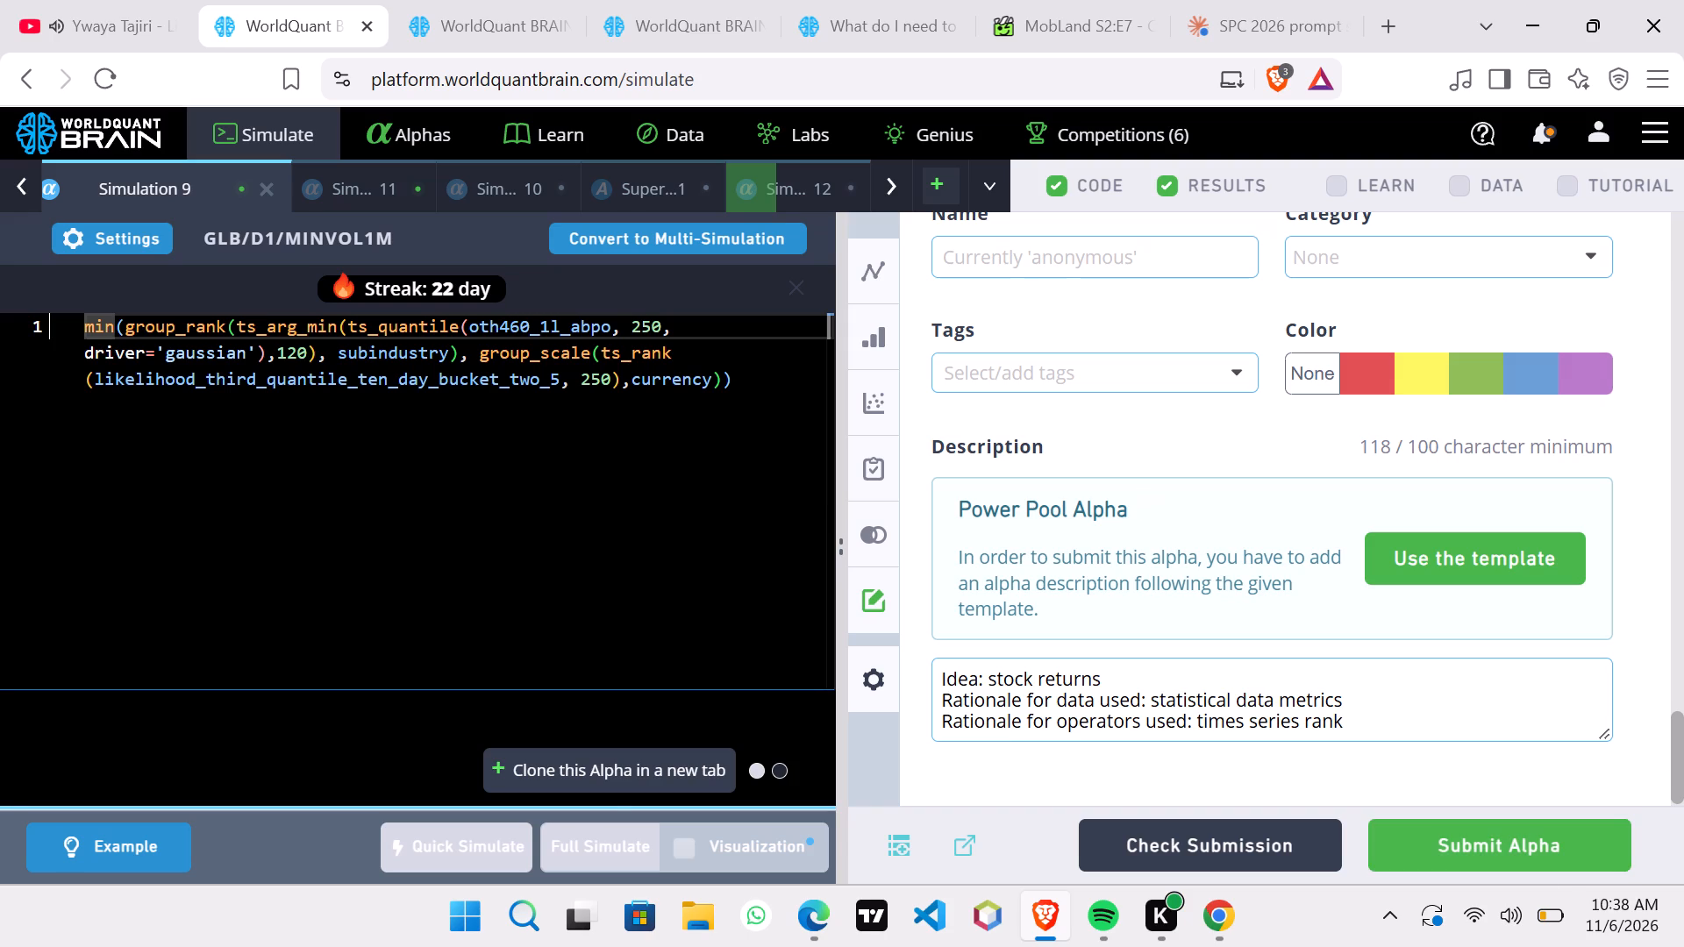
Clone the Simulation 9 alpha into a new simulation tab.
{"action": "left_click", "coordinate": [624, 747]}
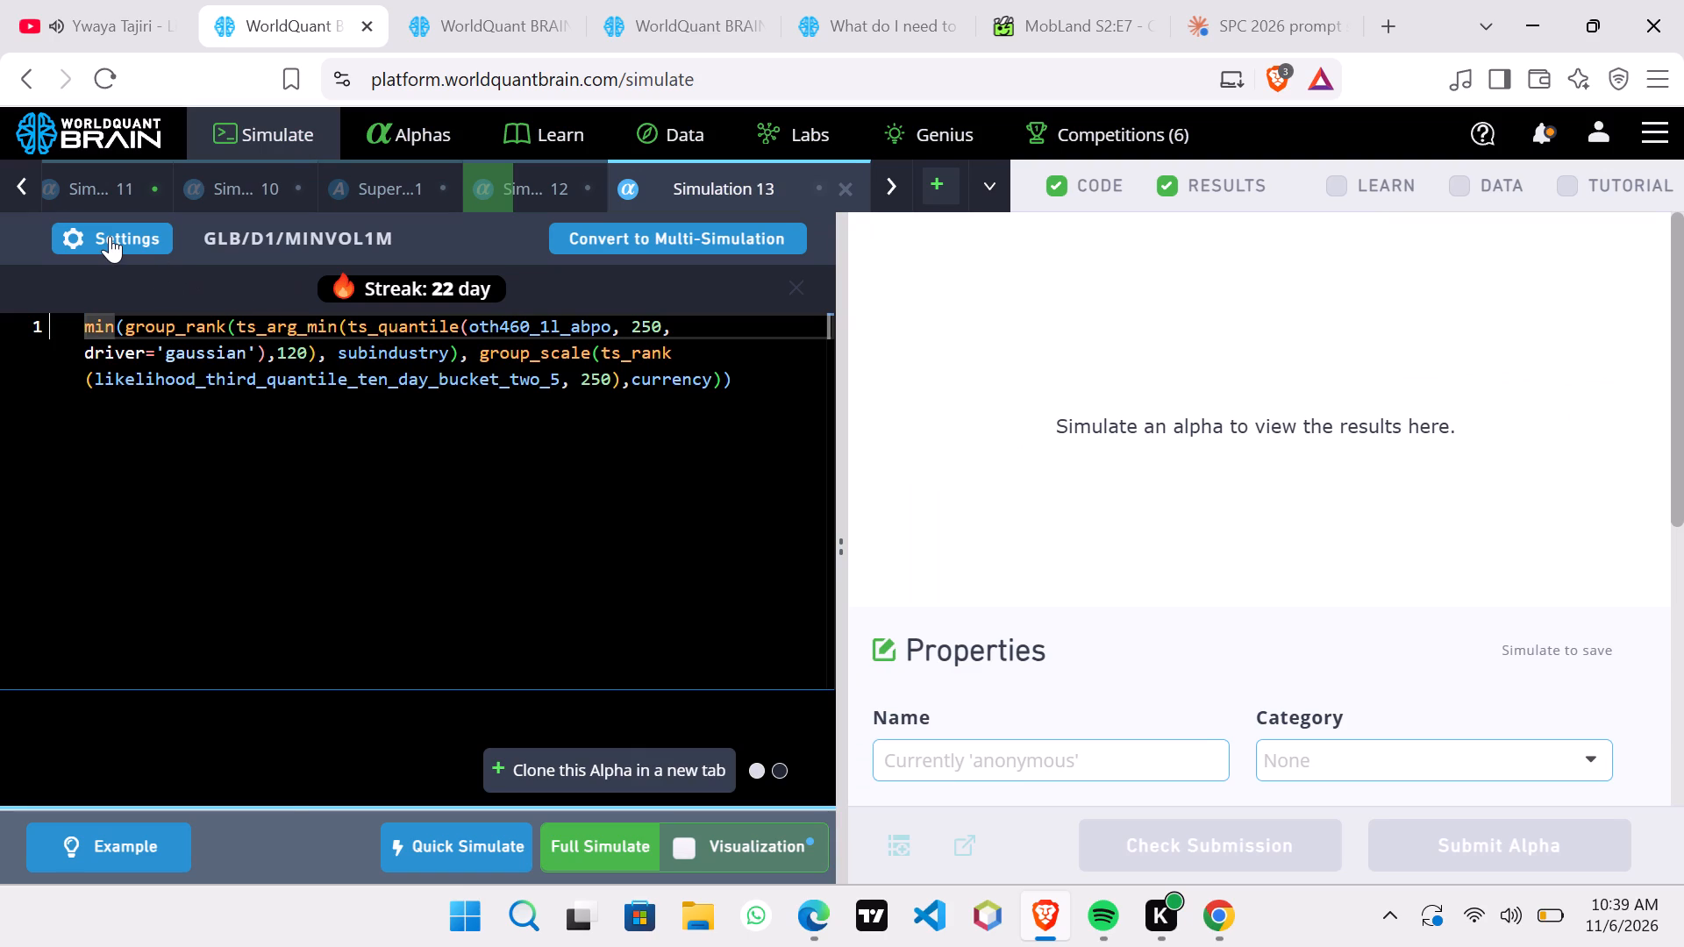
{"action": "left_click", "coordinate": [110, 236]}
{"action": "left_click", "coordinate": [110, 236]}
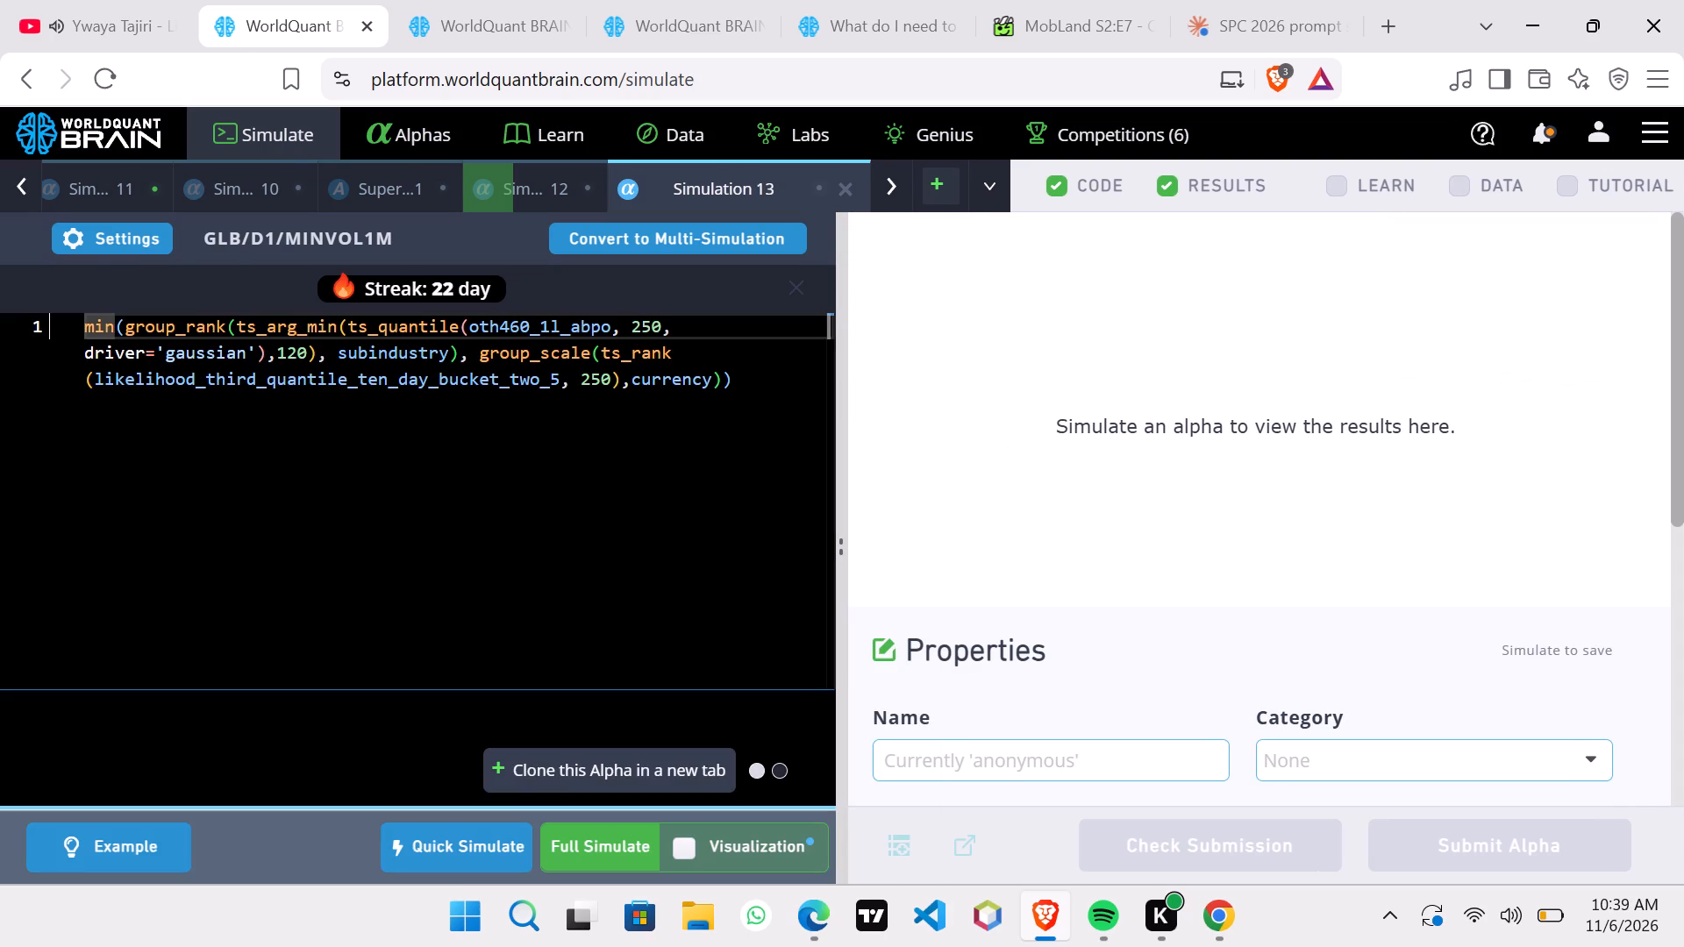
Replace the data field inside ts_quantile with oth460_1l_57_03_am and run a full simulation.
{"action": "left_click", "coordinate": [609, 328]}
{"action": "key", "text": "BackSpace"}
{"action": "key", "text": "BackSpace"}
{"action": "key", "text": "BackSpace"}
{"action": "key", "text": "BackSpace"}
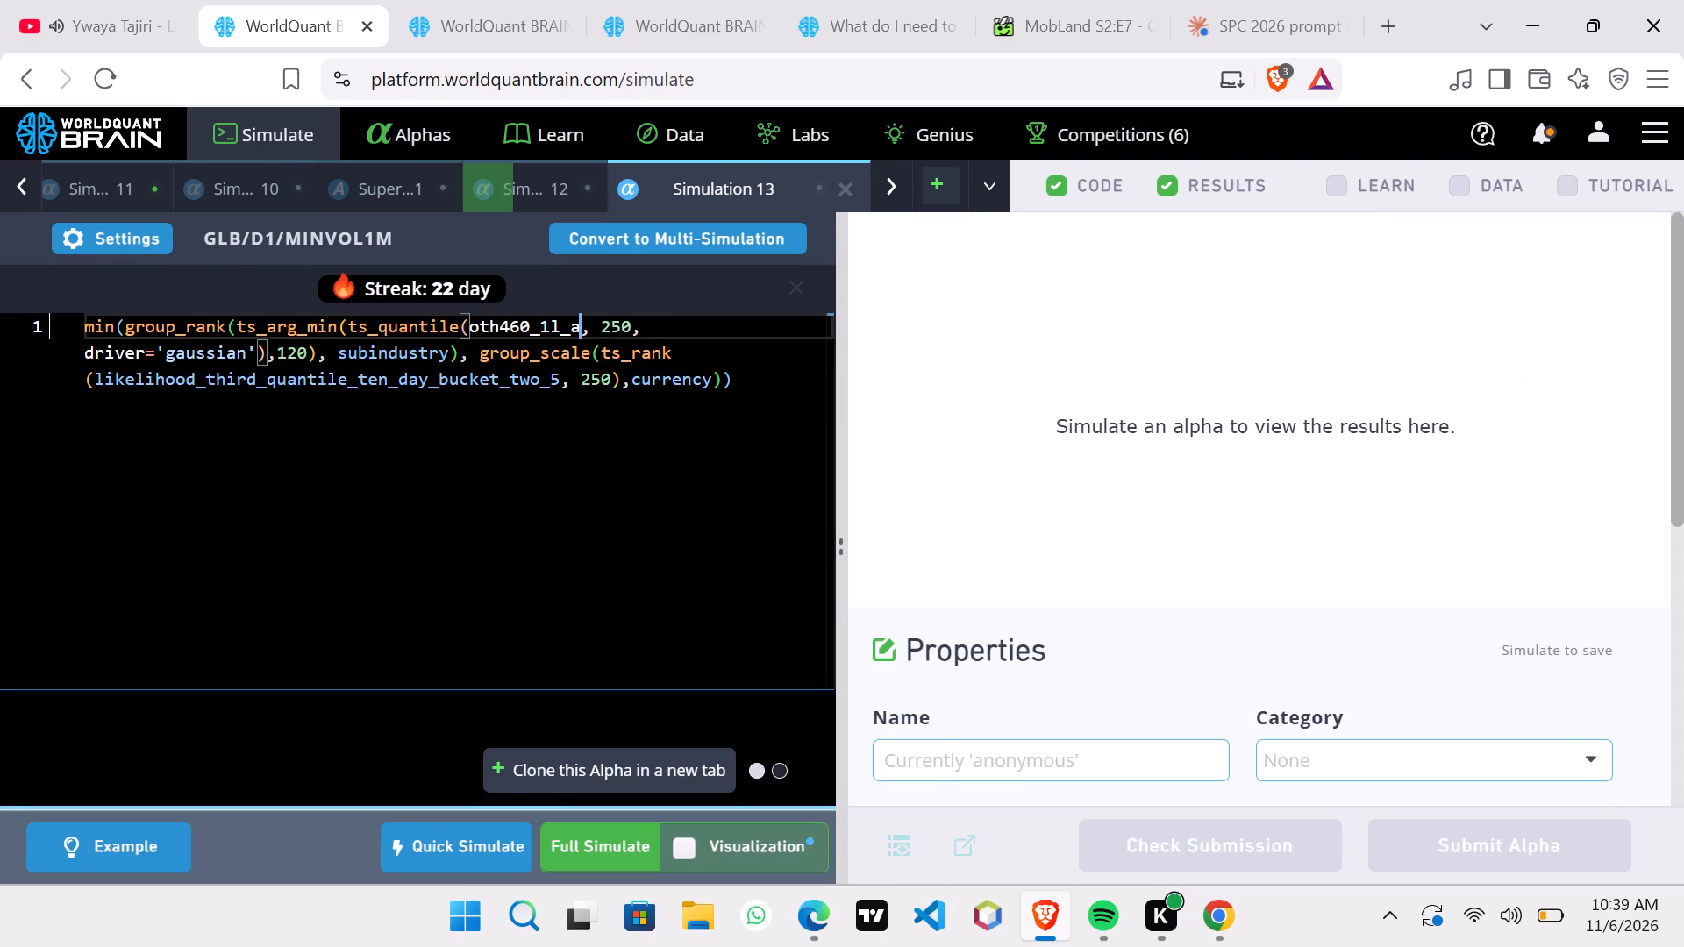
{"action": "key", "text": "BackSpace"}
{"action": "key", "text": "BackSpace"}
{"action": "key", "text": "BackSpace"}
{"action": "key", "text": "BackSpace"}
{"action": "key", "text": "BackSpace"}
{"action": "key", "text": "0"}
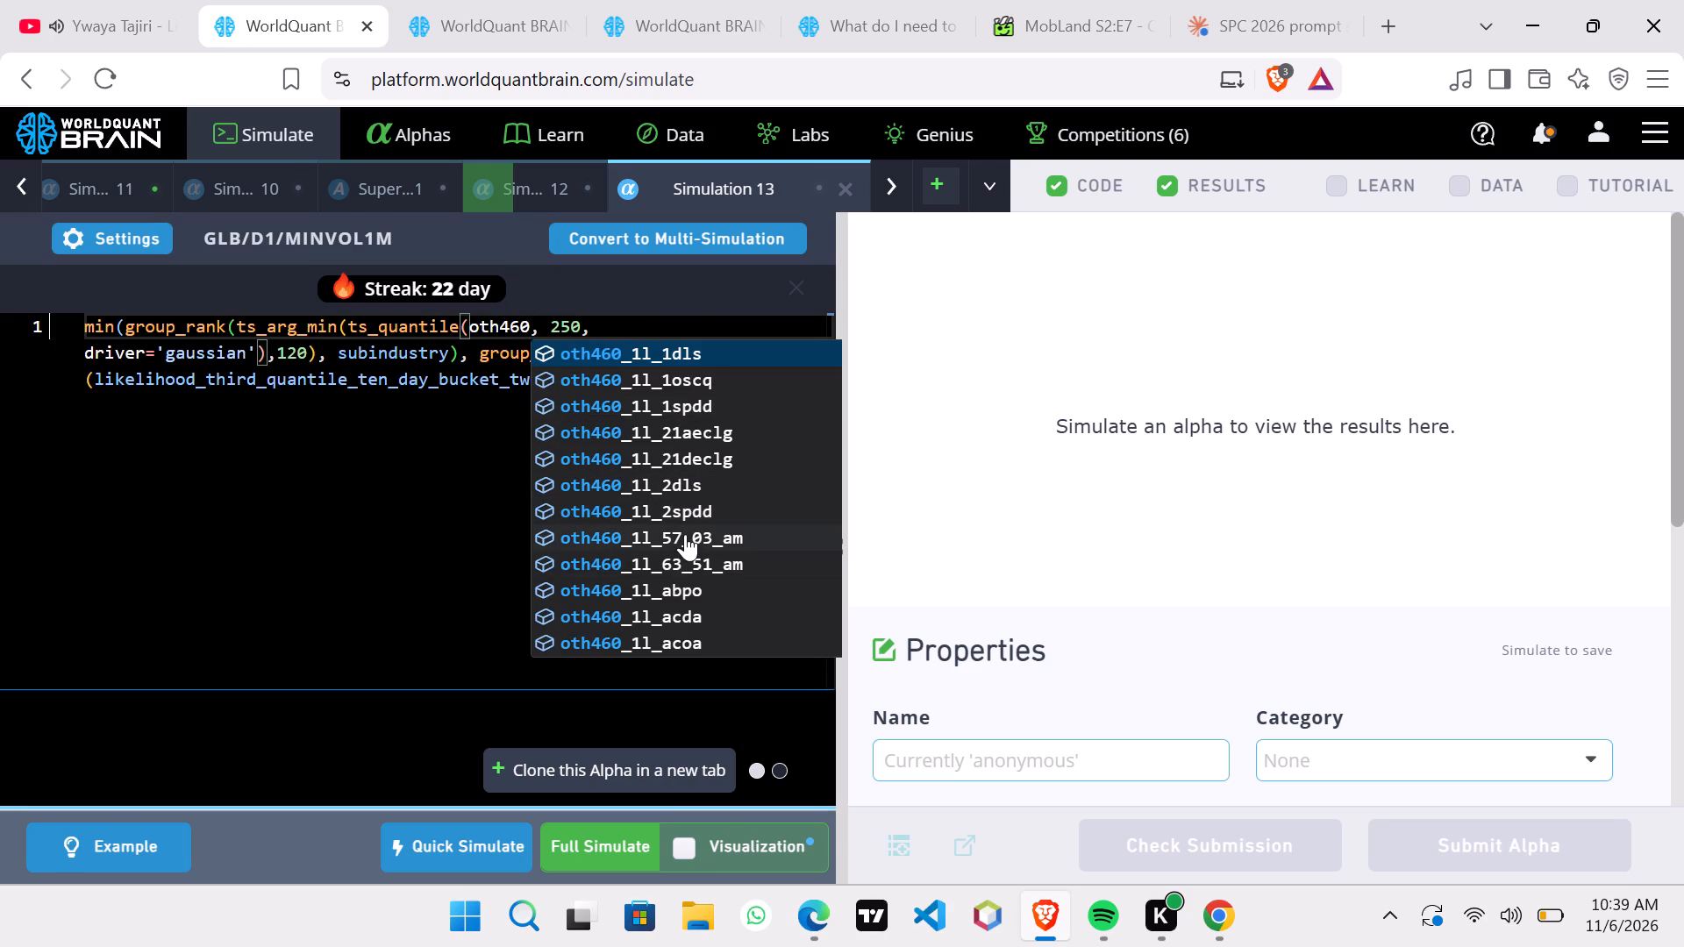
{"action": "left_click", "coordinate": [685, 534]}
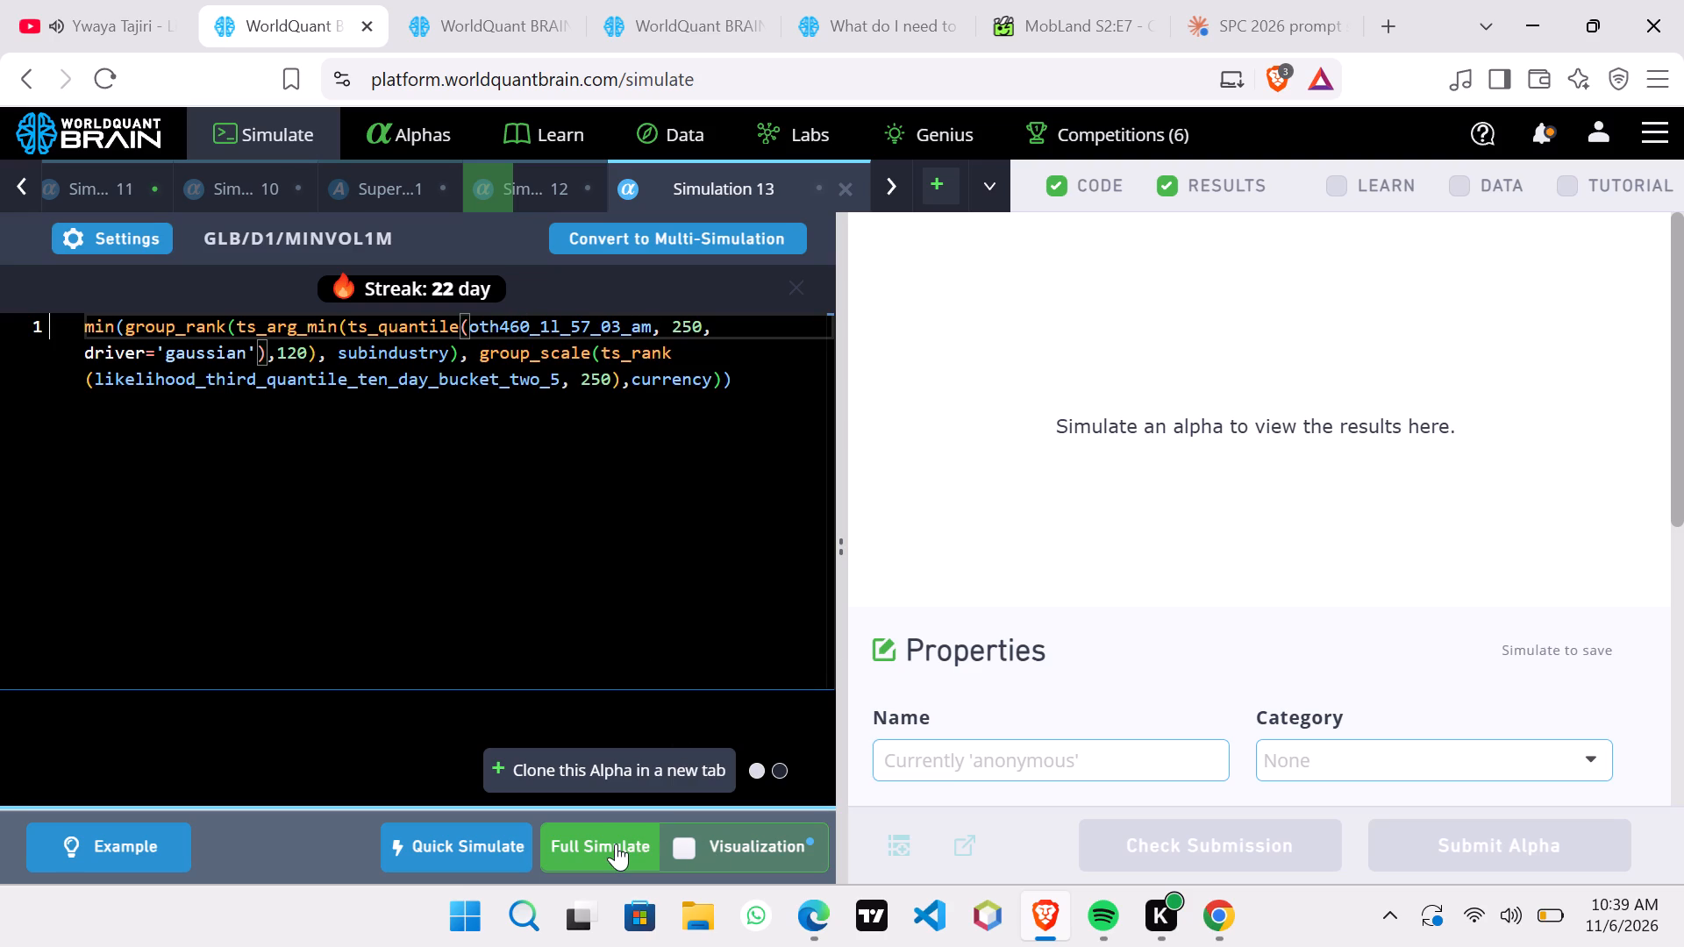
{"action": "left_click", "coordinate": [616, 844]}
Clone the oth460_1l_57_03_am alpha into a new simulation tab.
{"action": "left_click", "coordinate": [559, 786]}
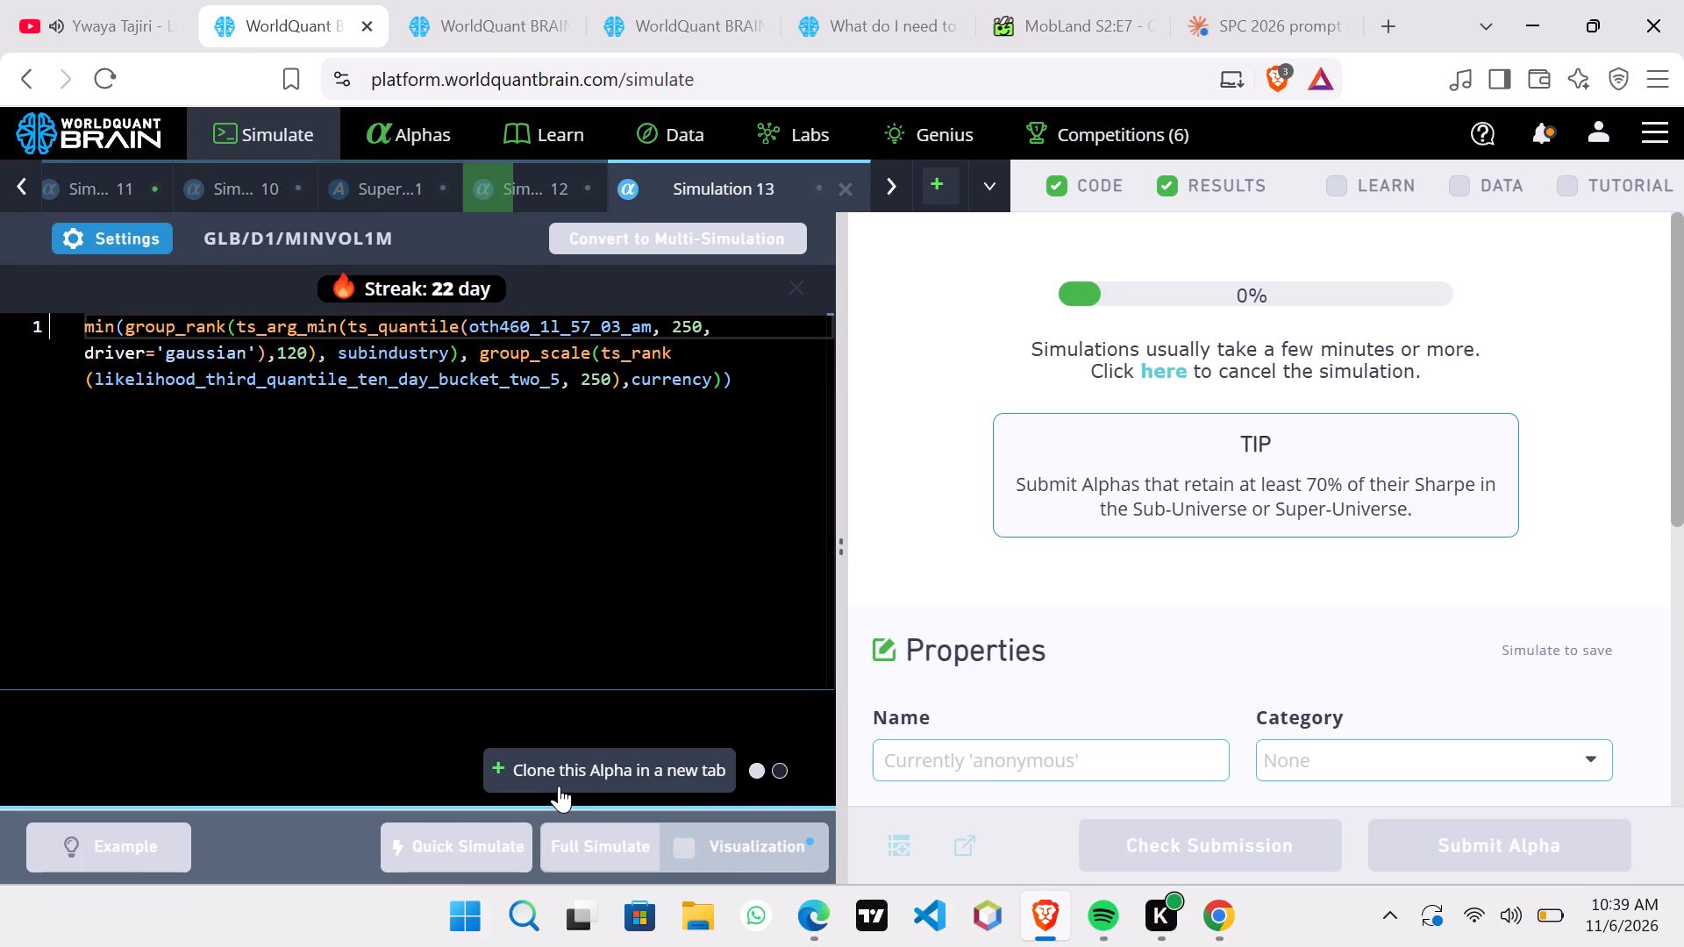
Set the cloned alpha's decay to 1 in its simulation settings and run a full simulation.
{"action": "left_click", "coordinate": [125, 256]}
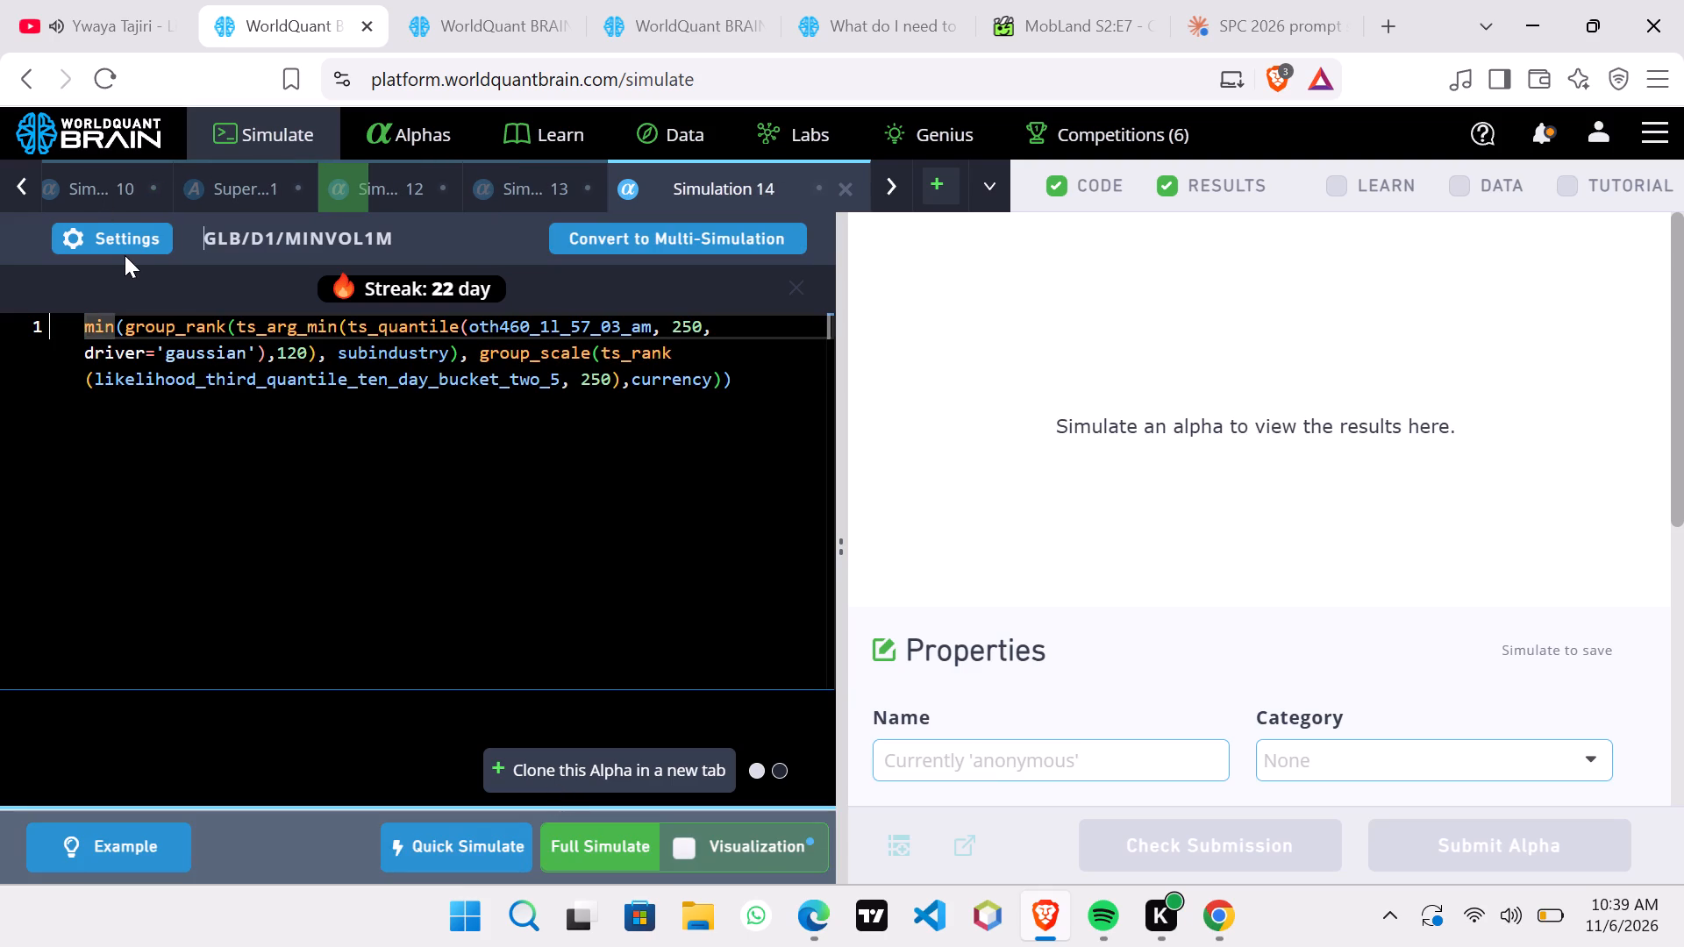
{"action": "left_click", "coordinate": [120, 245]}
{"action": "left_click", "coordinate": [492, 624]}
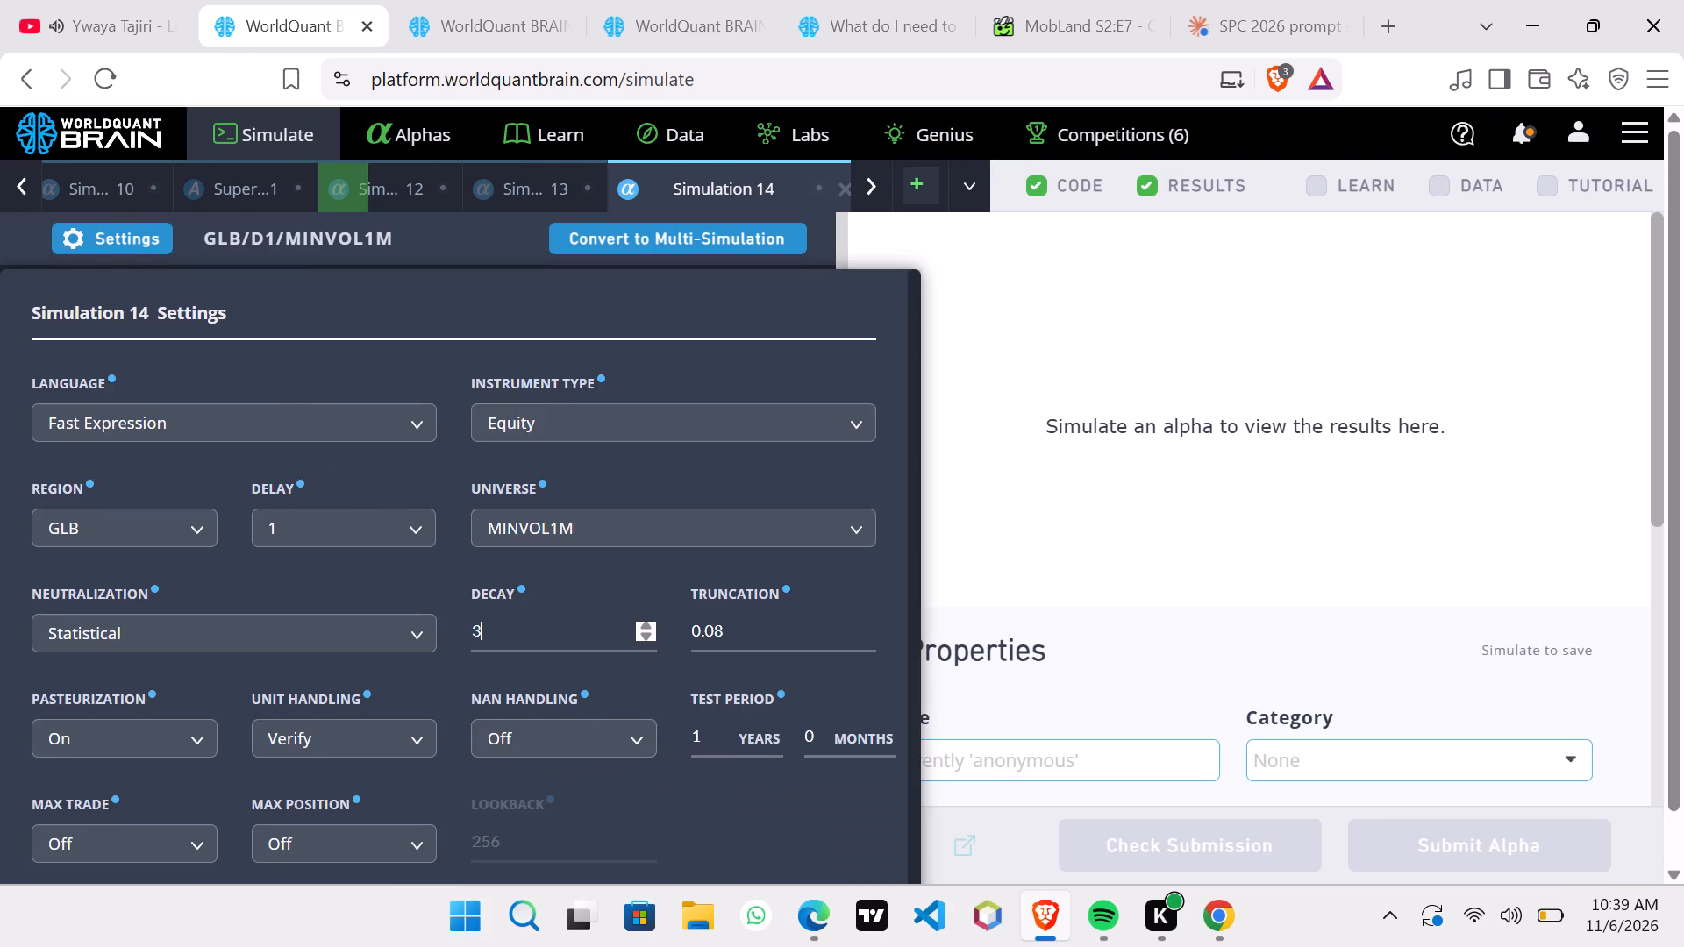
{"action": "key", "text": "Down"}
{"action": "key", "text": "Down"}
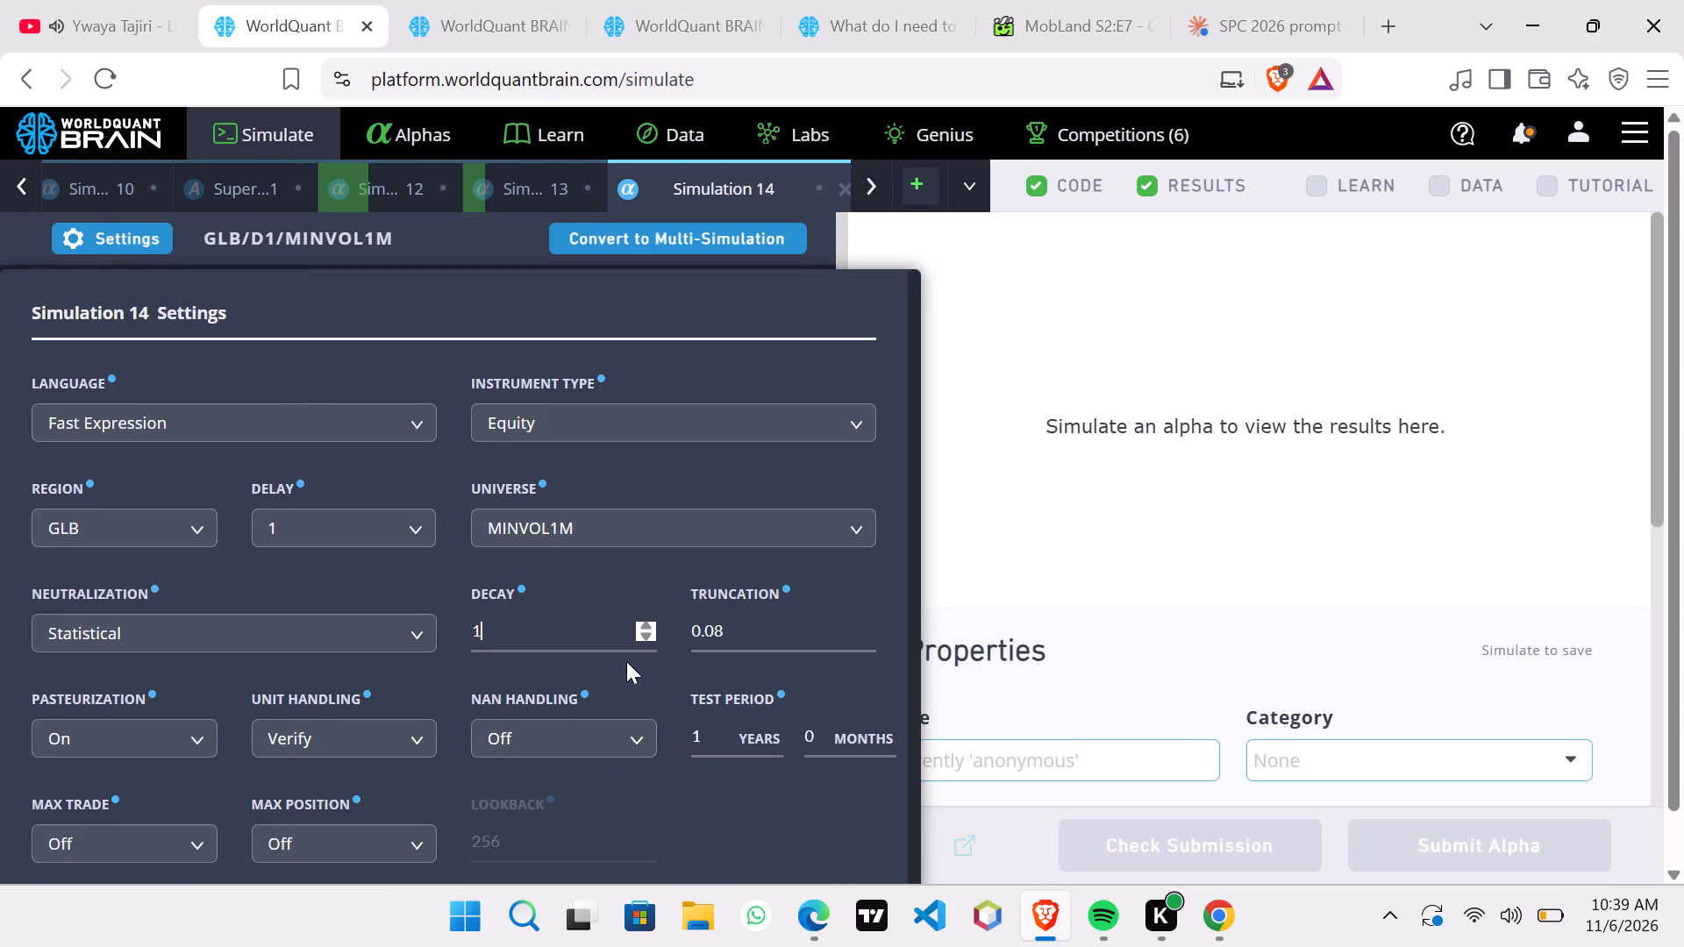
{"action": "left_click", "coordinate": [773, 806]}
{"action": "scroll", "coordinate": [773, 806], "scroll_direction": "down", "scroll_amount": 3}
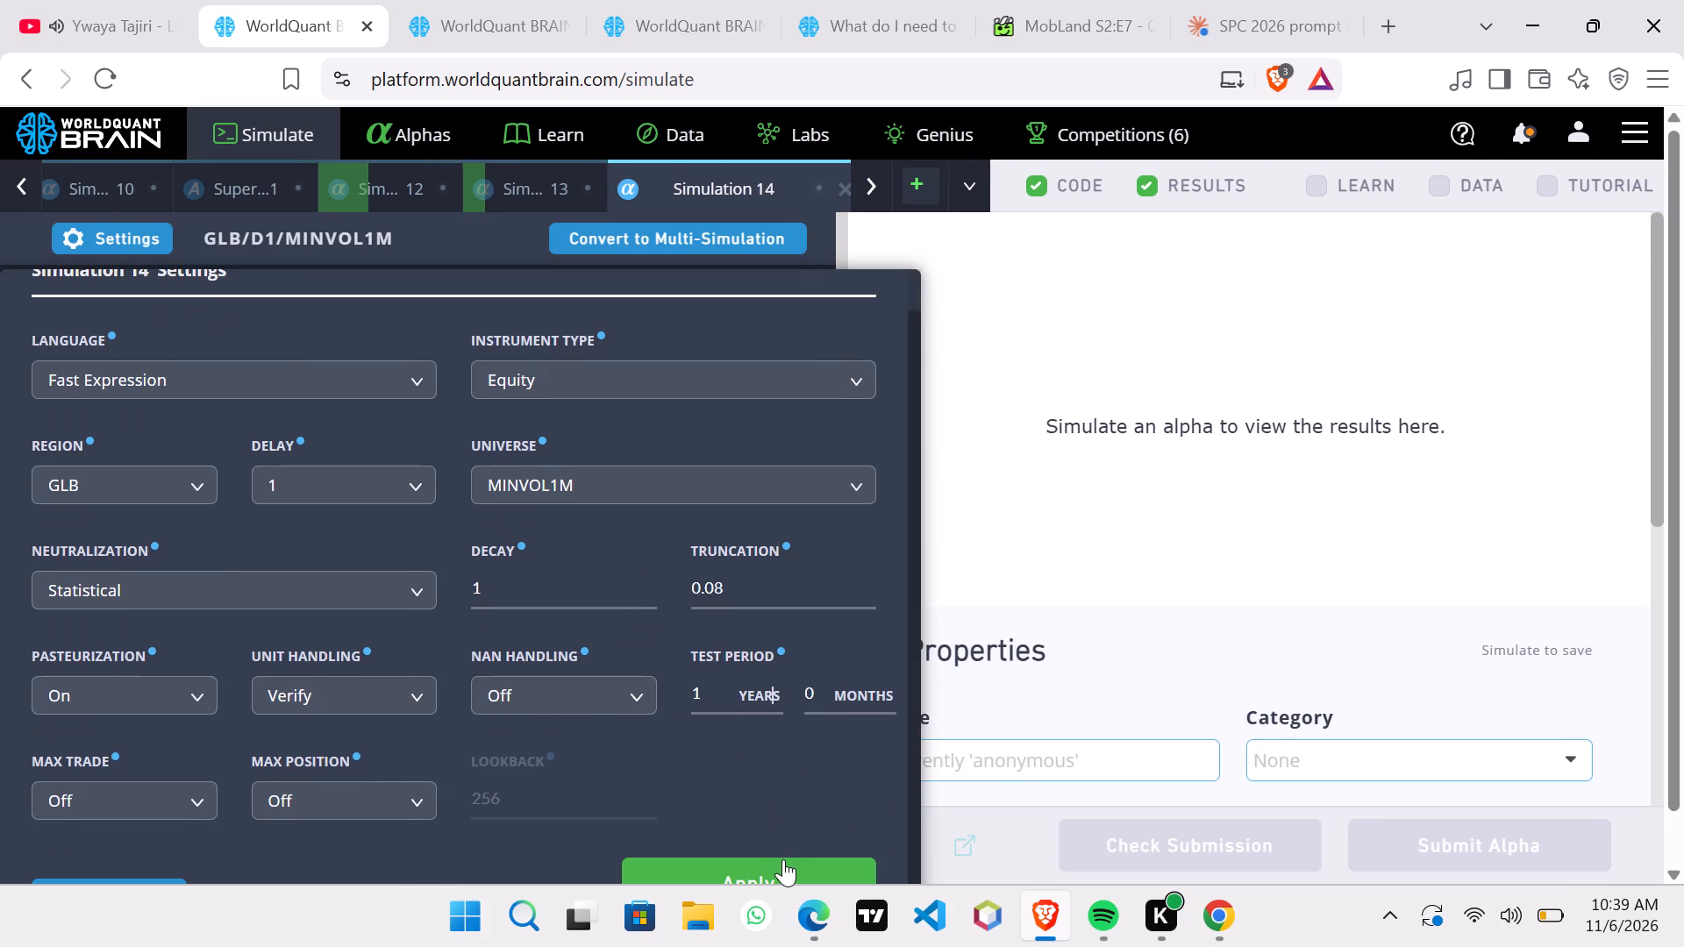
{"action": "left_click", "coordinate": [783, 859]}
{"action": "left_click", "coordinate": [593, 835]}
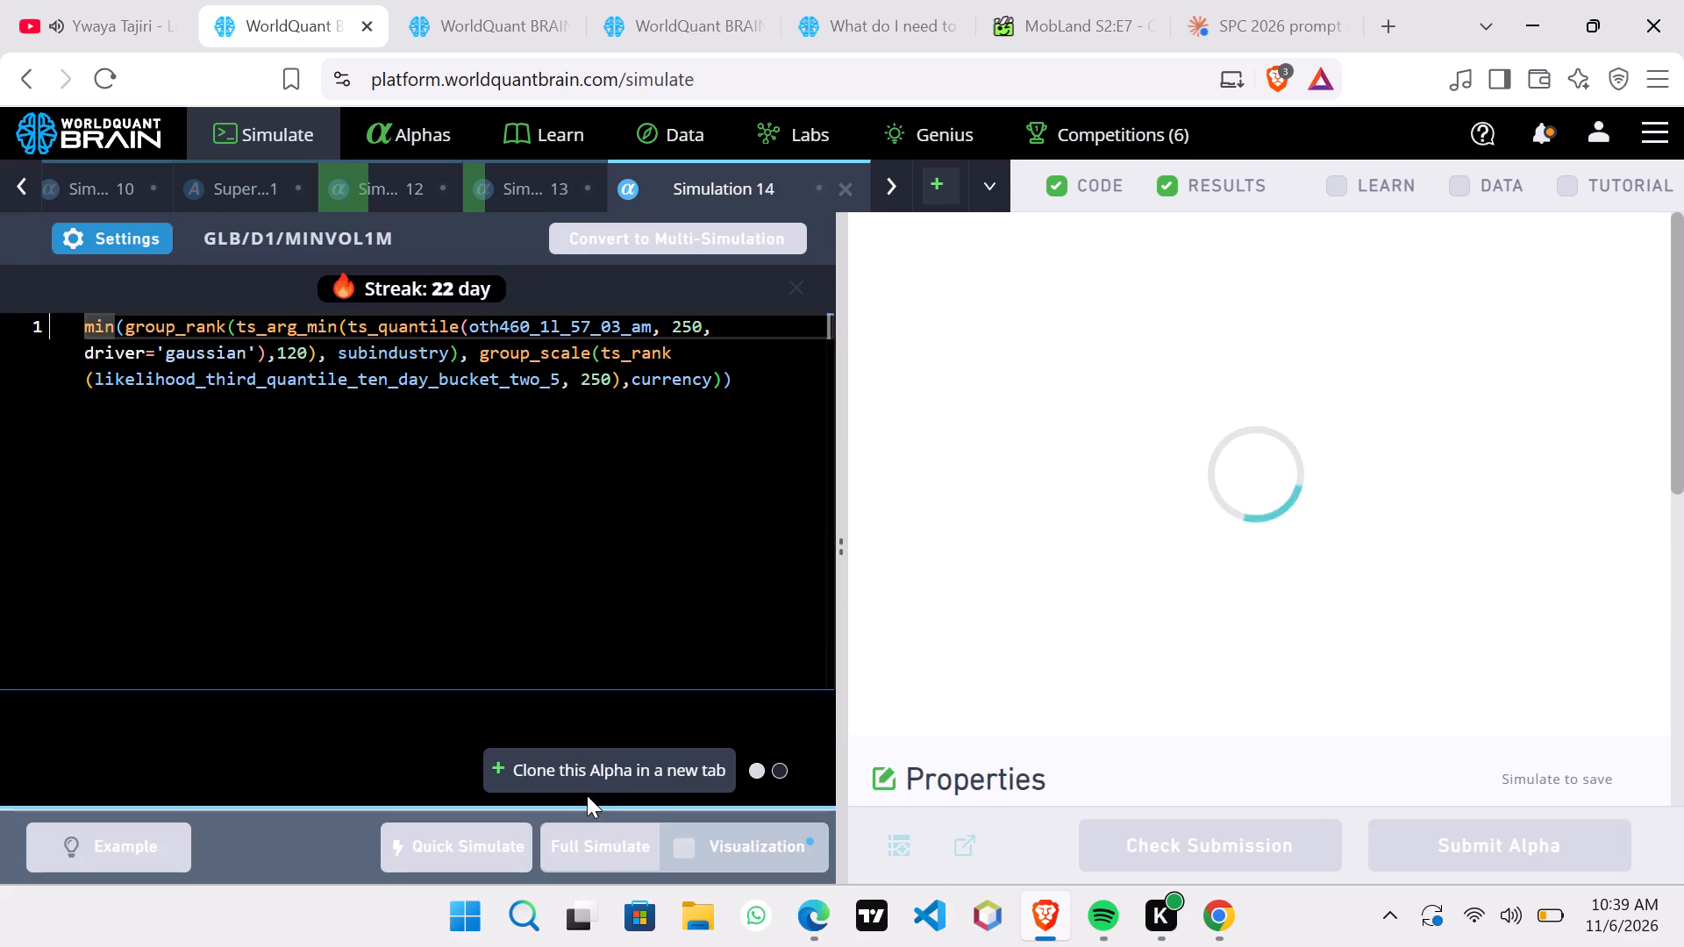
Clone the decay 1 alpha into another new simulation tab.
{"action": "left_click", "coordinate": [582, 773]}
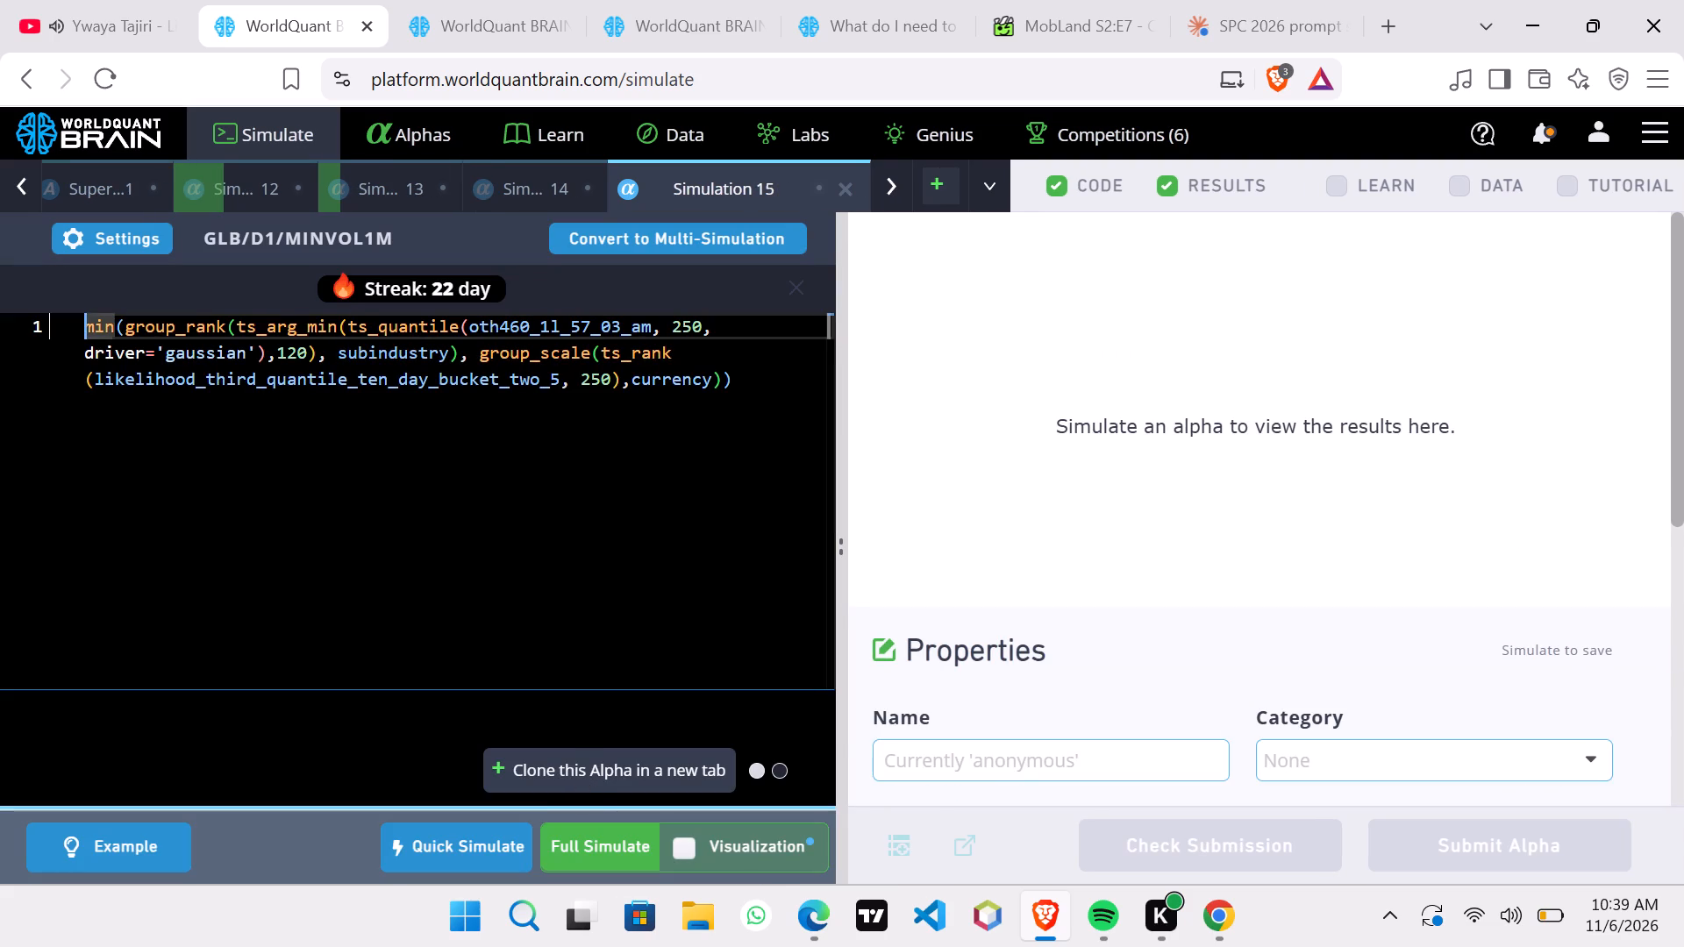
Replace the data field inside ts_quantile with oth460_1l_63_51_am and run a full simulation.
{"action": "left_click", "coordinate": [653, 327]}
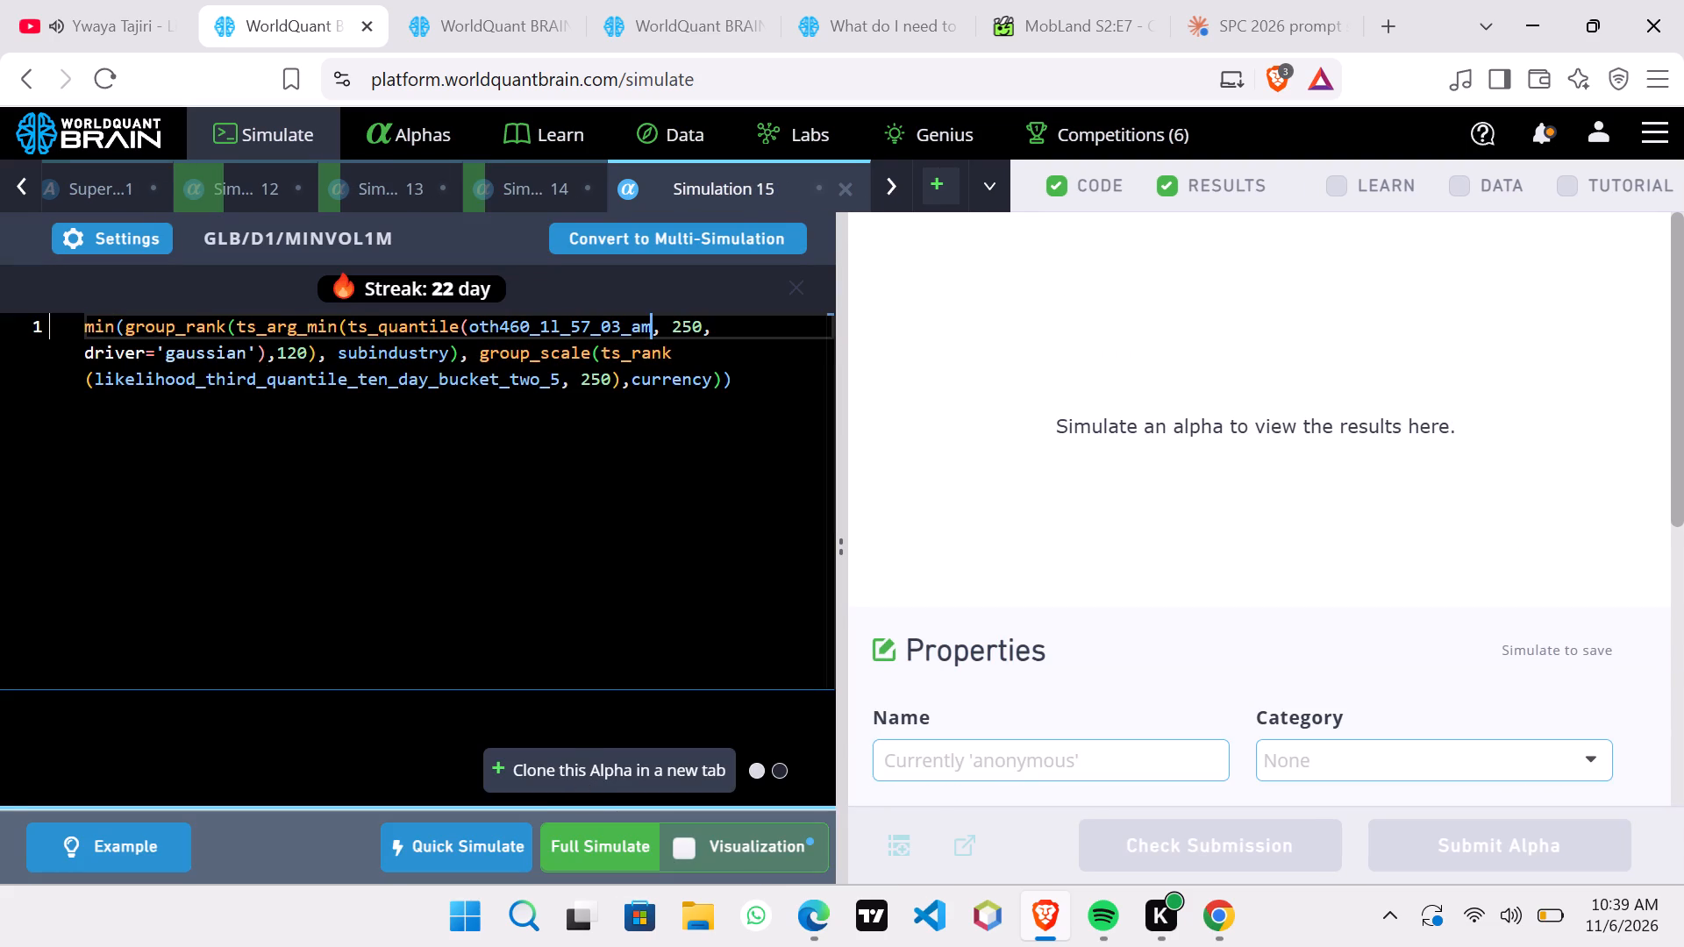
{"action": "key", "text": "BackSpace"}
{"action": "key", "text": "BackSpace"}
{"action": "key", "text": "BackSpace"}
{"action": "key", "text": "BackSpace"}
{"action": "key", "text": "BackSpace"}
{"action": "key", "text": "BackSpace"}
{"action": "key", "text": "BackSpace"}
{"action": "key", "text": "BackSpace"}
{"action": "key", "text": "BackSpace"}
{"action": "key", "text": "BackSpace"}
{"action": "key", "text": "BackSpace"}
{"action": "key", "text": "BackSpace"}
{"action": "key", "text": "BackSpace"}
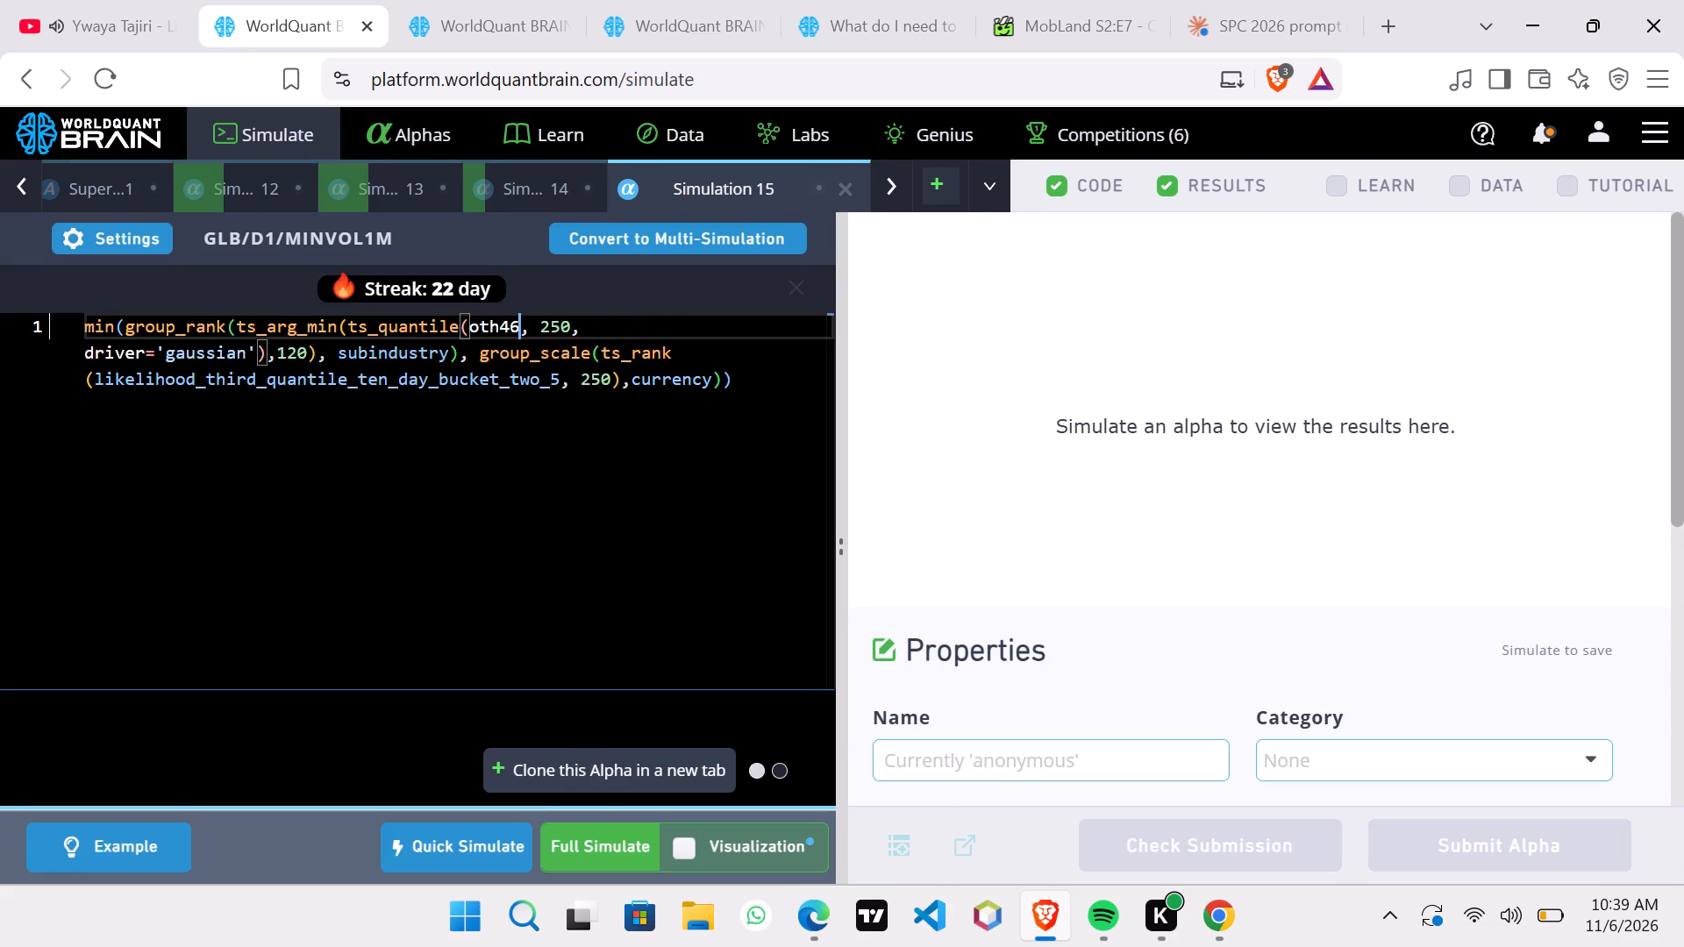
{"action": "key", "text": "0"}
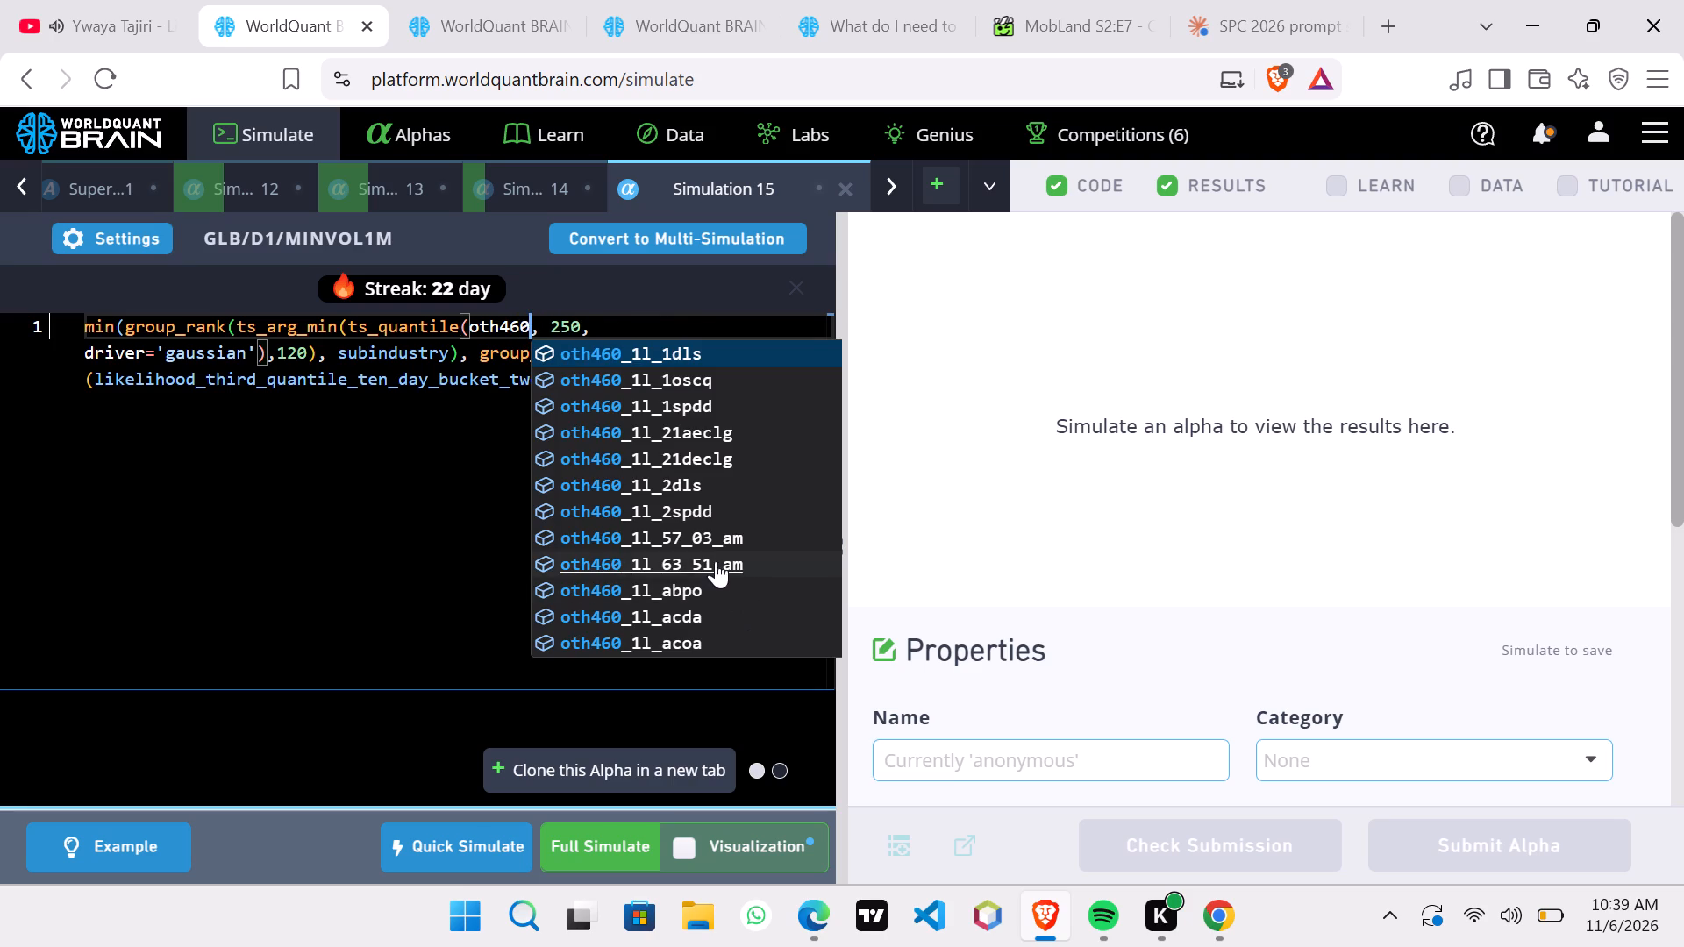
{"action": "left_click", "coordinate": [716, 560]}
{"action": "left_click", "coordinate": [617, 840]}
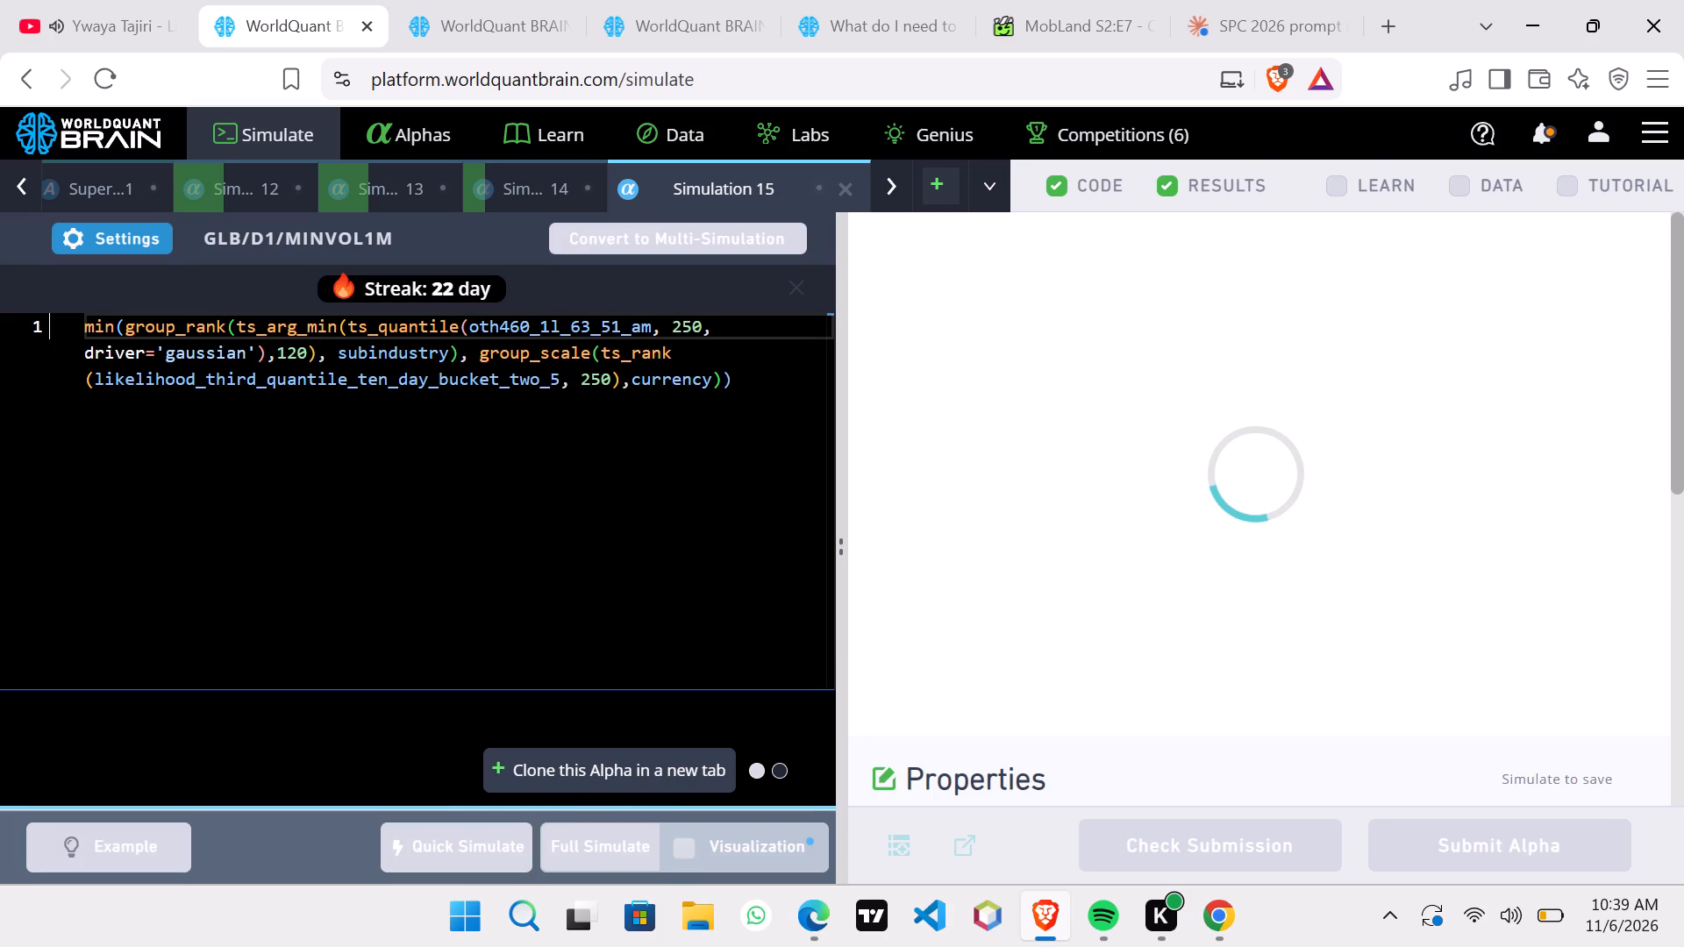
{"action": "left_click", "coordinate": [488, 83]}
{"action": "left_click", "coordinate": [479, 33]}
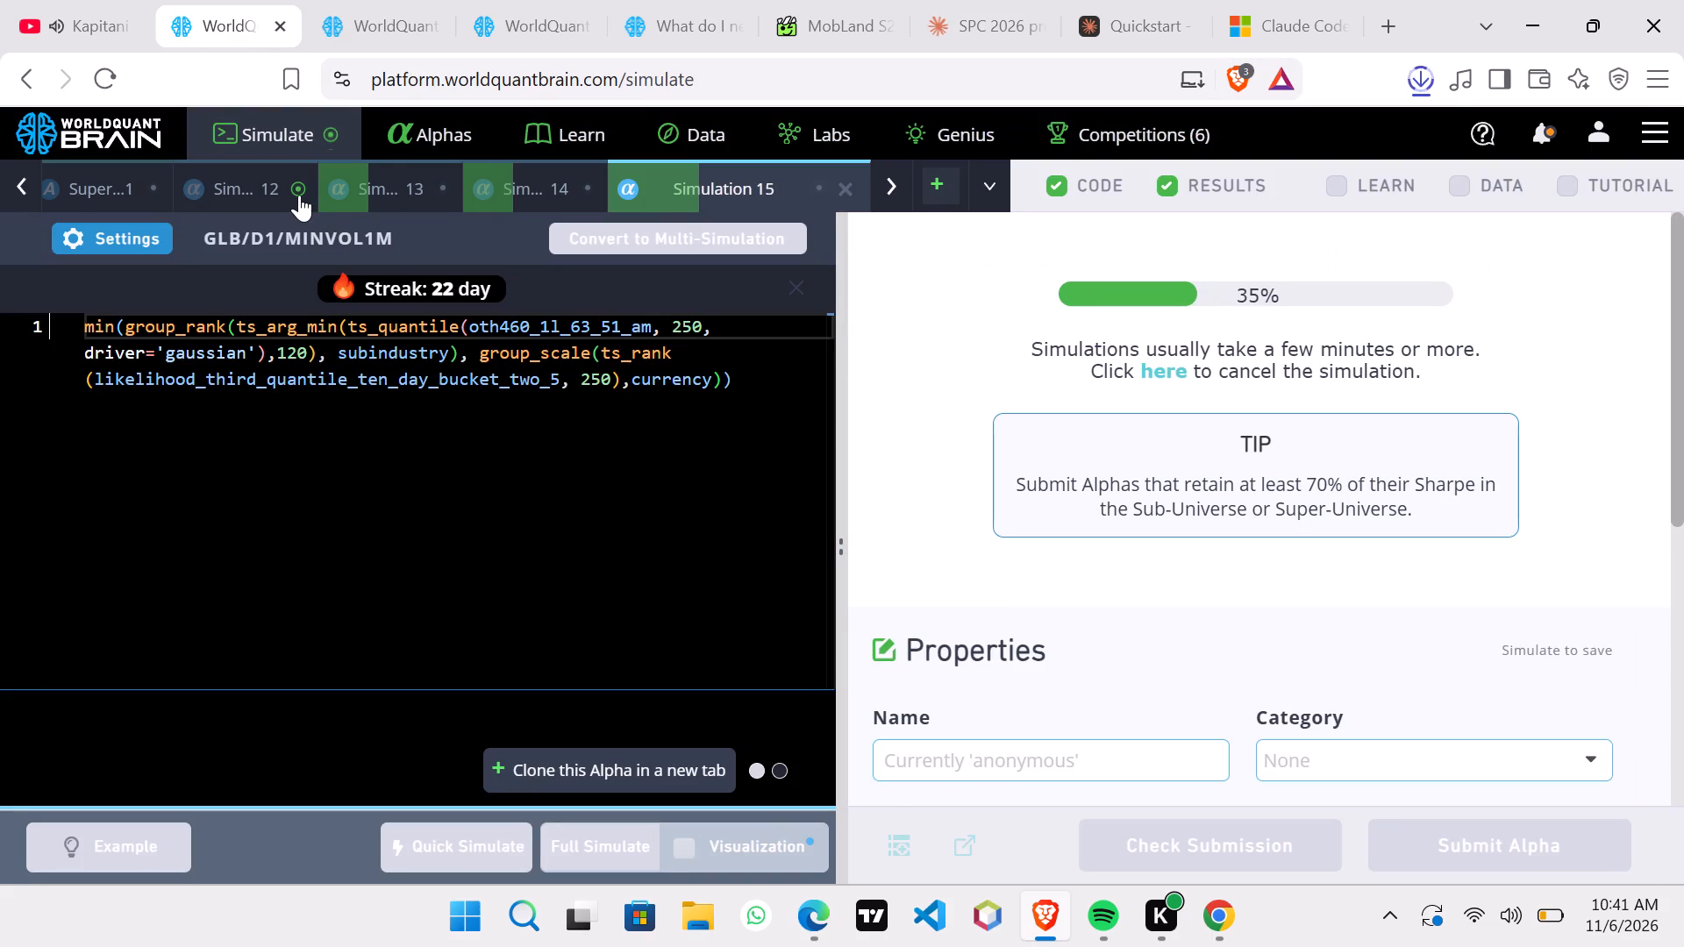
{"action": "left_click", "coordinate": [1283, 847]}
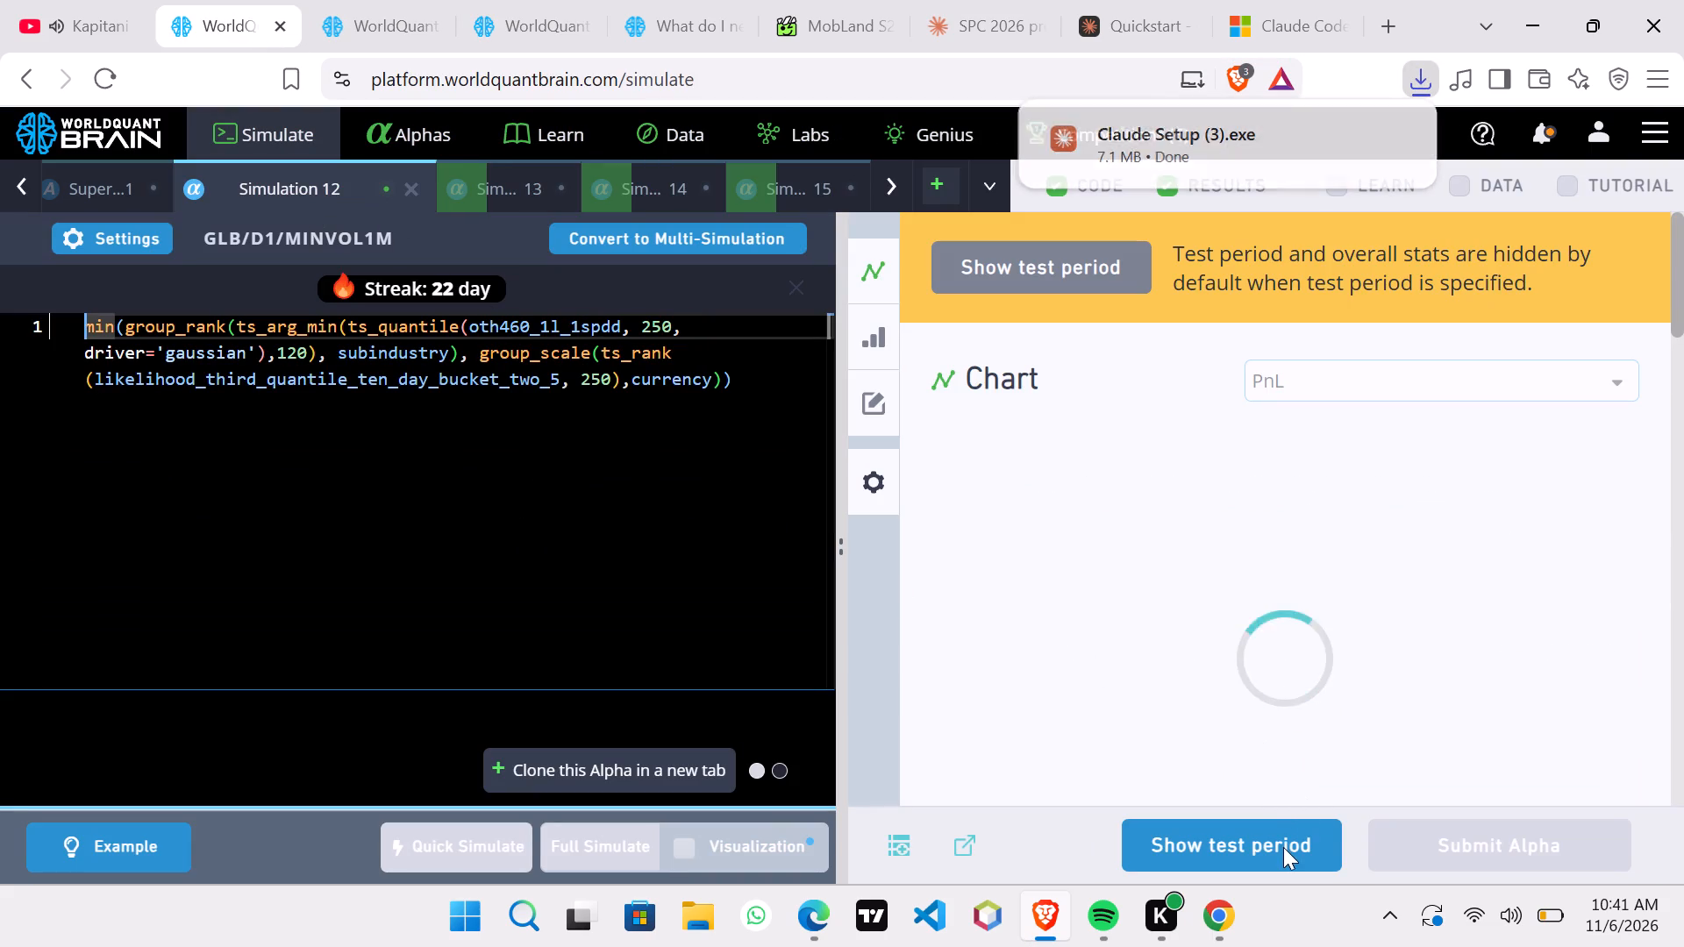
Review Simulation 12's summary statistics and run its Prod Correlation check.
{"action": "scroll", "coordinate": [1294, 708], "scroll_direction": "down", "scroll_amount": 3}
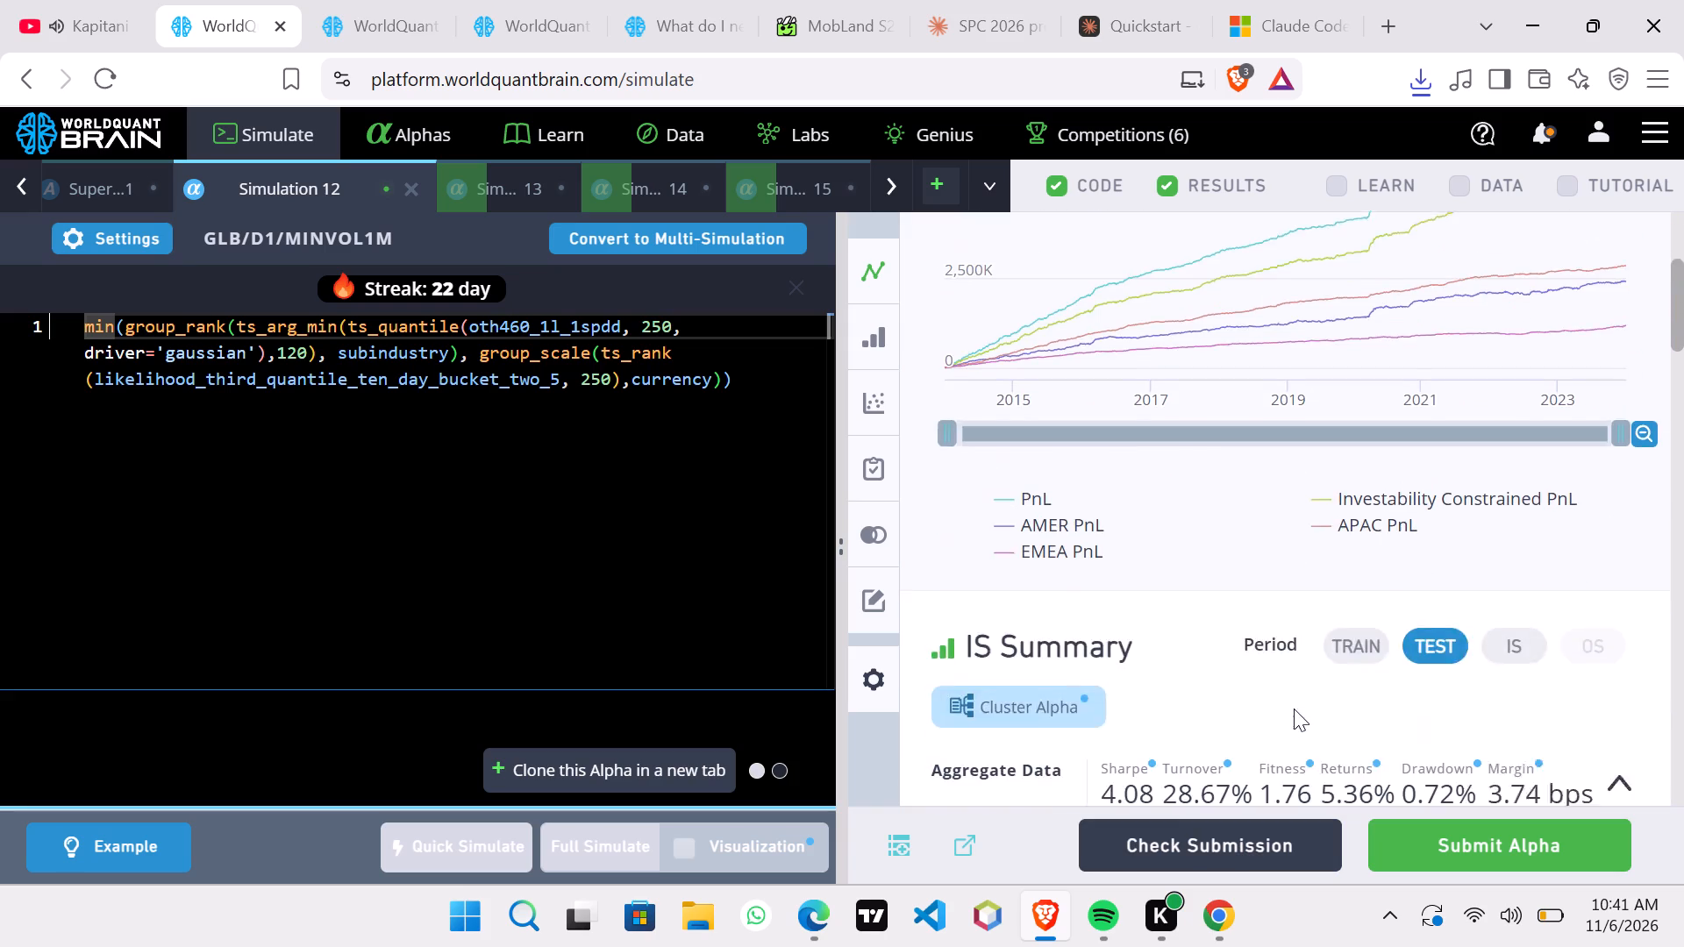
{"action": "scroll", "coordinate": [1294, 708], "scroll_direction": "down", "scroll_amount": 6}
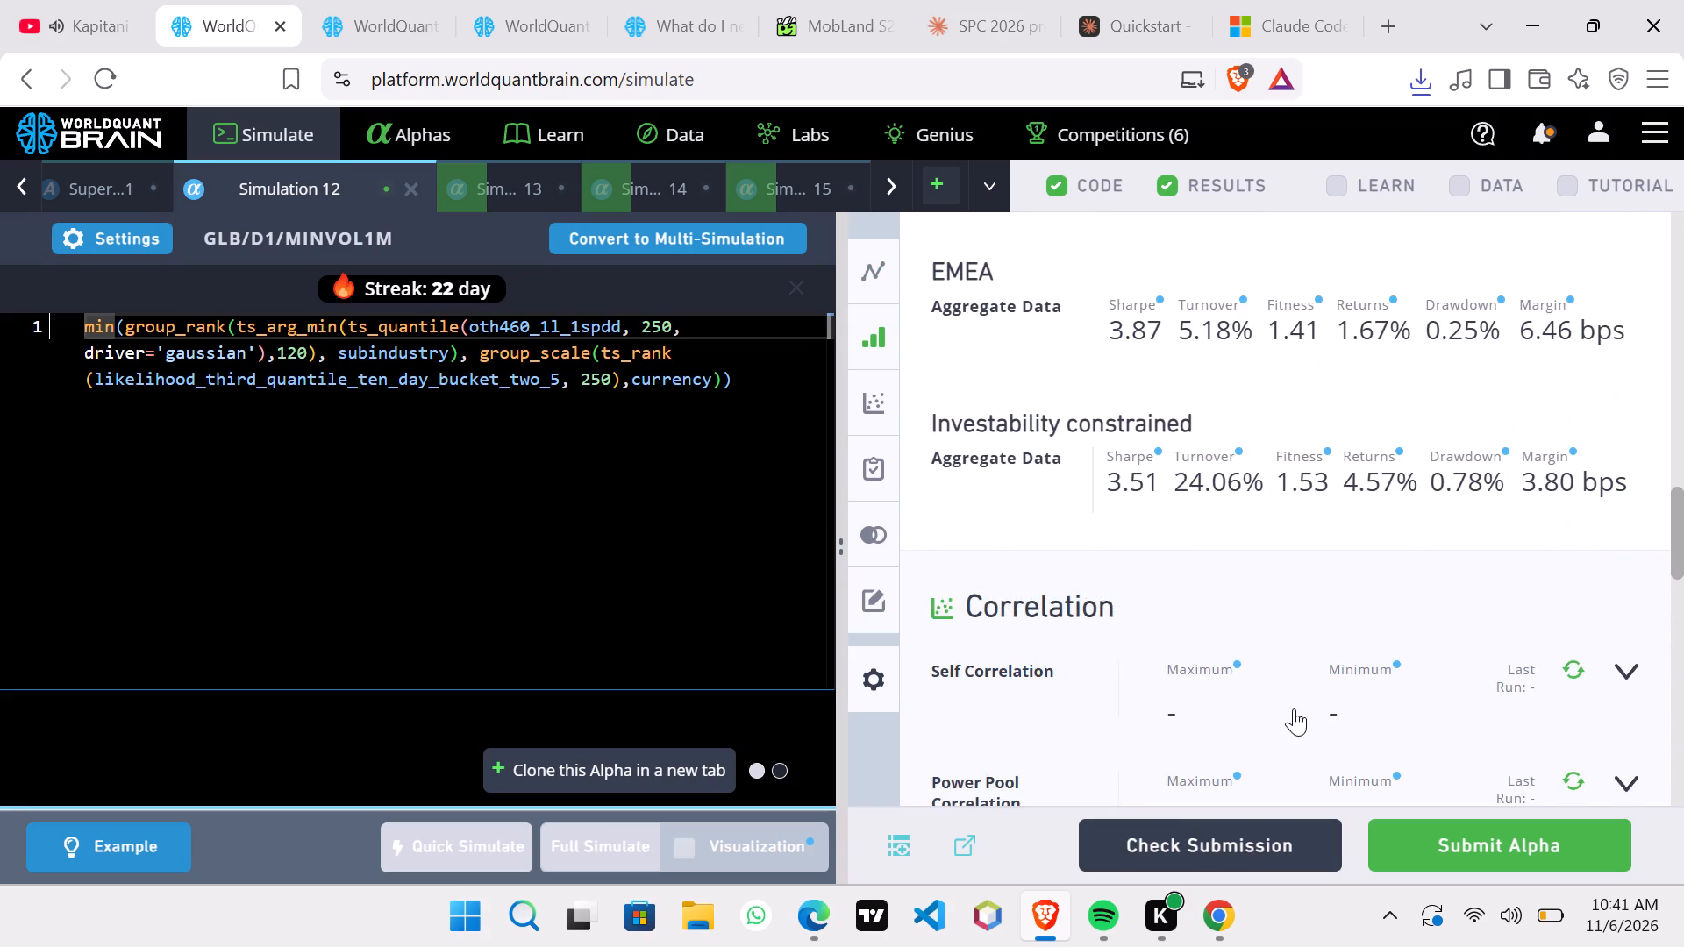
{"action": "scroll", "coordinate": [1294, 708], "scroll_direction": "down", "scroll_amount": 3}
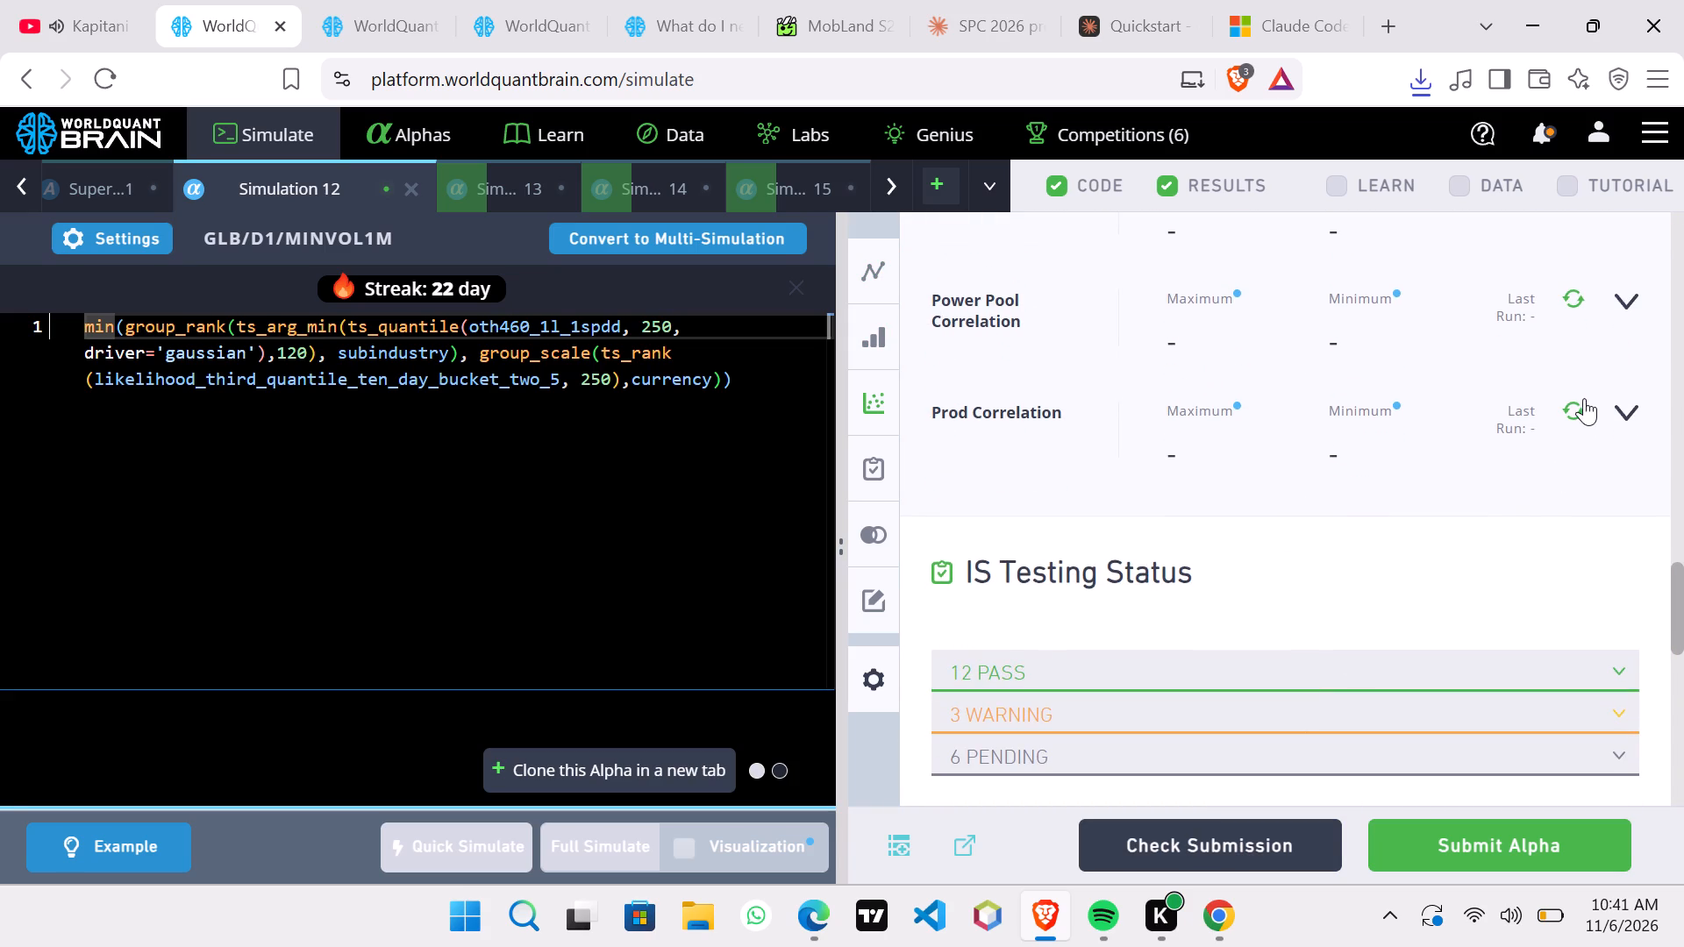
{"action": "left_click", "coordinate": [1573, 408]}
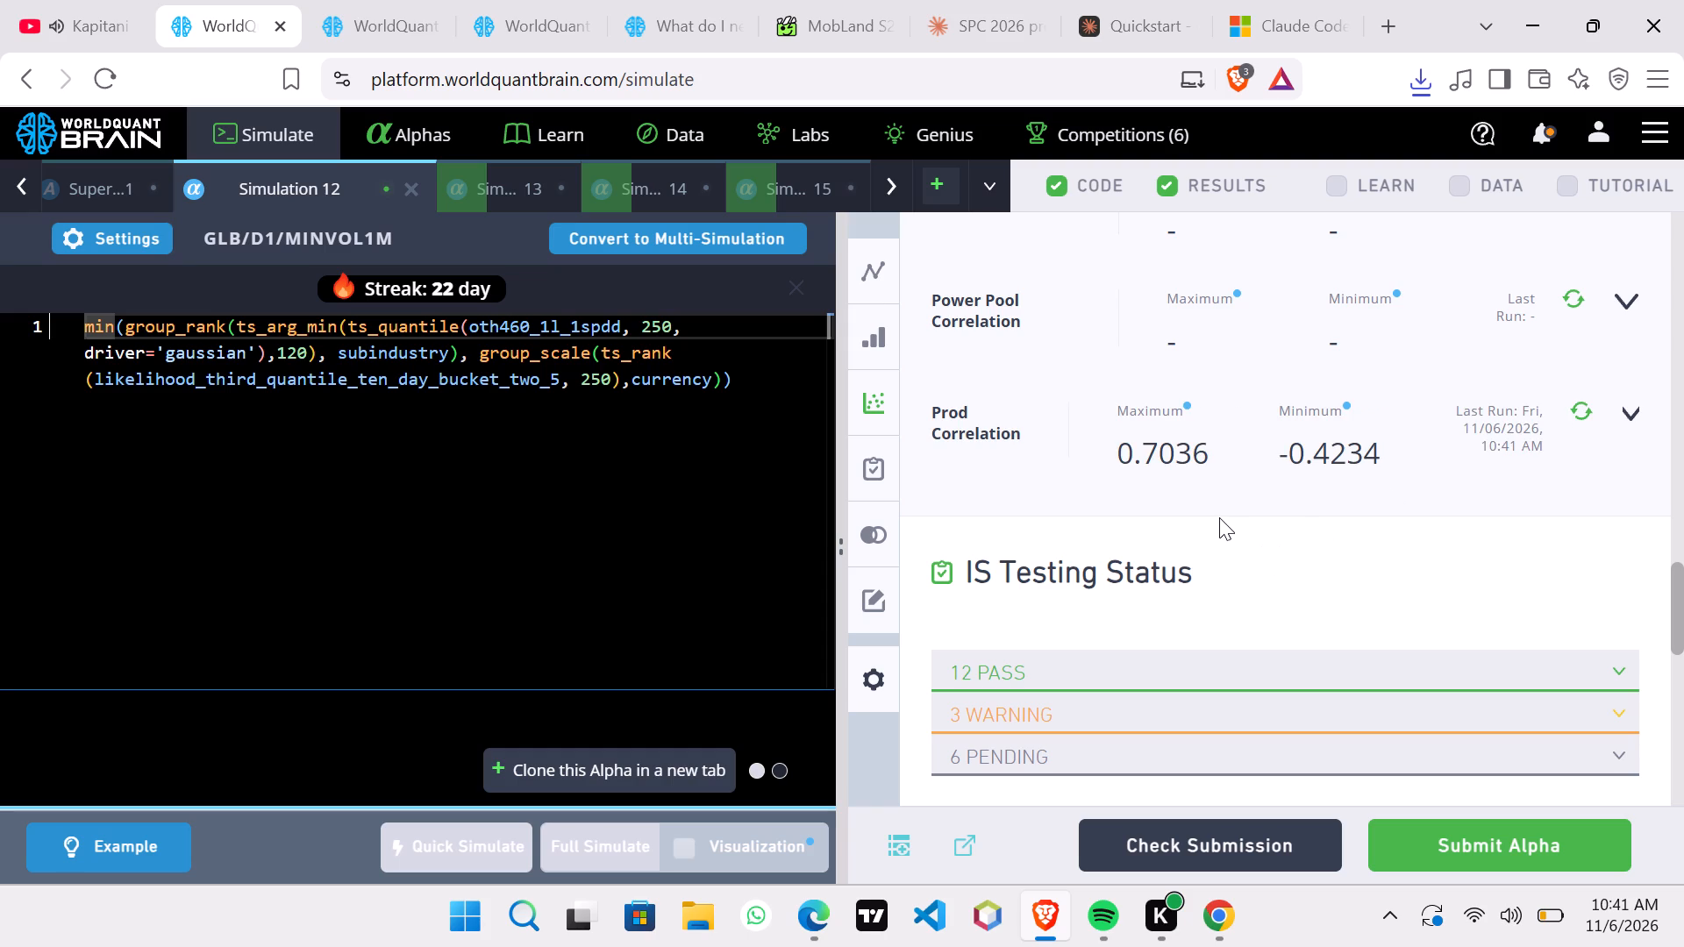
Clone the Simulation 12 alpha into a new simulation tab.
{"action": "left_click", "coordinate": [674, 773]}
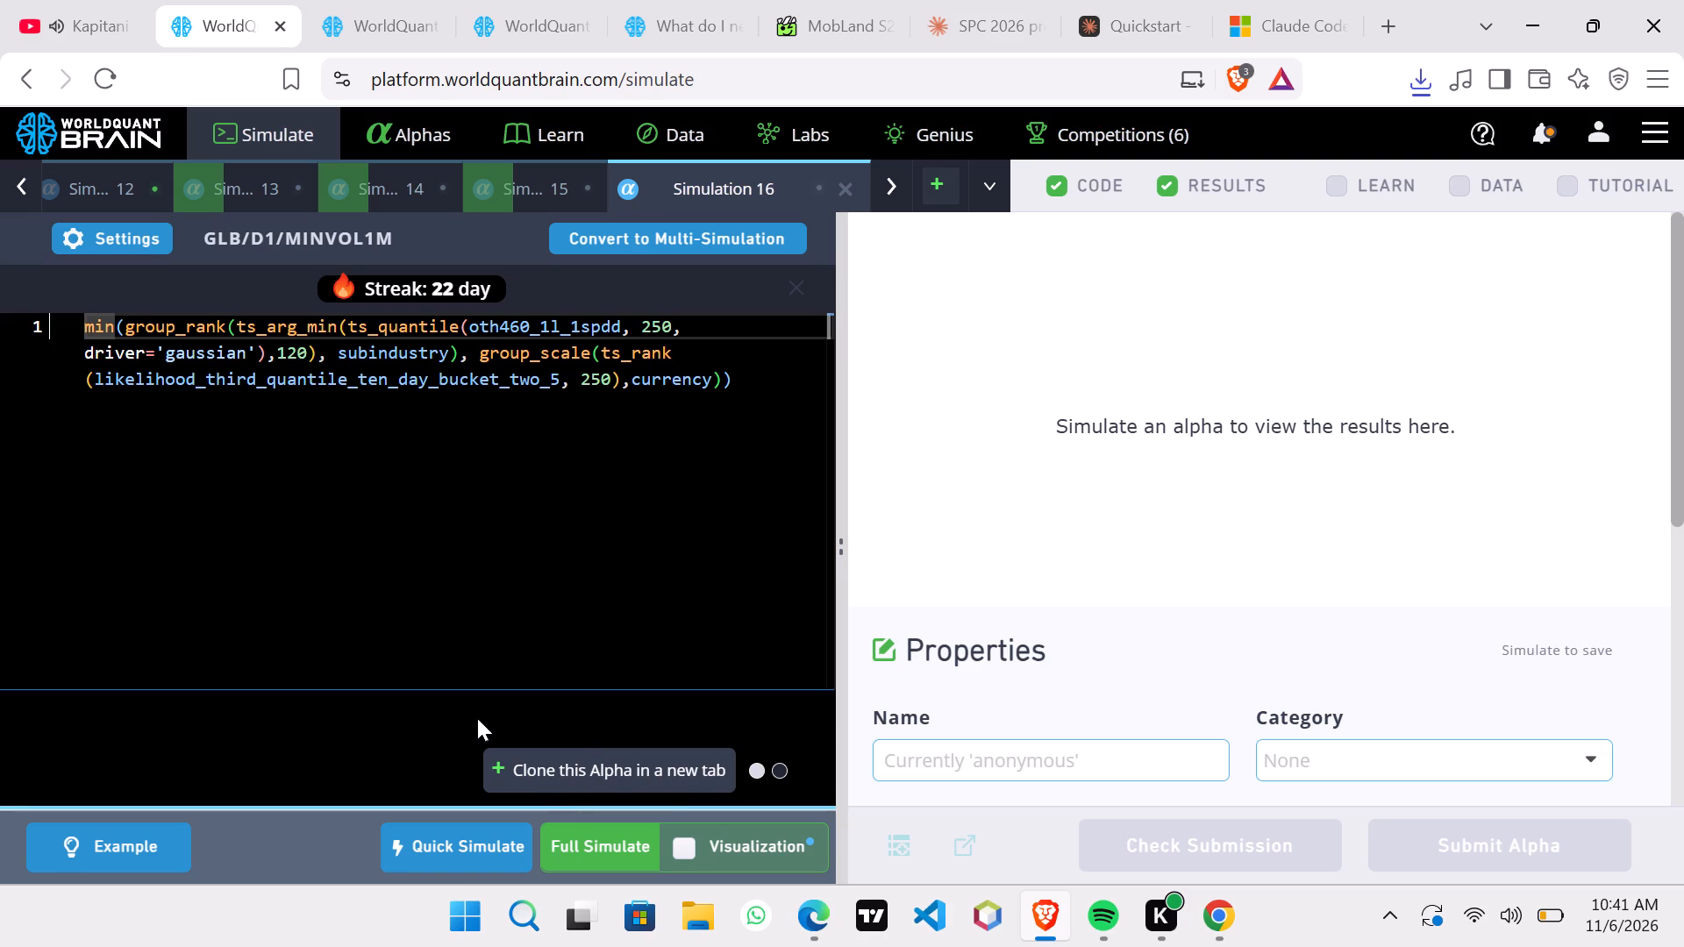
Set the cloned alpha's decay to 0 in its simulation settings and run a full simulation.
{"action": "left_click", "coordinate": [134, 254]}
{"action": "left_click", "coordinate": [131, 250]}
{"action": "left_click", "coordinate": [496, 627]}
{"action": "key", "text": "Down"}
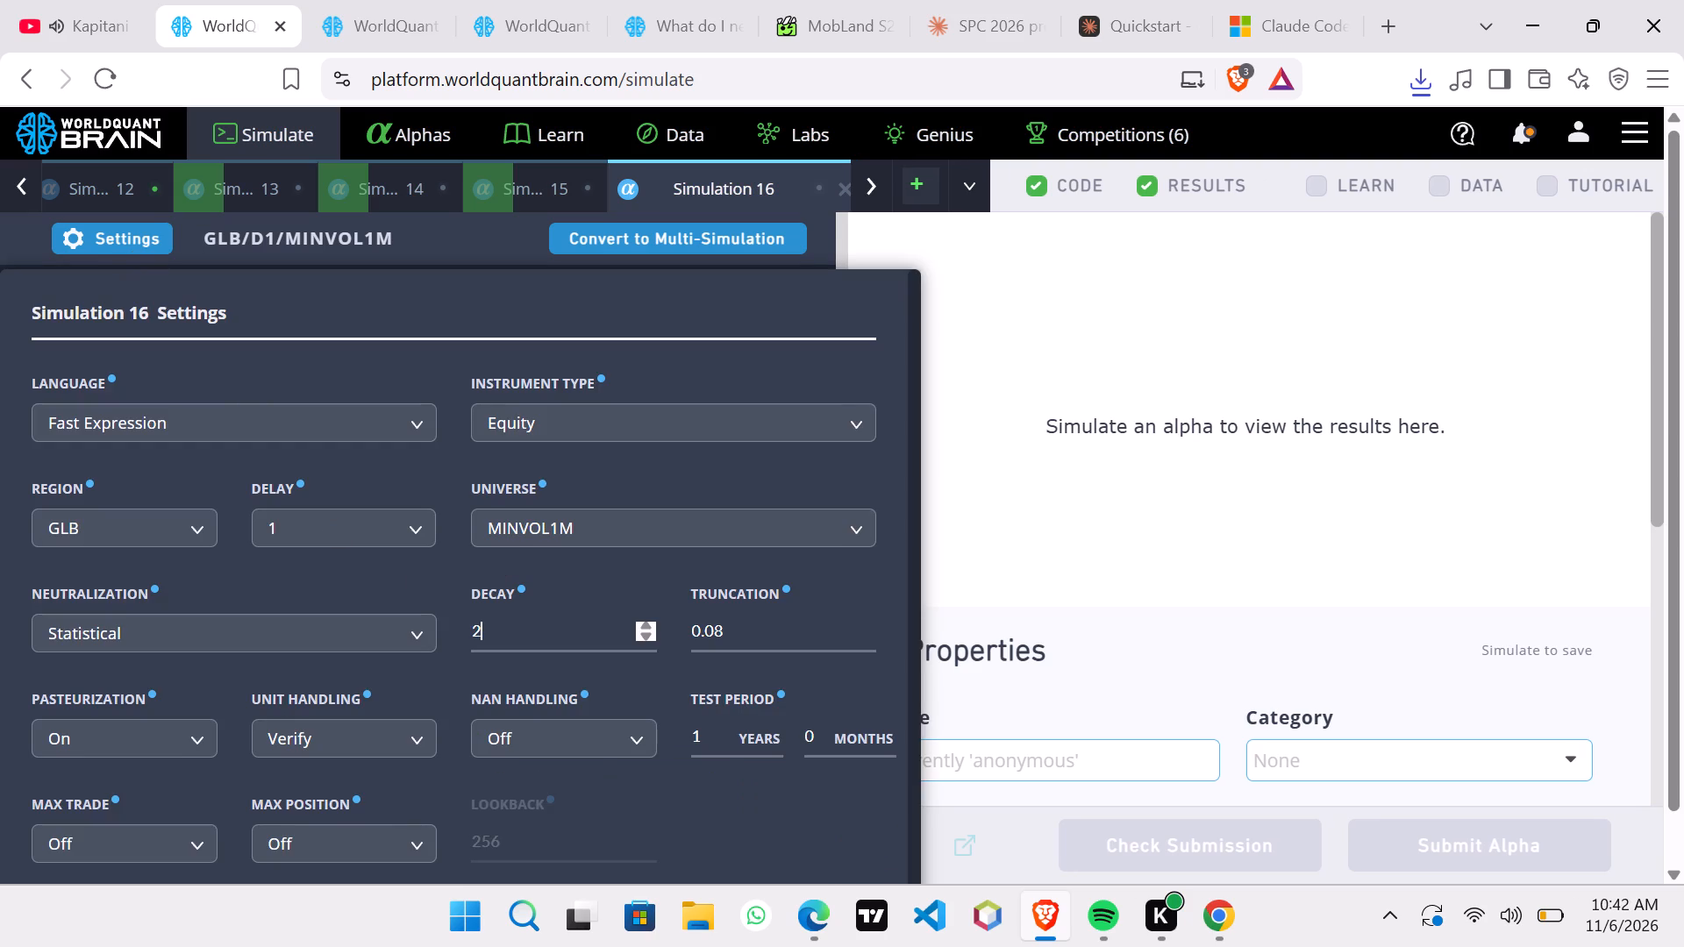
{"action": "key", "text": "Down"}
{"action": "key", "text": "Down"}
{"action": "left_click", "coordinate": [673, 792]}
{"action": "scroll", "coordinate": [673, 792], "scroll_direction": "down", "scroll_amount": 4}
{"action": "left_click", "coordinate": [718, 863]}
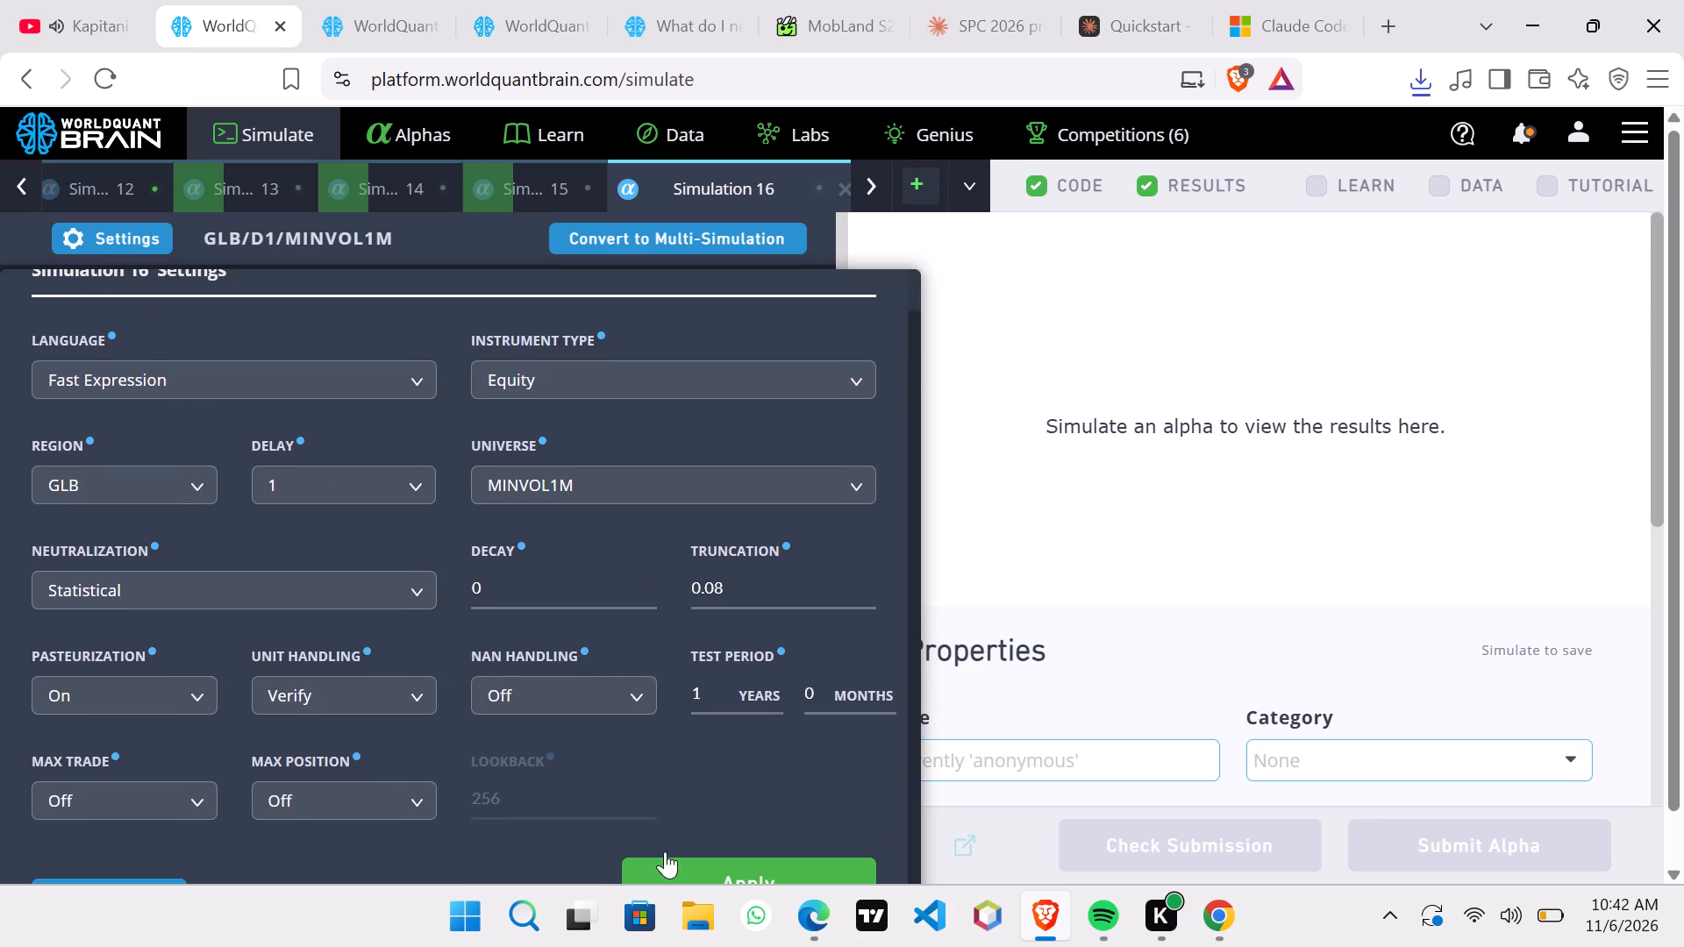
{"action": "left_click", "coordinate": [600, 841]}
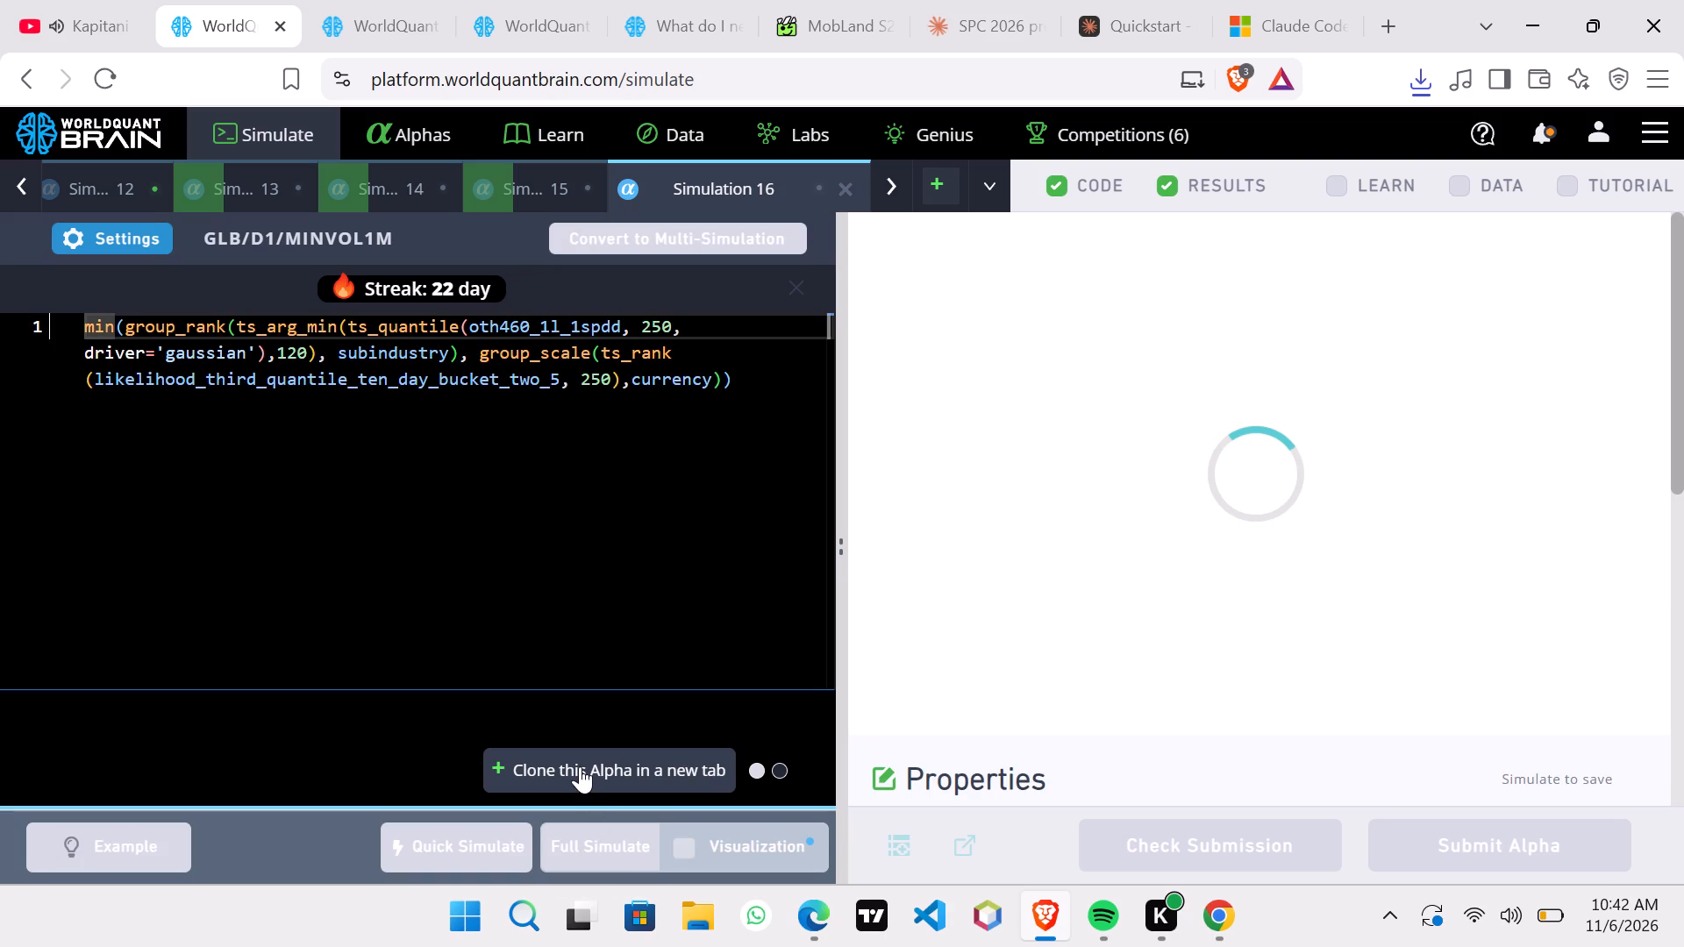
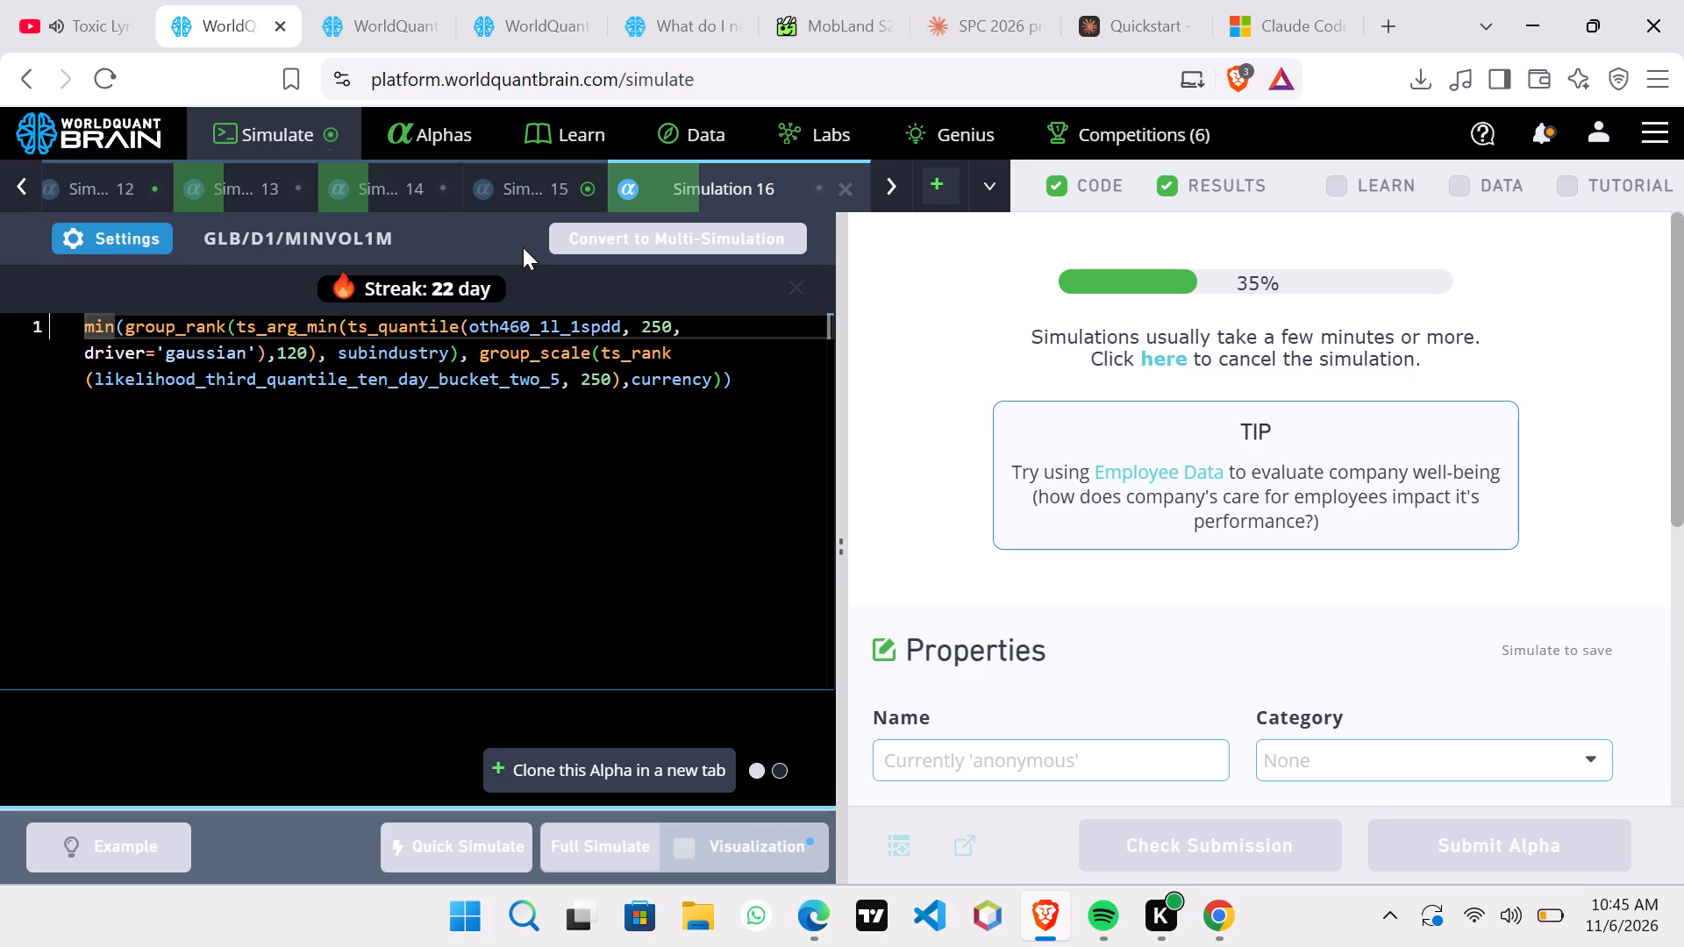
Open Simulation 15, show its test period, review its results and run its Prod Correlation check.
{"action": "left_click", "coordinate": [543, 193]}
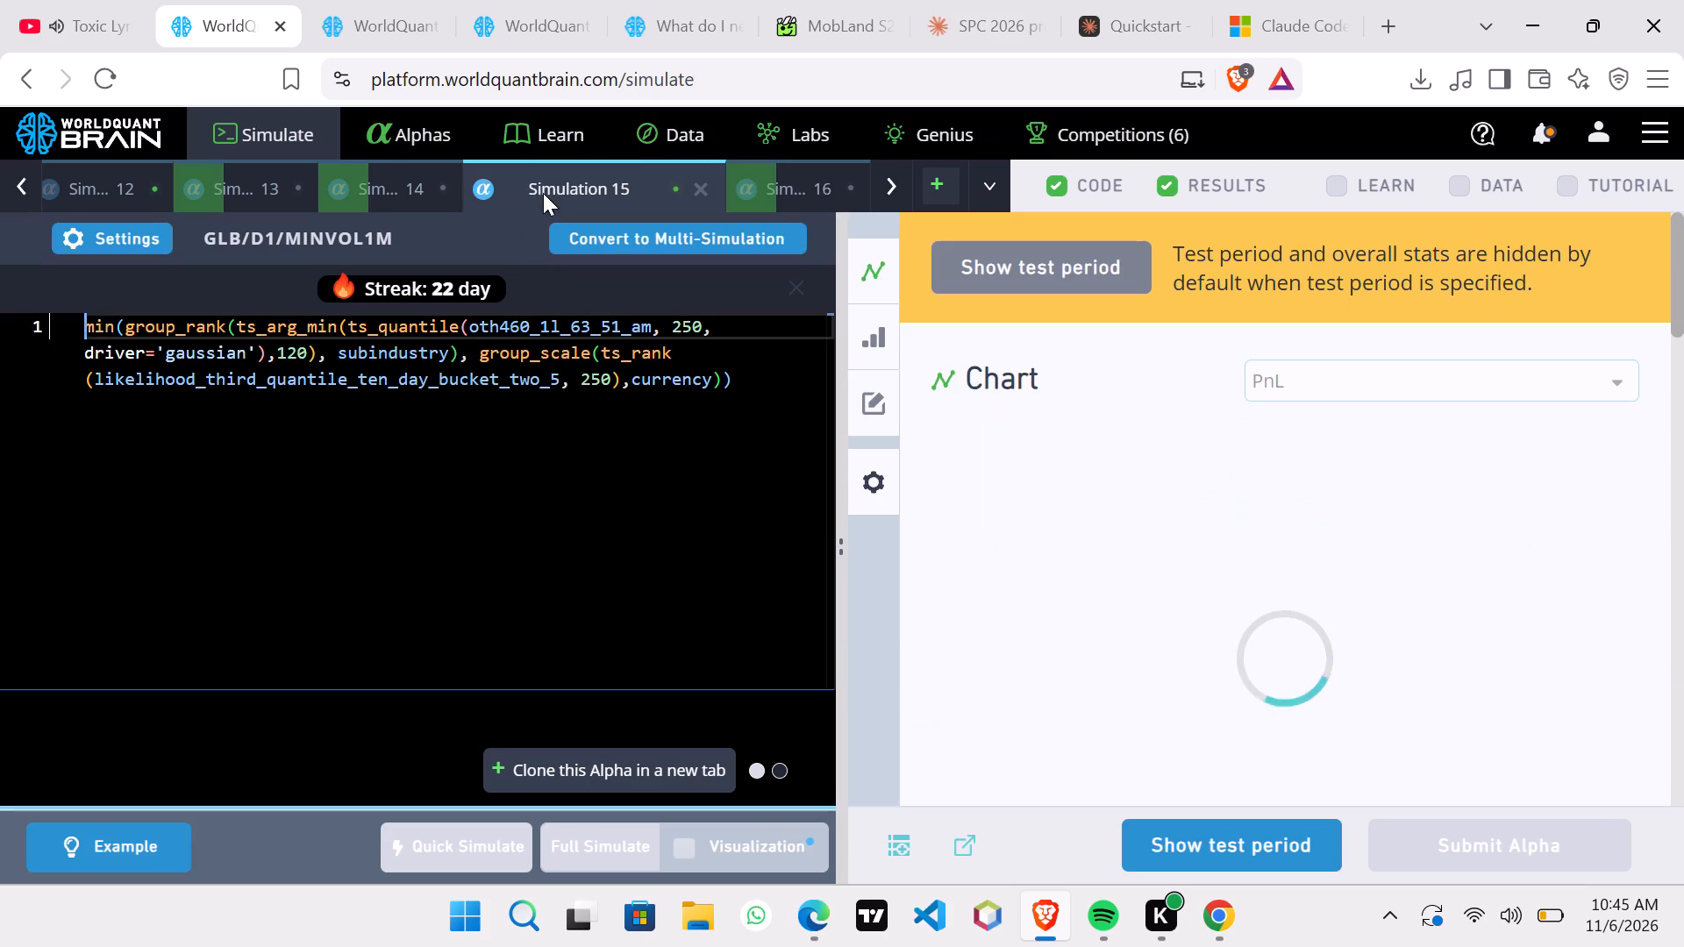
{"action": "left_click", "coordinate": [1182, 843]}
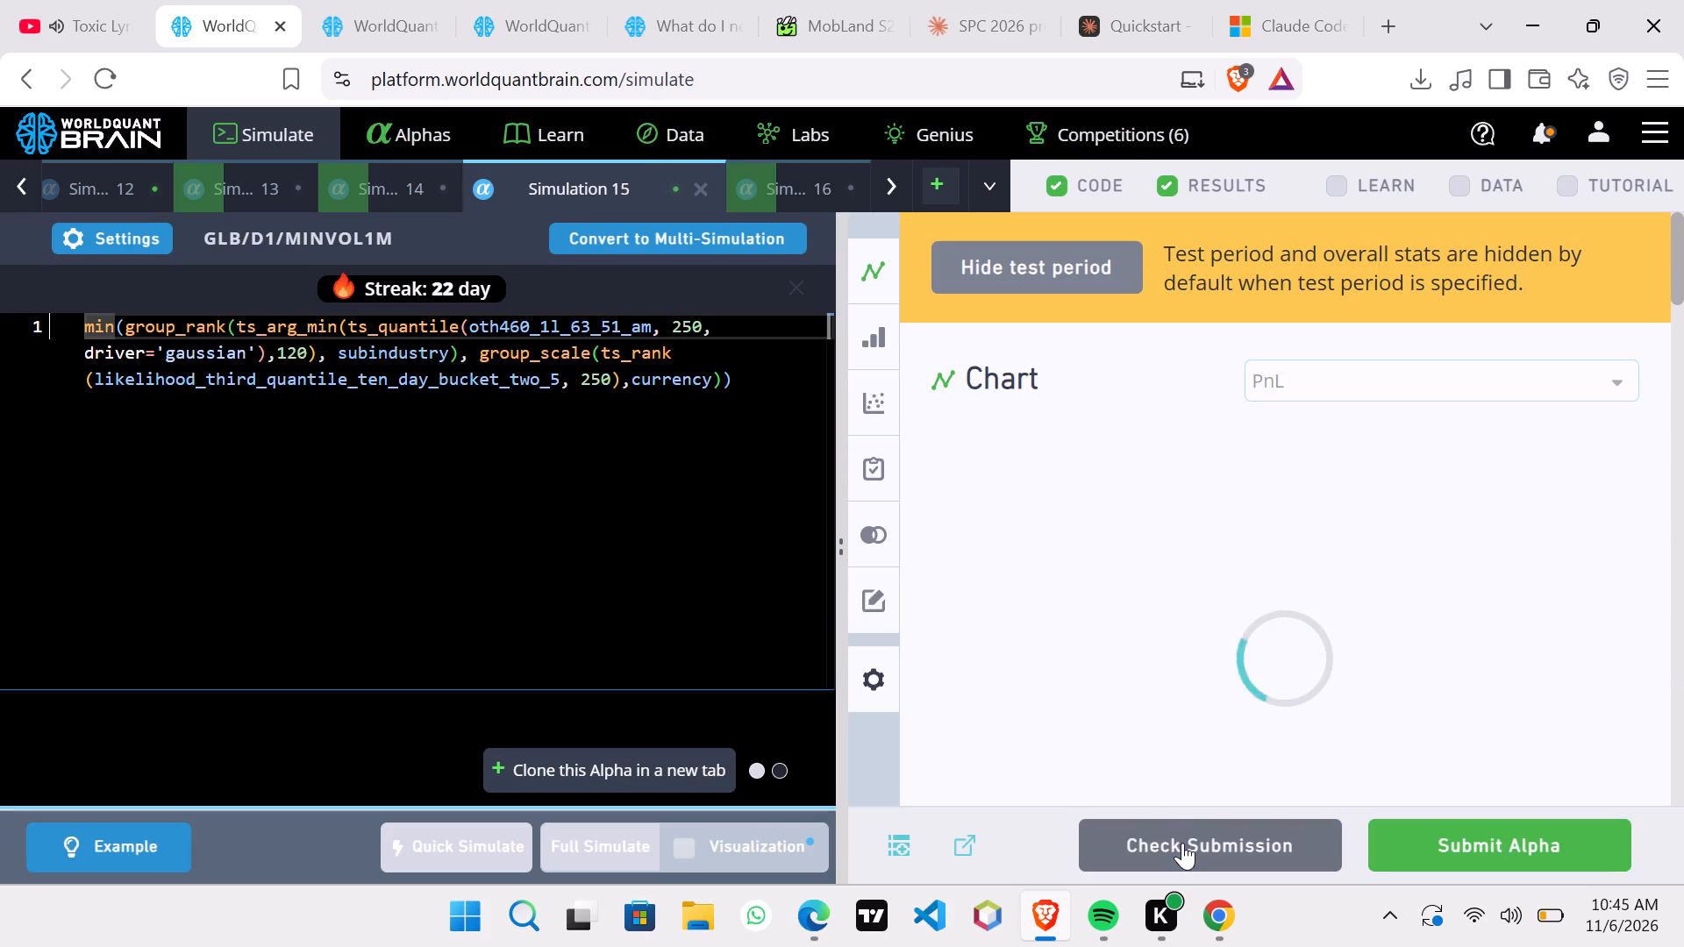
{"action": "scroll", "coordinate": [1160, 564], "scroll_direction": "down", "scroll_amount": 5}
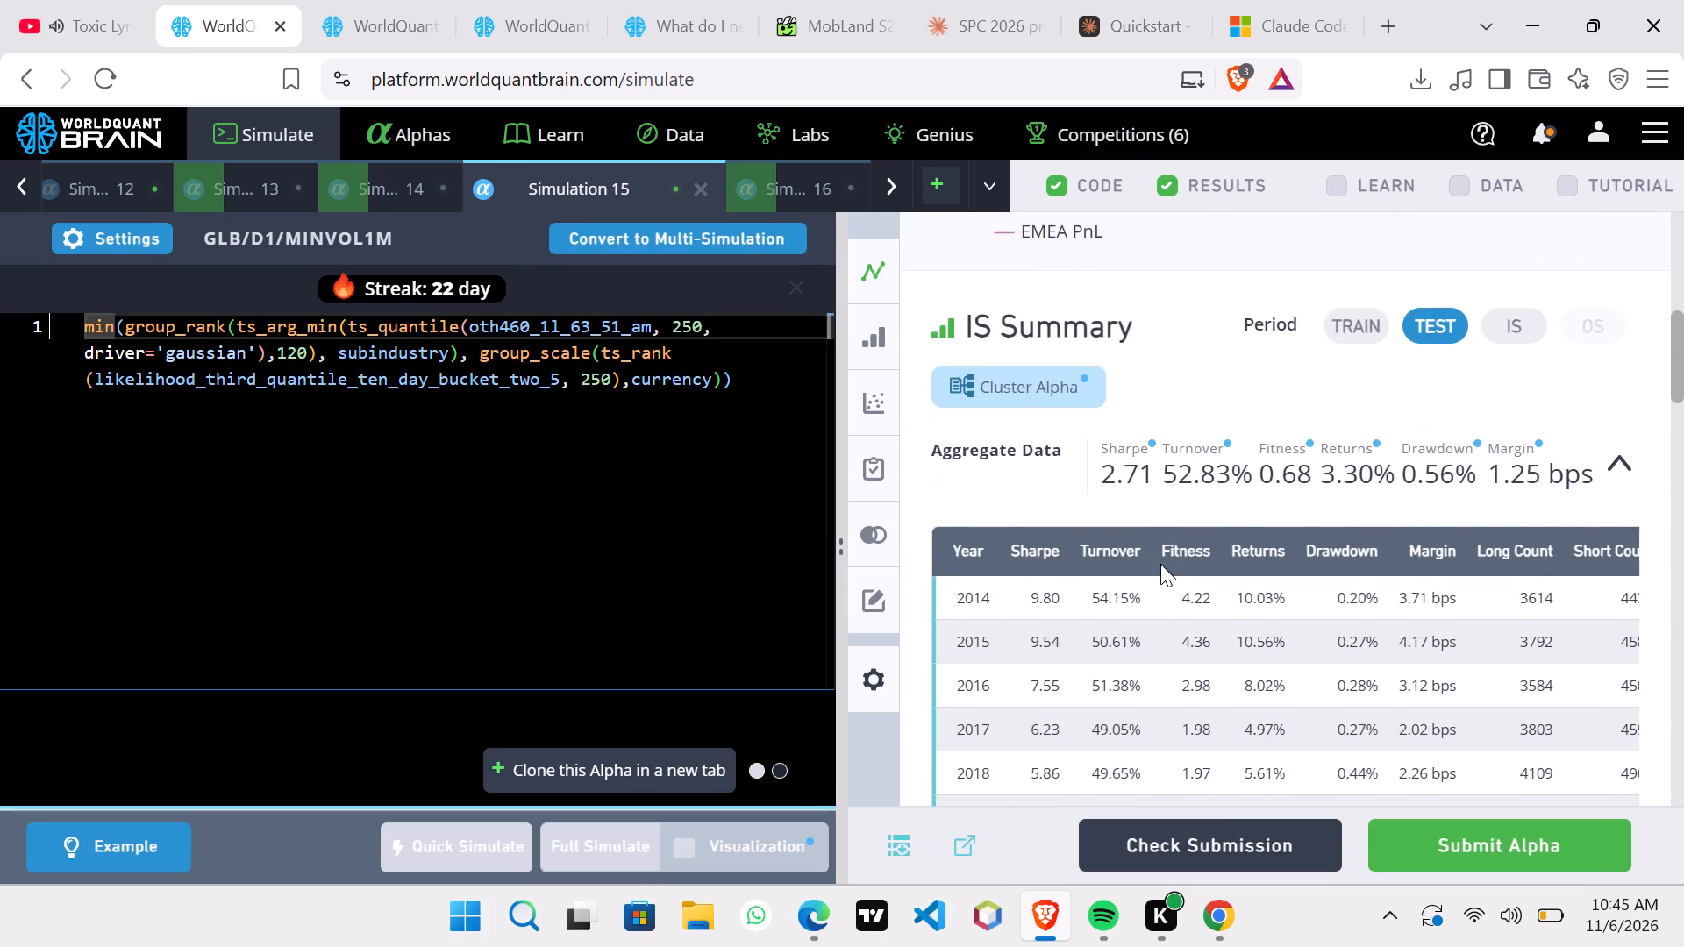
{"action": "scroll", "coordinate": [1160, 564], "scroll_direction": "down", "scroll_amount": 5}
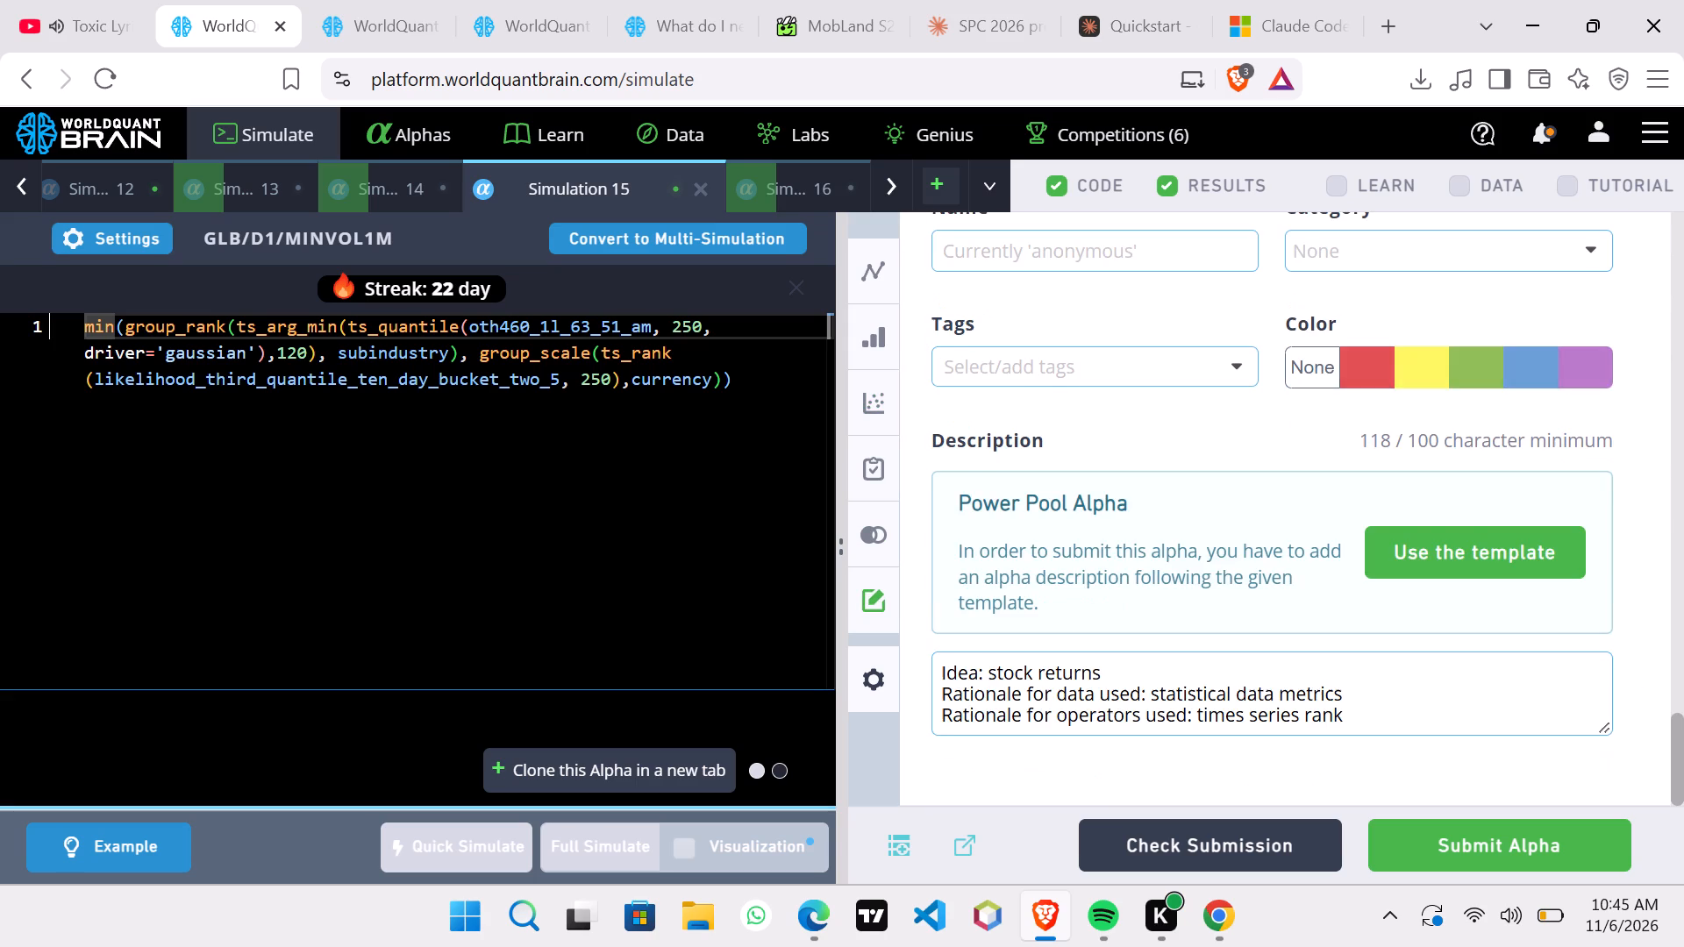
{"action": "scroll", "coordinate": [1160, 564], "scroll_direction": "up", "scroll_amount": 7}
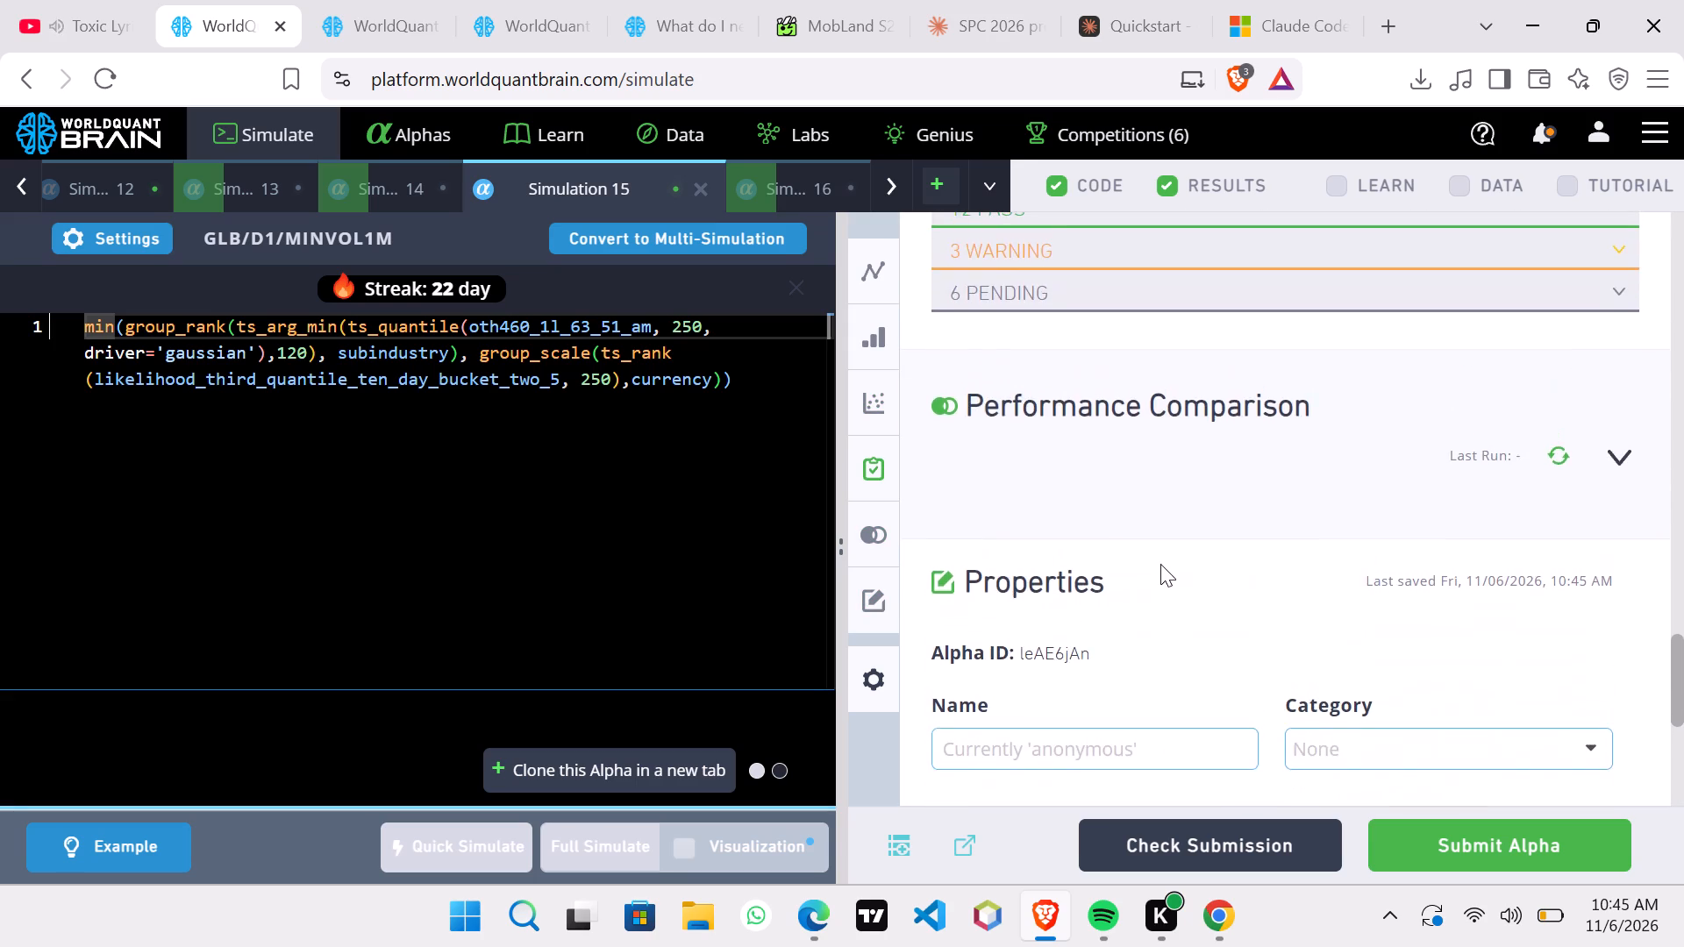
{"action": "scroll", "coordinate": [1160, 564], "scroll_direction": "up", "scroll_amount": 1}
{"action": "scroll", "coordinate": [1365, 506], "scroll_direction": "up", "scroll_amount": 1}
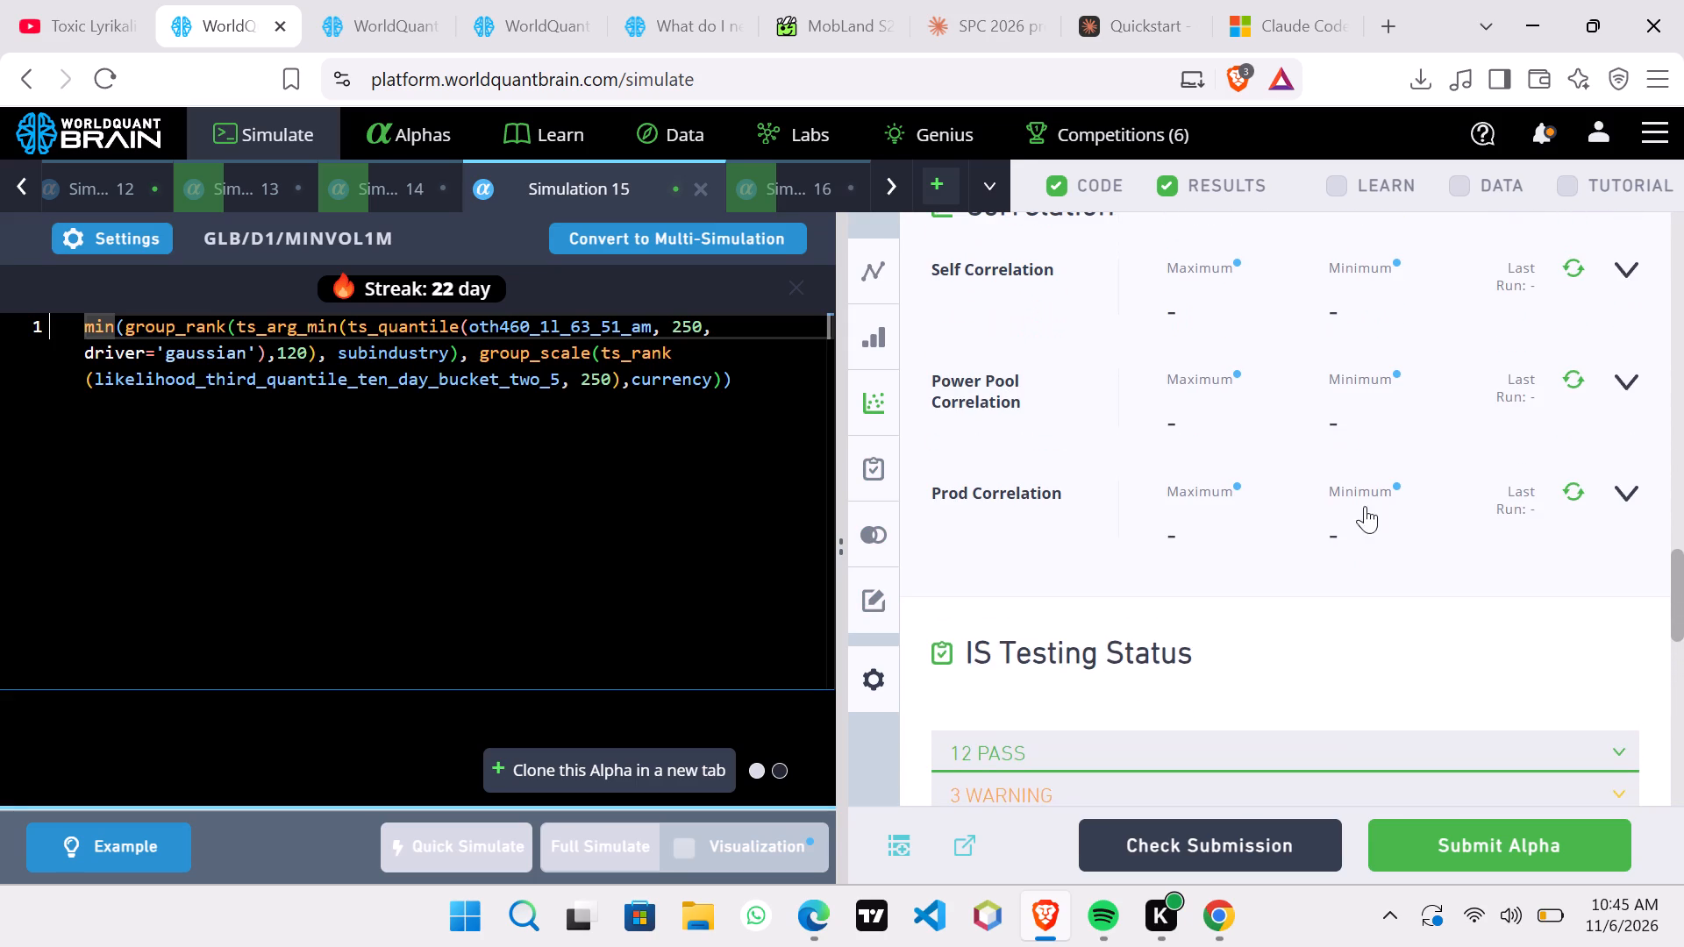
{"action": "left_click", "coordinate": [1573, 499]}
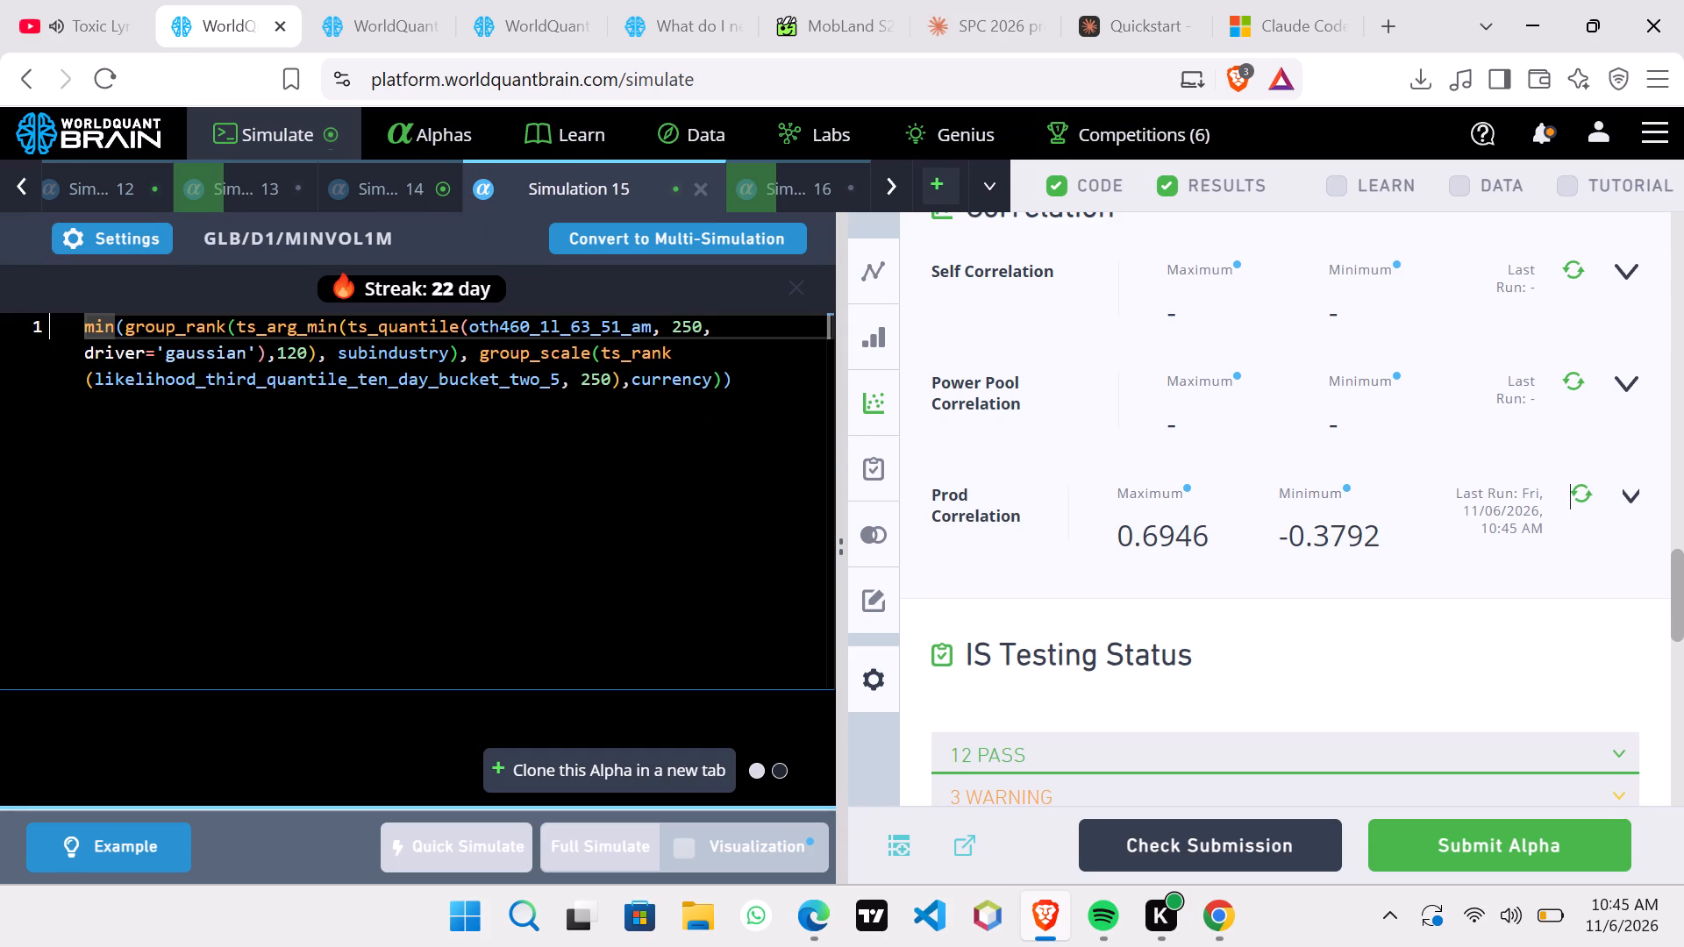
Wrap the Simulation 15 expression in ts_decay_linear with a window of 15 and run a full simulation.
{"action": "left_click", "coordinate": [731, 387]}
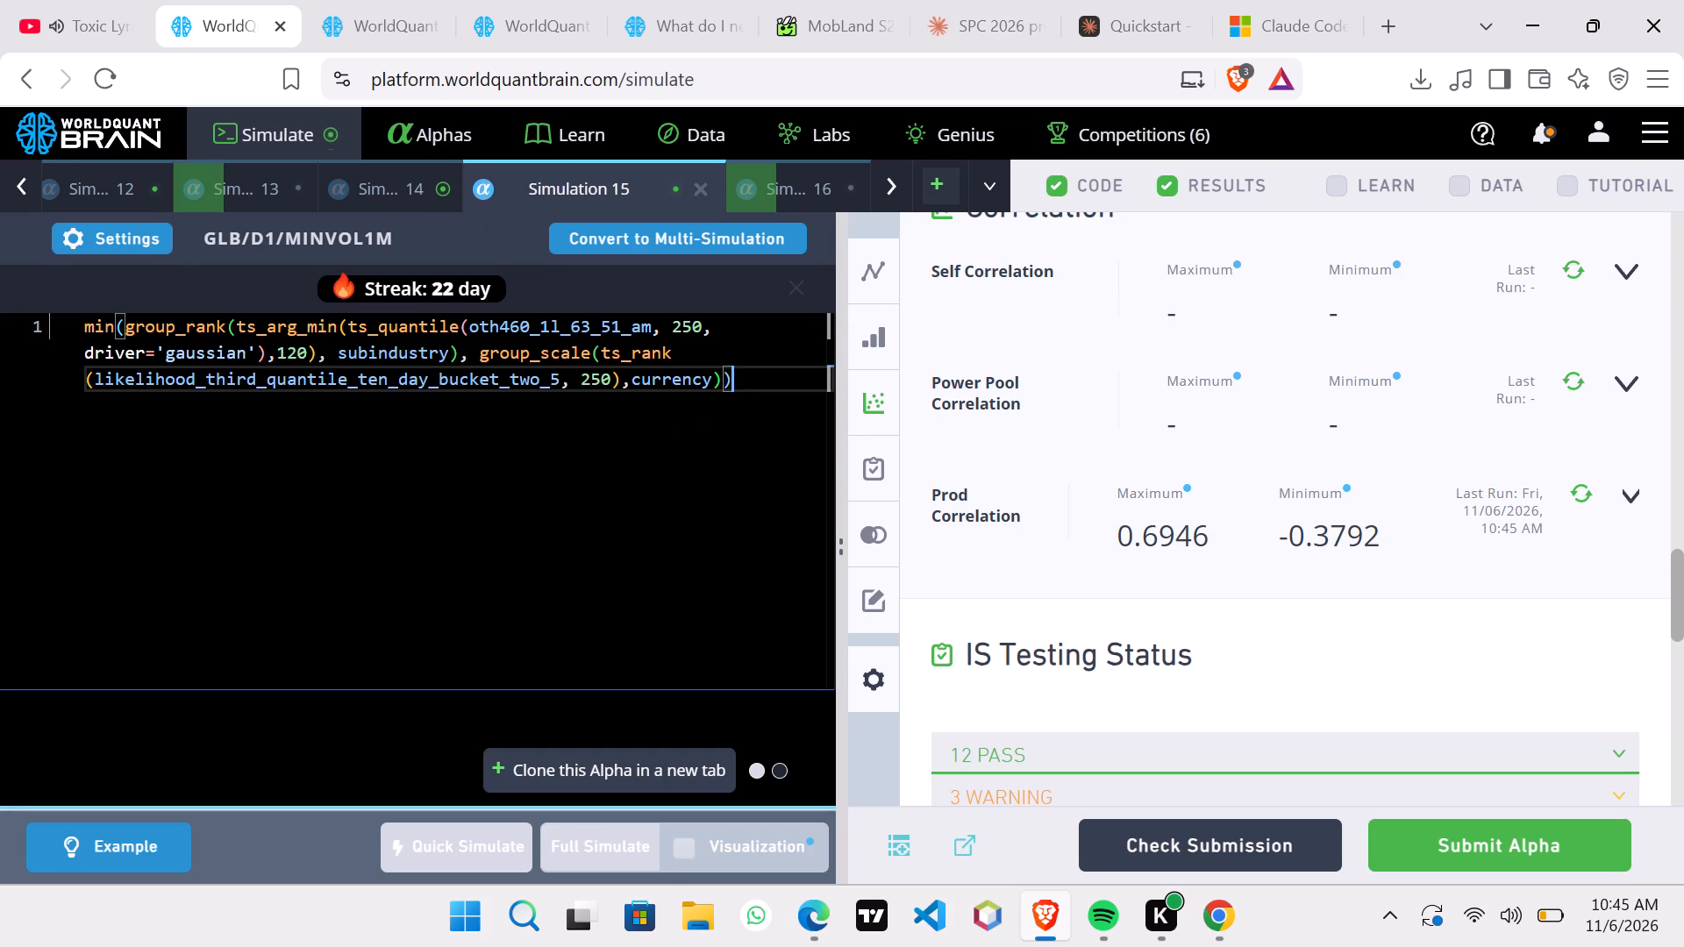
{"action": "key", "text": "comma"}
{"action": "key", "text": "1"}
{"action": "key", "text": "5"}
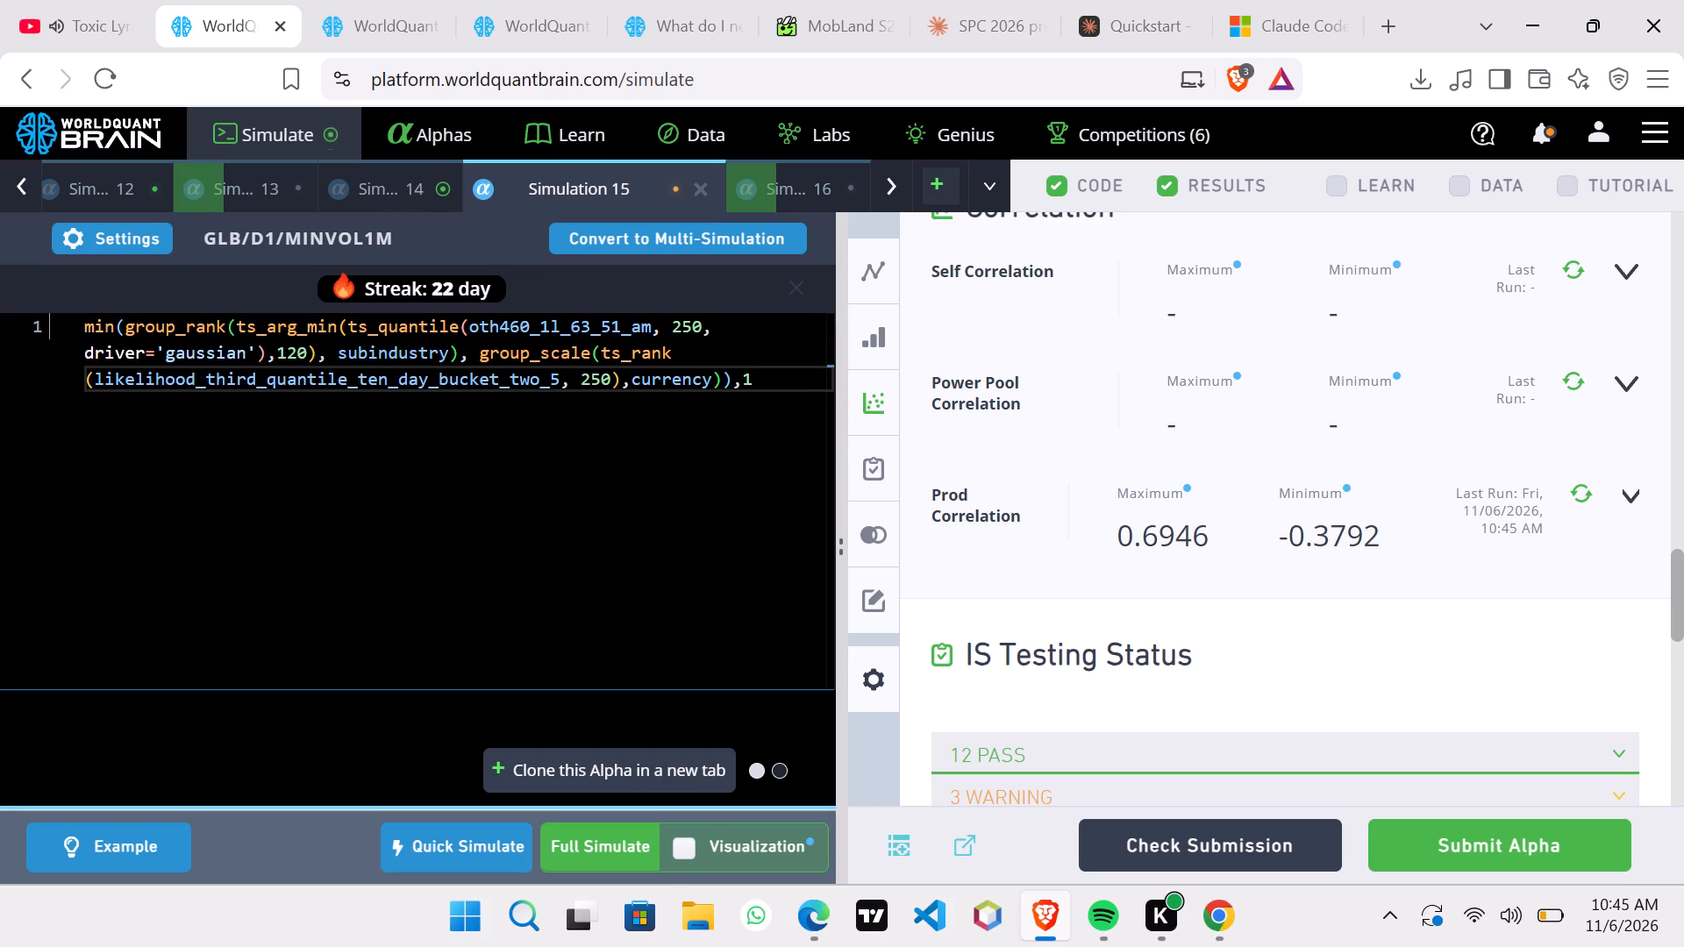
{"action": "key", "text": "shift+parenright"}
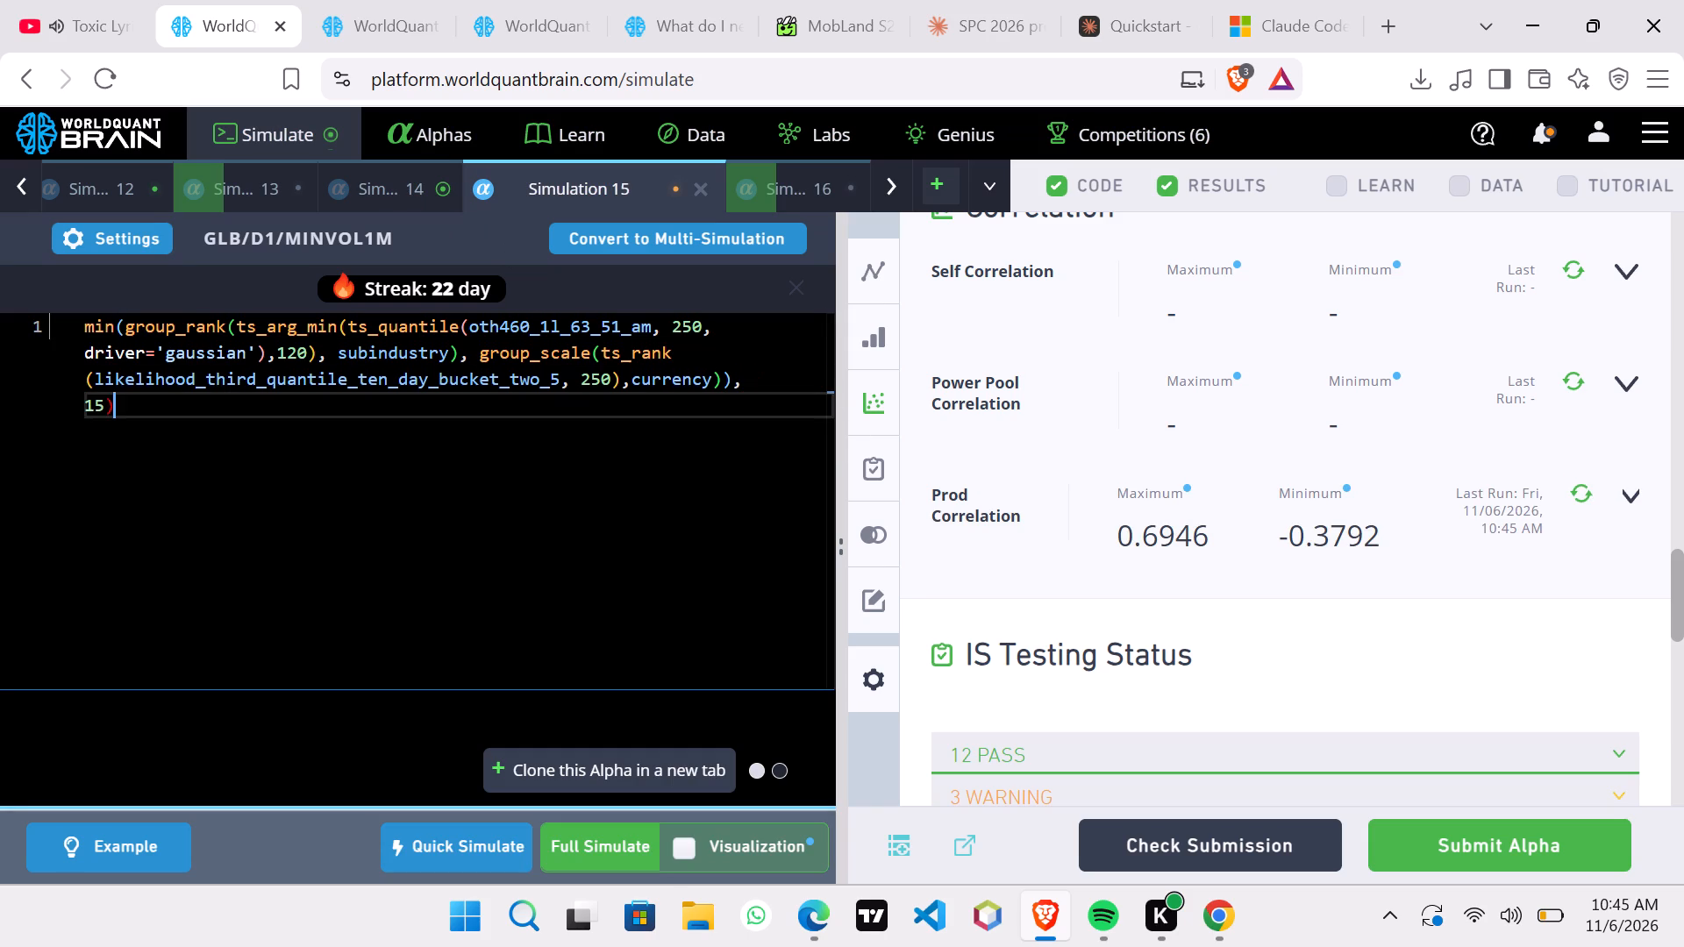
{"action": "double_click", "coordinate": [81, 326]}
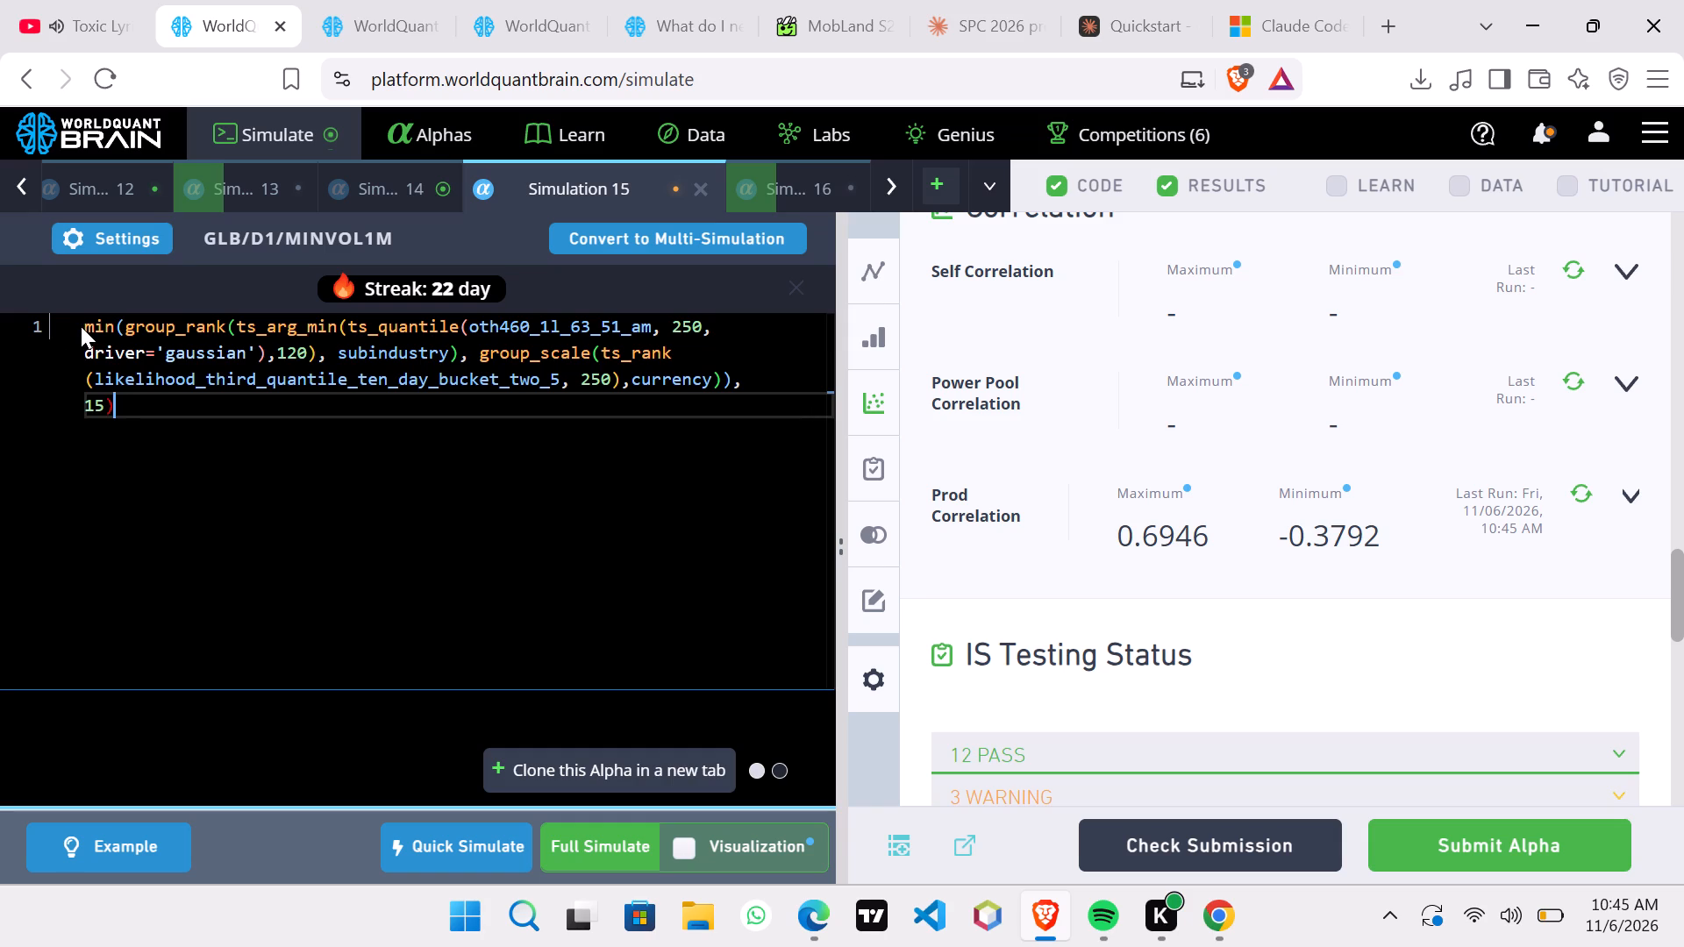
{"action": "left_click", "coordinate": [84, 326]}
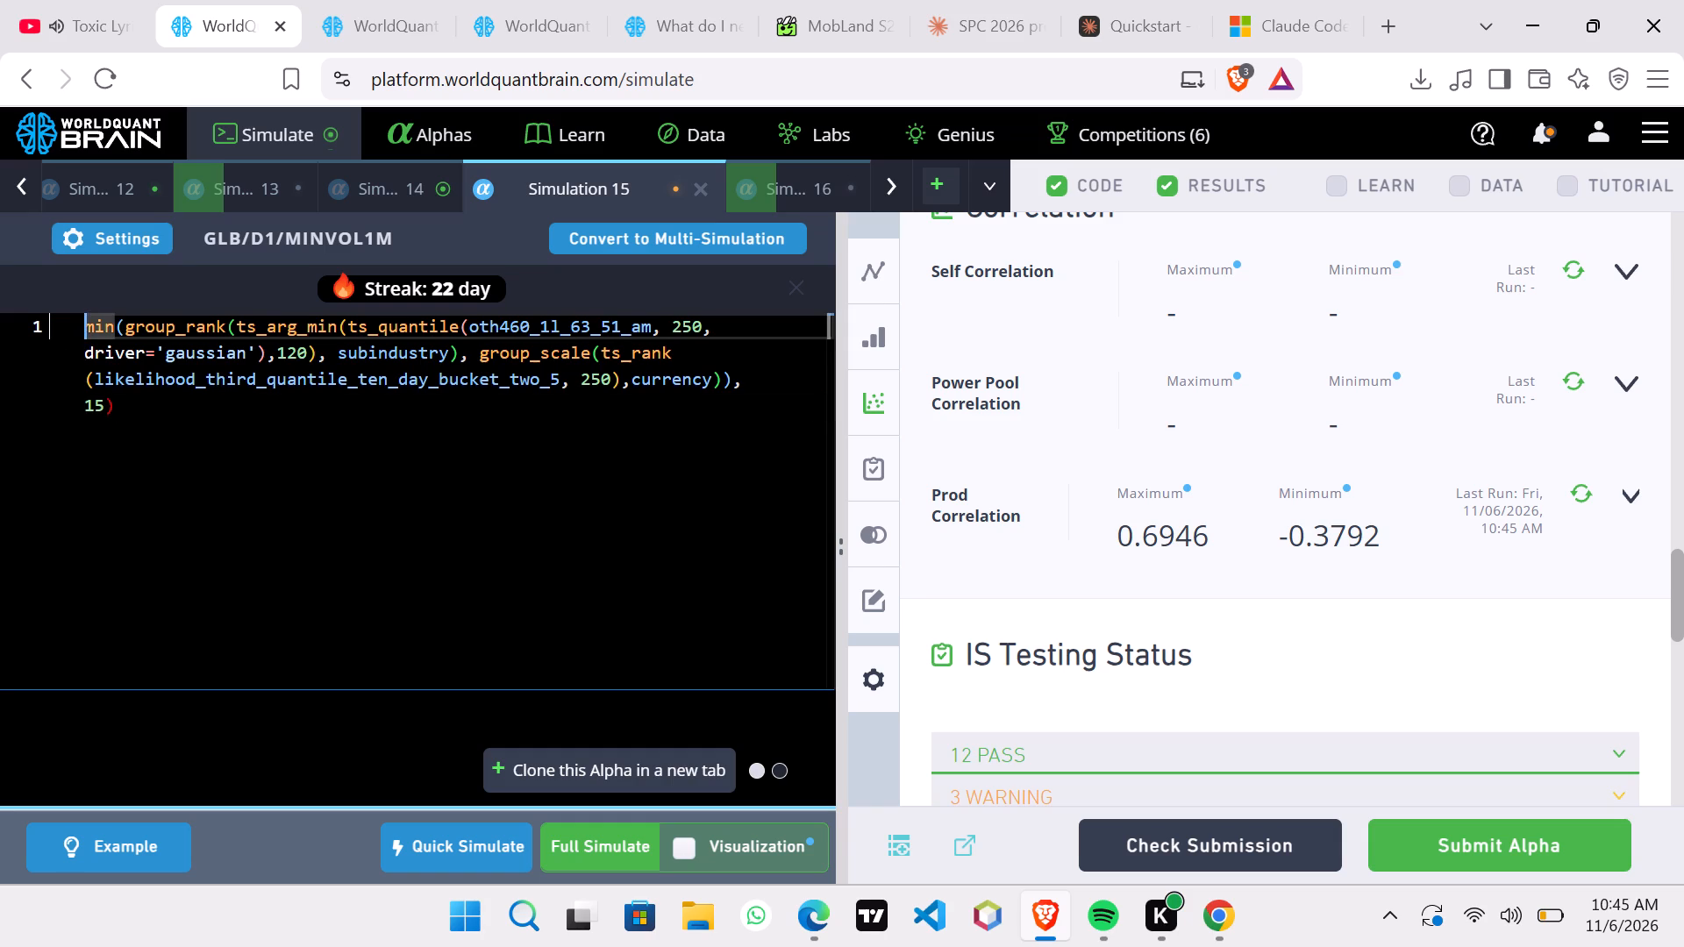
{"action": "key", "text": "shift+parenleft"}
{"action": "key", "text": "Left"}
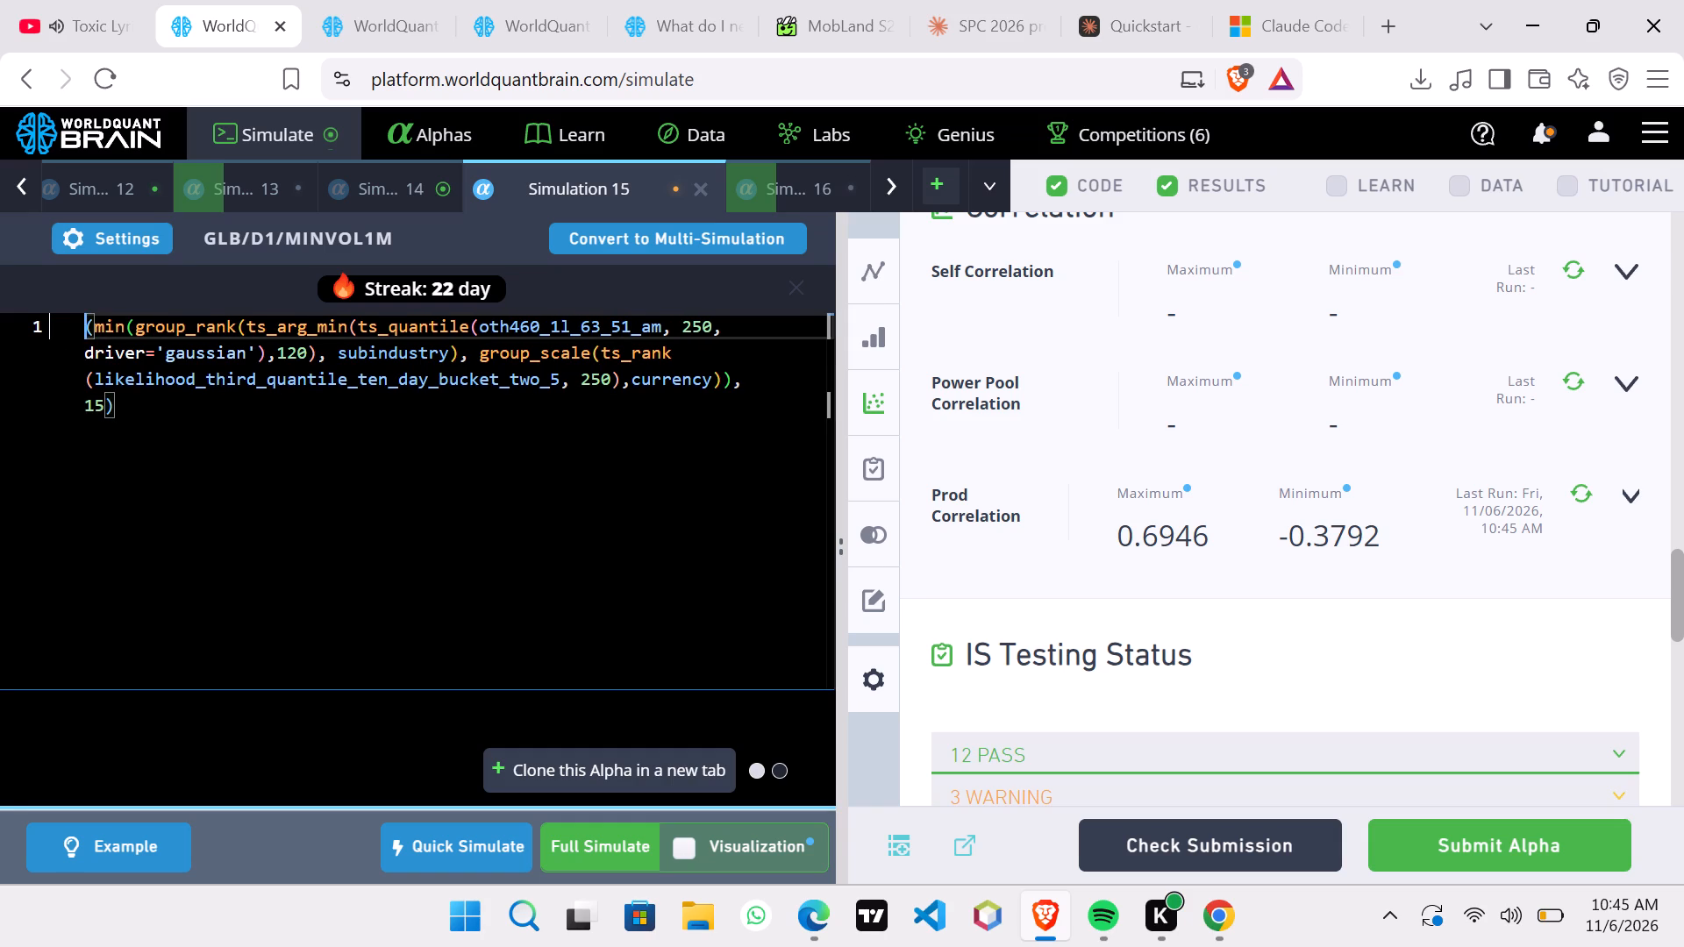
{"action": "type", "text": "tsd"}
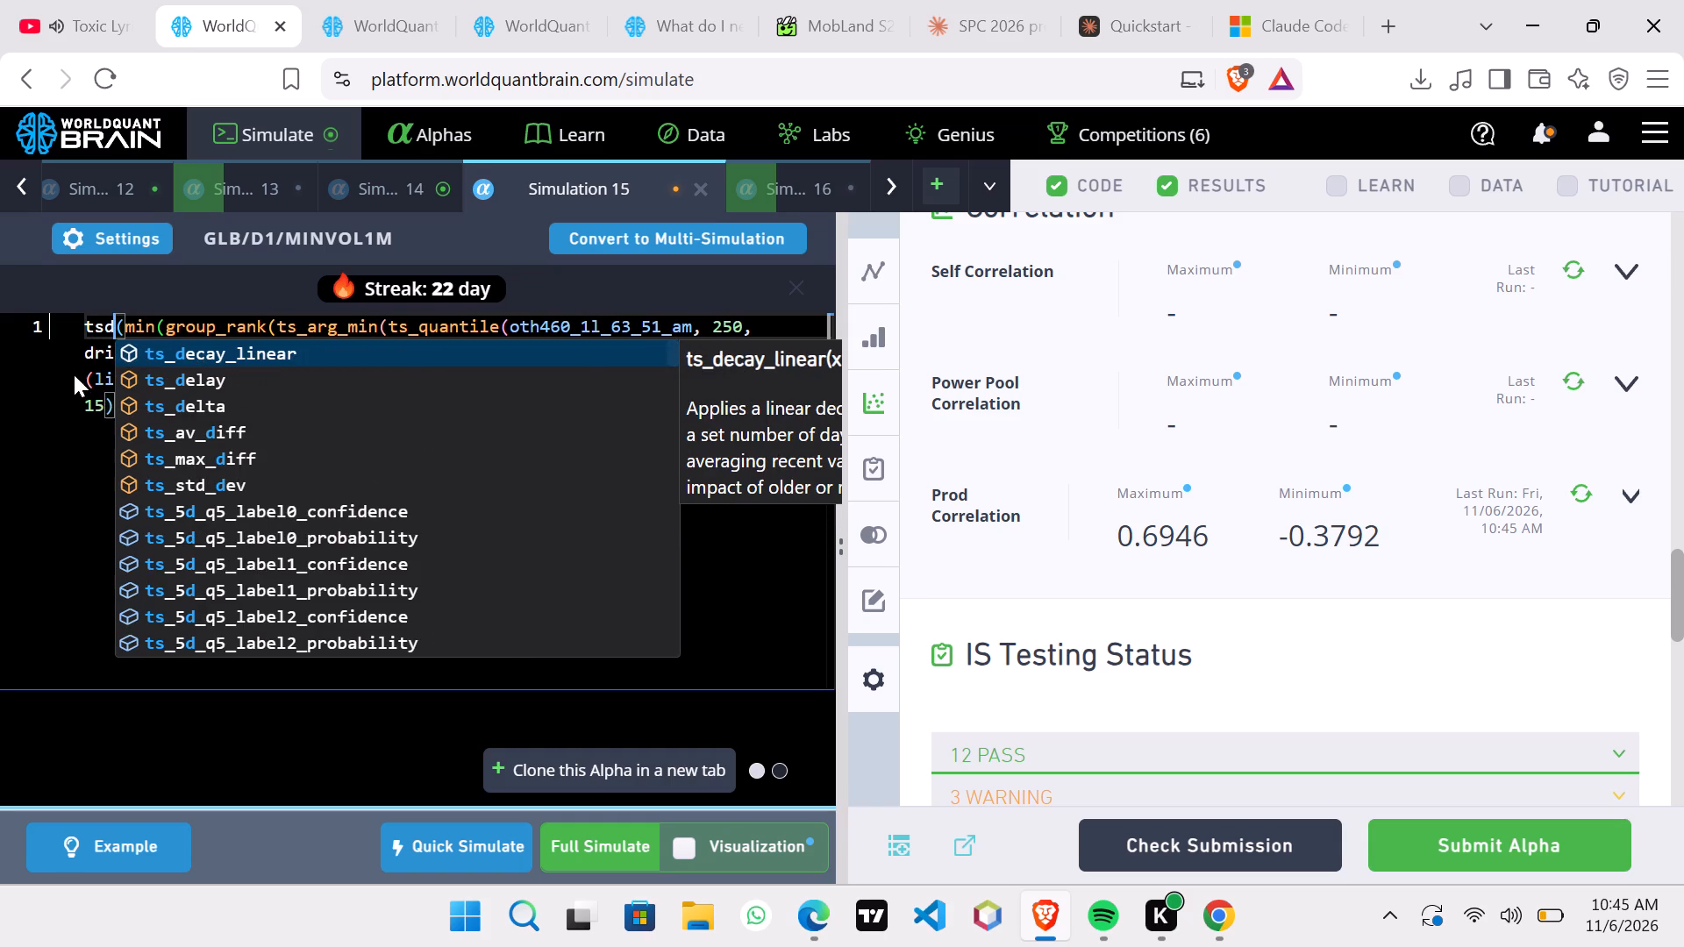
{"action": "left_click", "coordinate": [163, 350]}
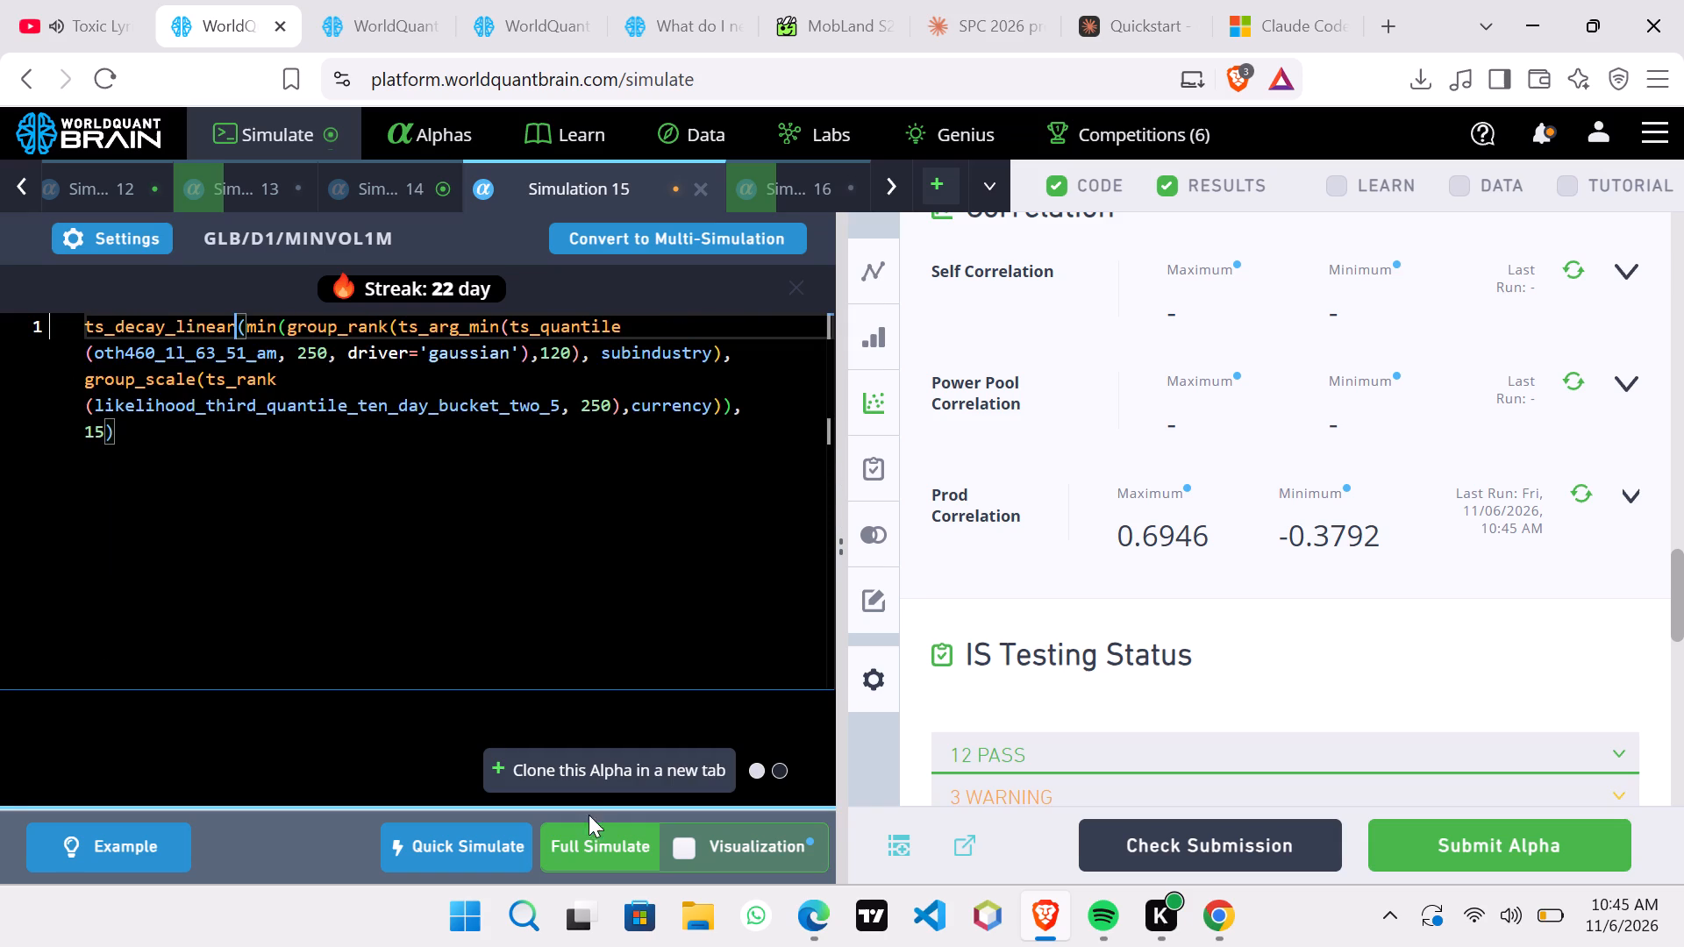
{"action": "left_click", "coordinate": [608, 837]}
Clone the ts_decay_linear alpha into a new simulation, set its decay window to 10 and run a full simulation.
{"action": "left_click", "coordinate": [596, 775]}
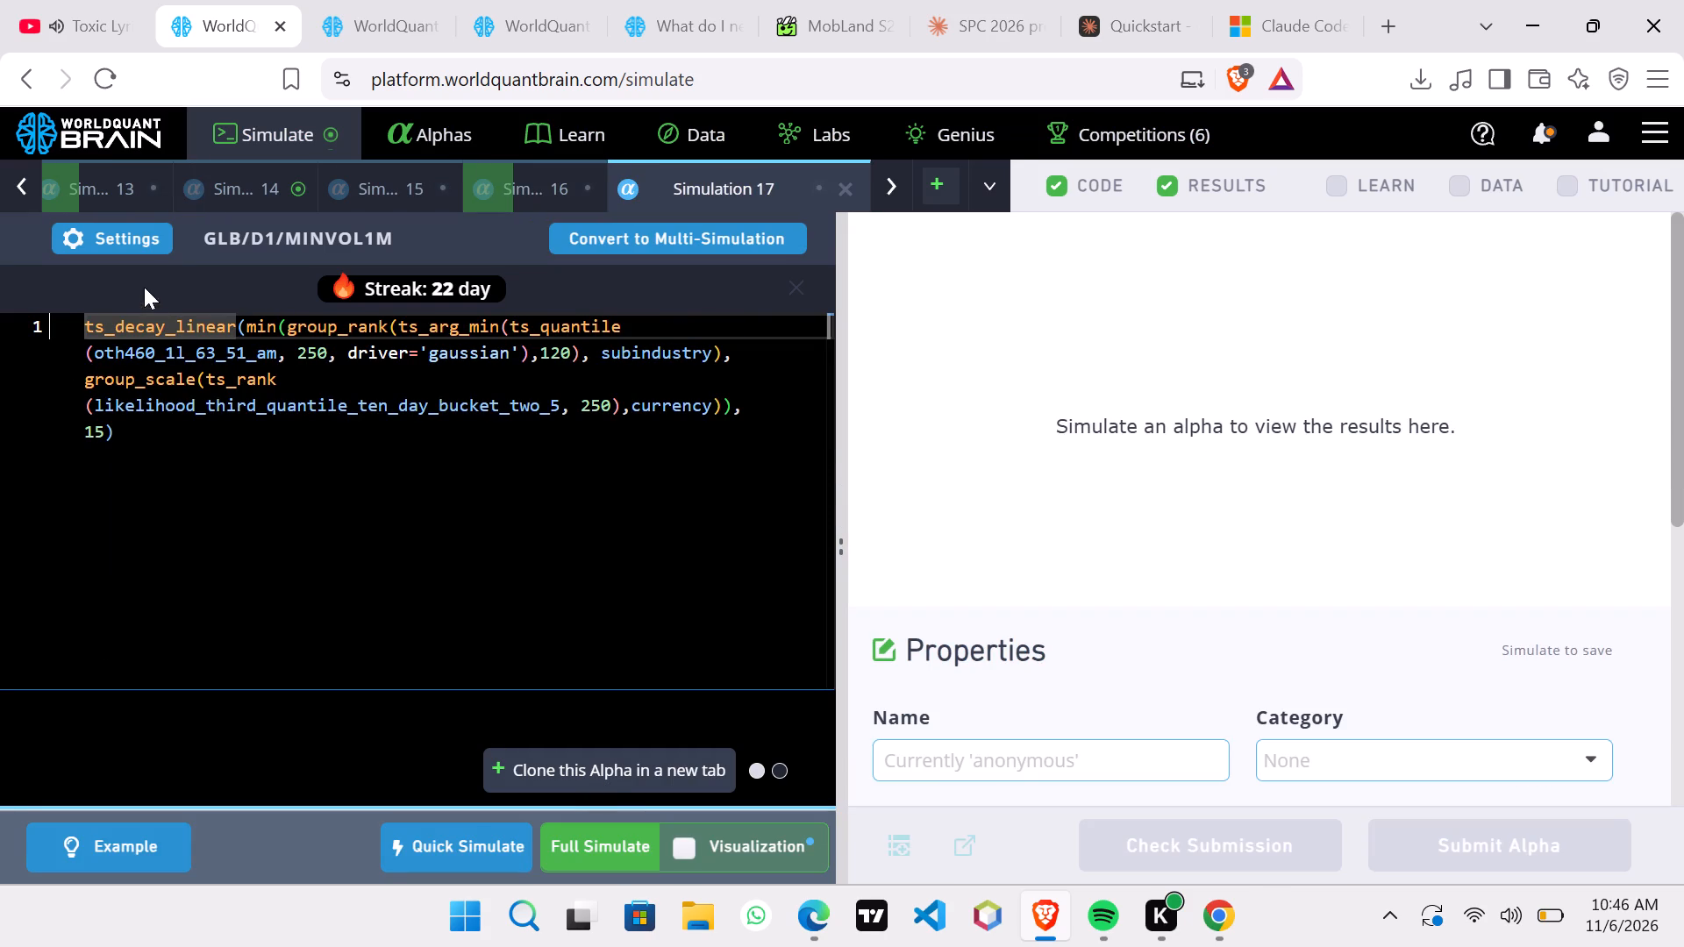
{"action": "left_click", "coordinate": [164, 277]}
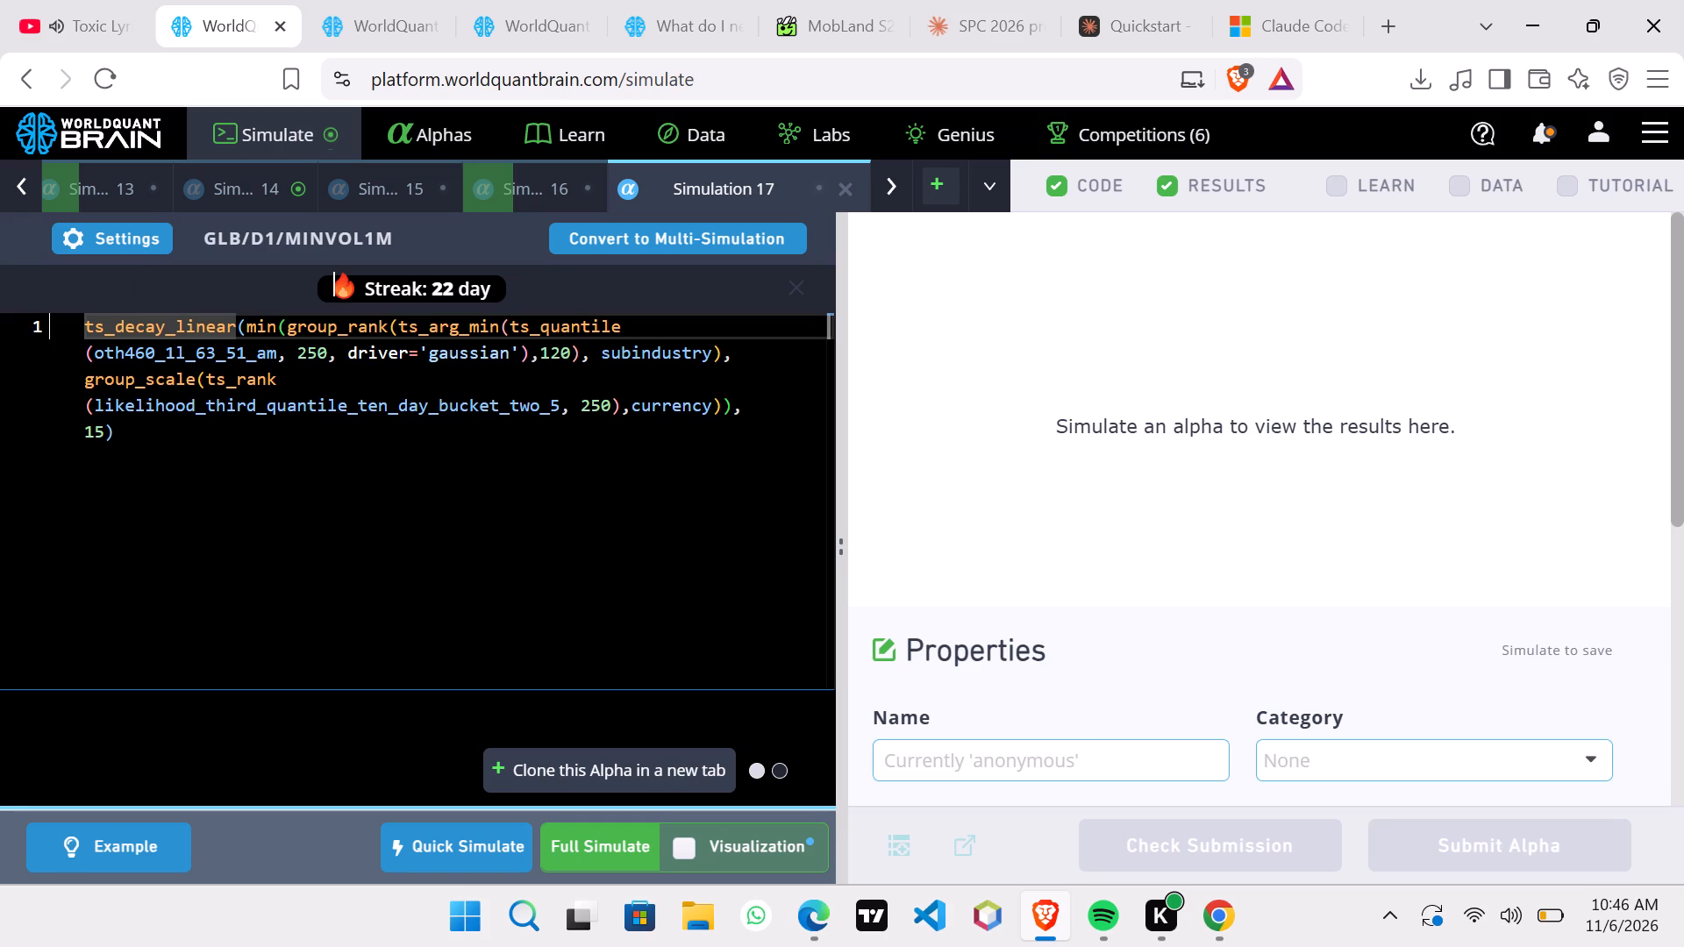
{"action": "left_click", "coordinate": [105, 431]}
{"action": "key", "text": "BackSpace"}
{"action": "key", "text": "0"}
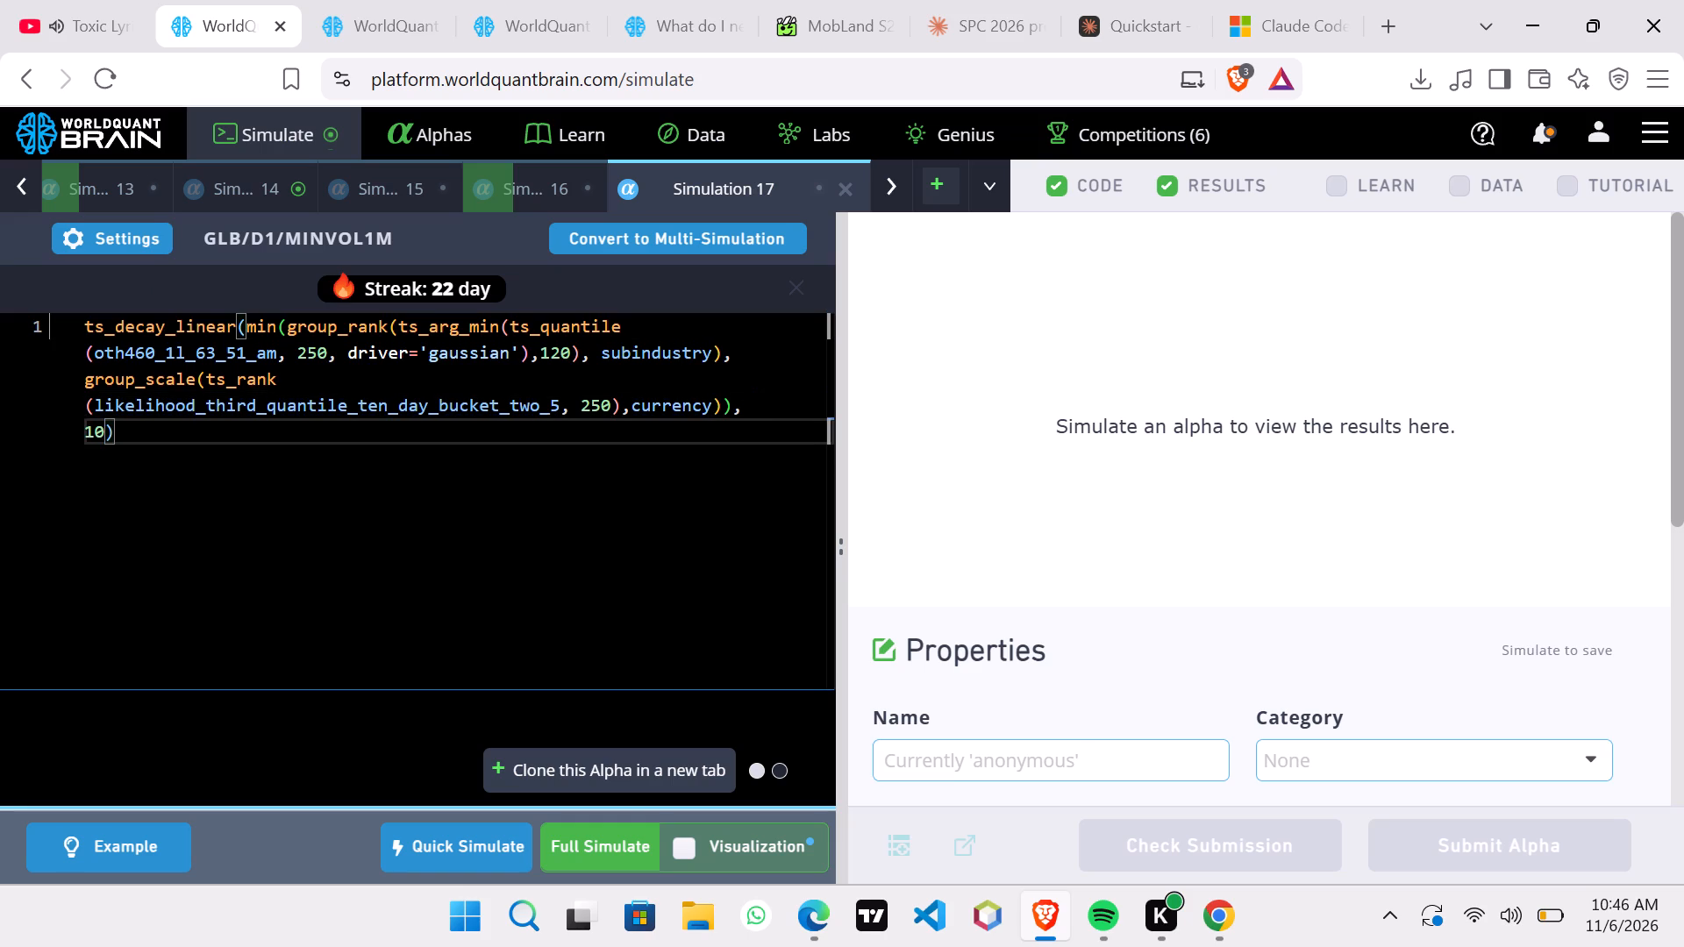
{"action": "left_click", "coordinate": [623, 847]}
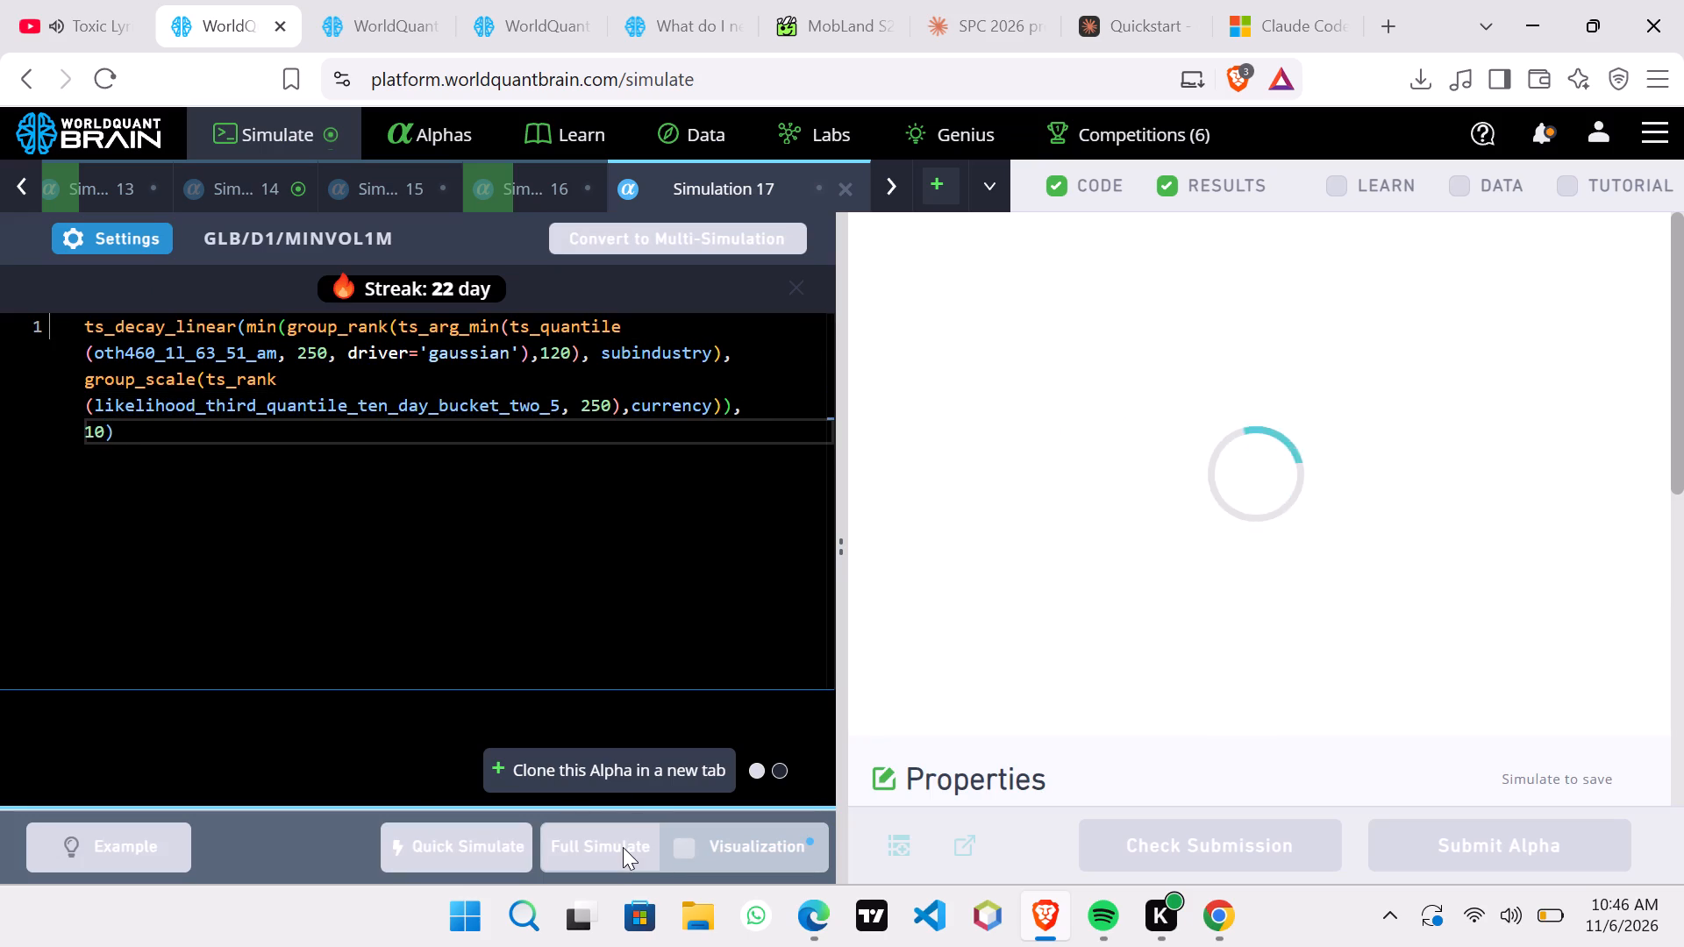
{"action": "left_click", "coordinate": [147, 246]}
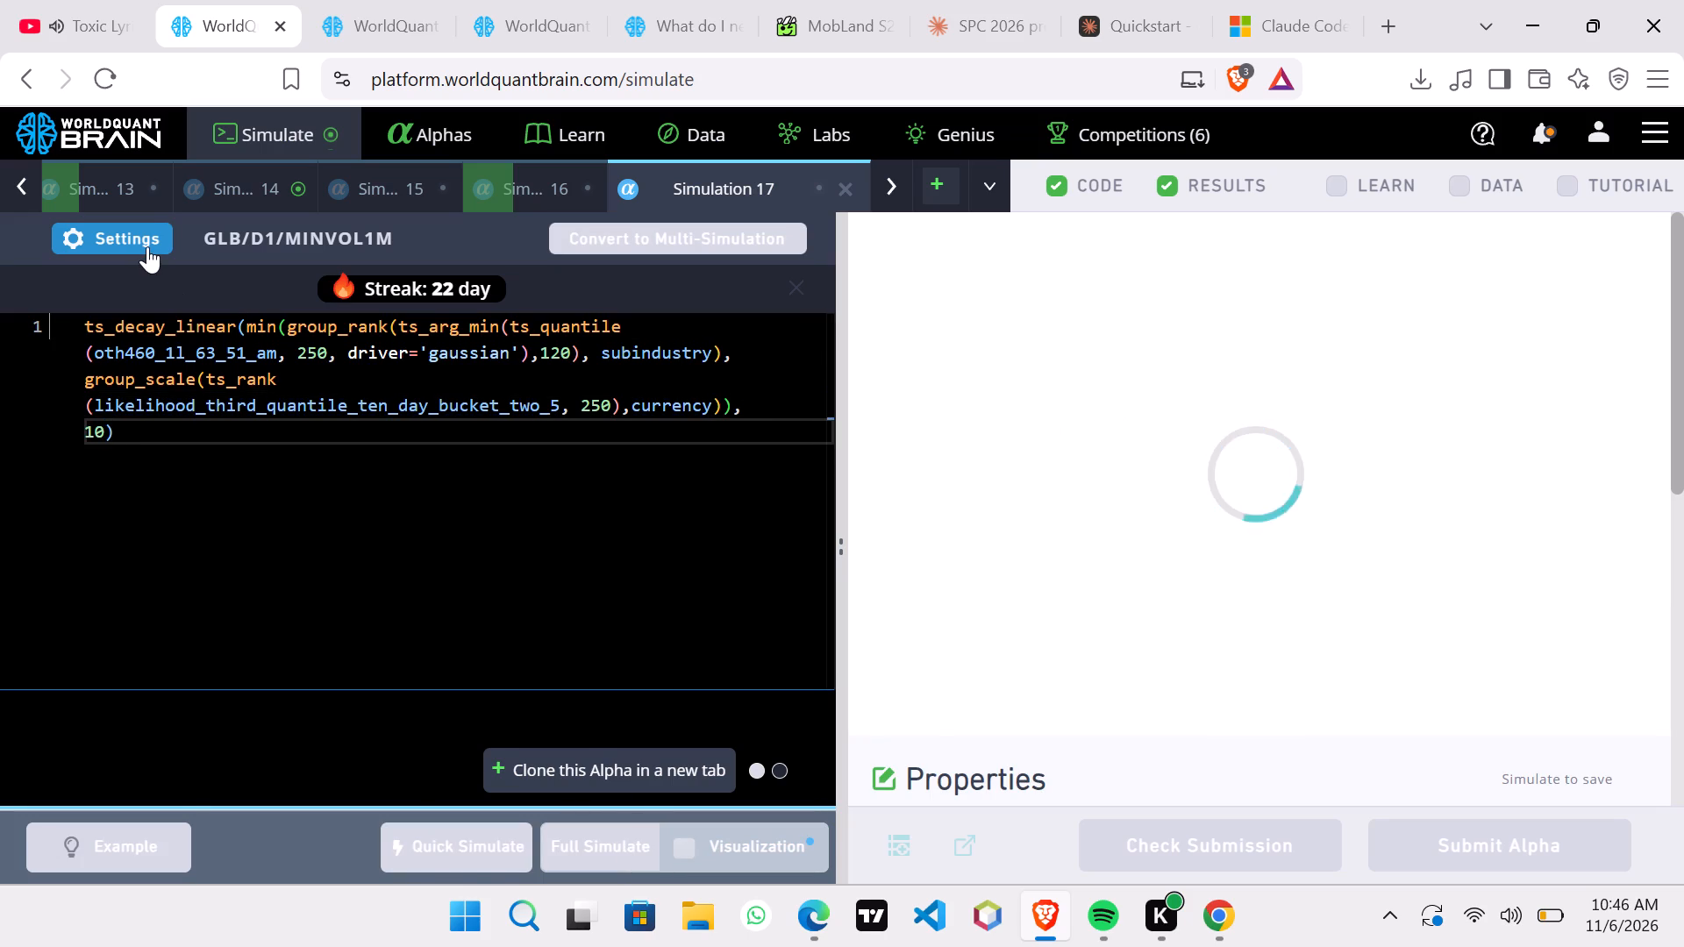
{"action": "left_click", "coordinate": [147, 246]}
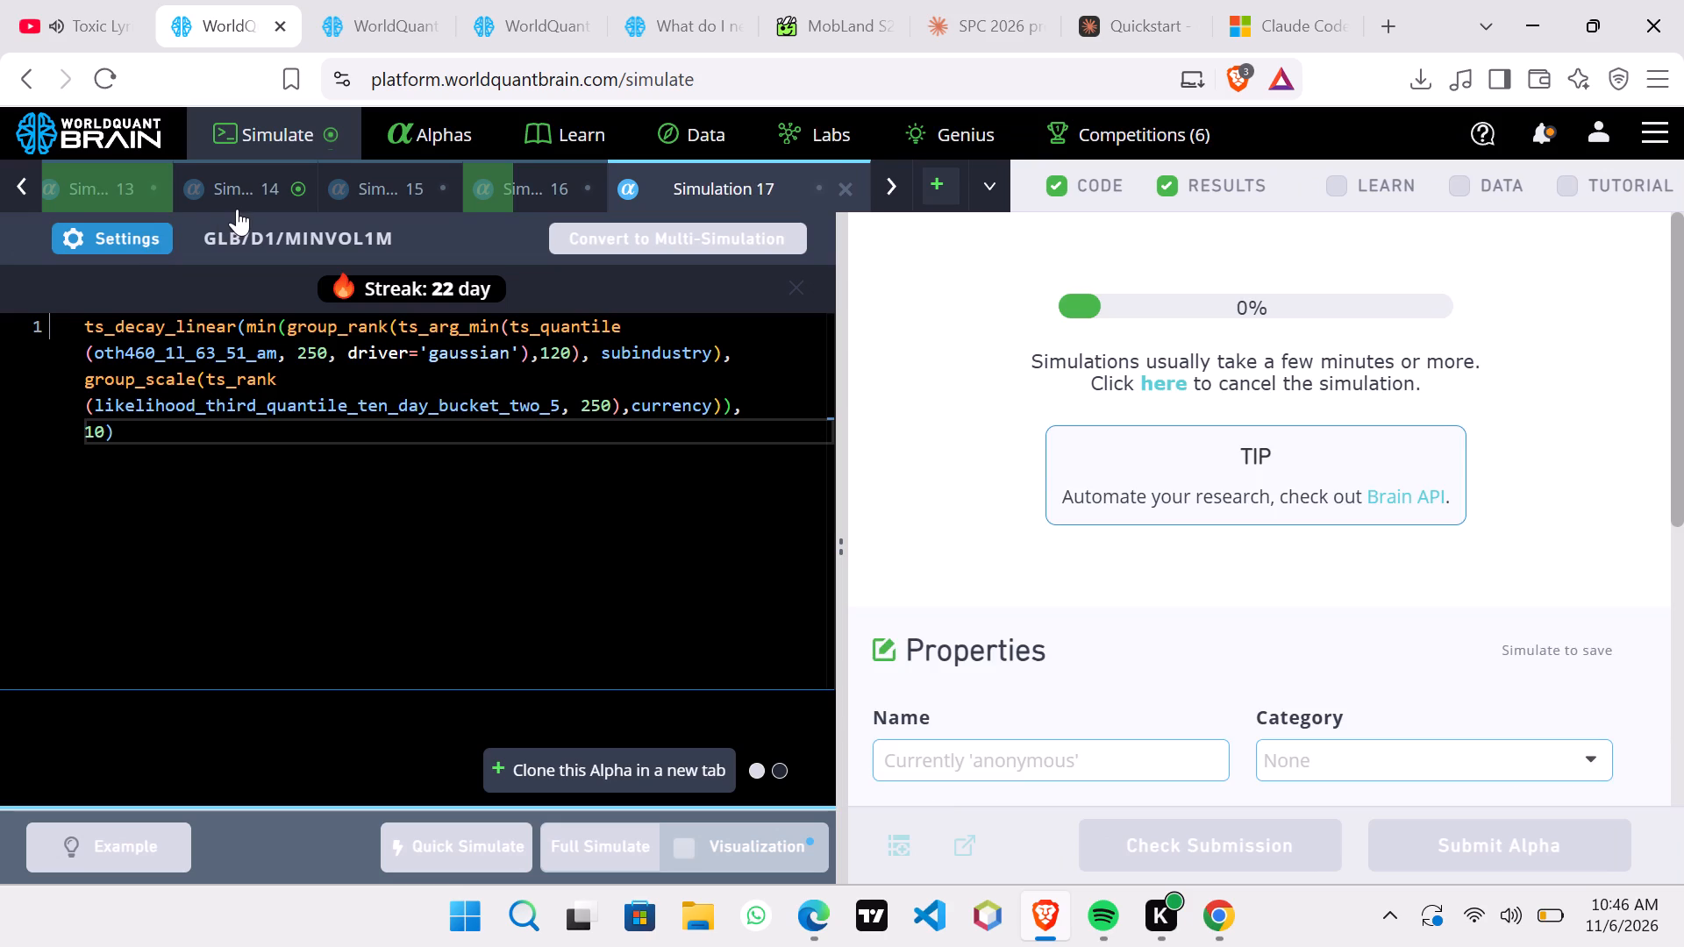
Open Simulation 14, show its test period and examine its IS summary and IS testing warnings.
{"action": "left_click", "coordinate": [245, 202]}
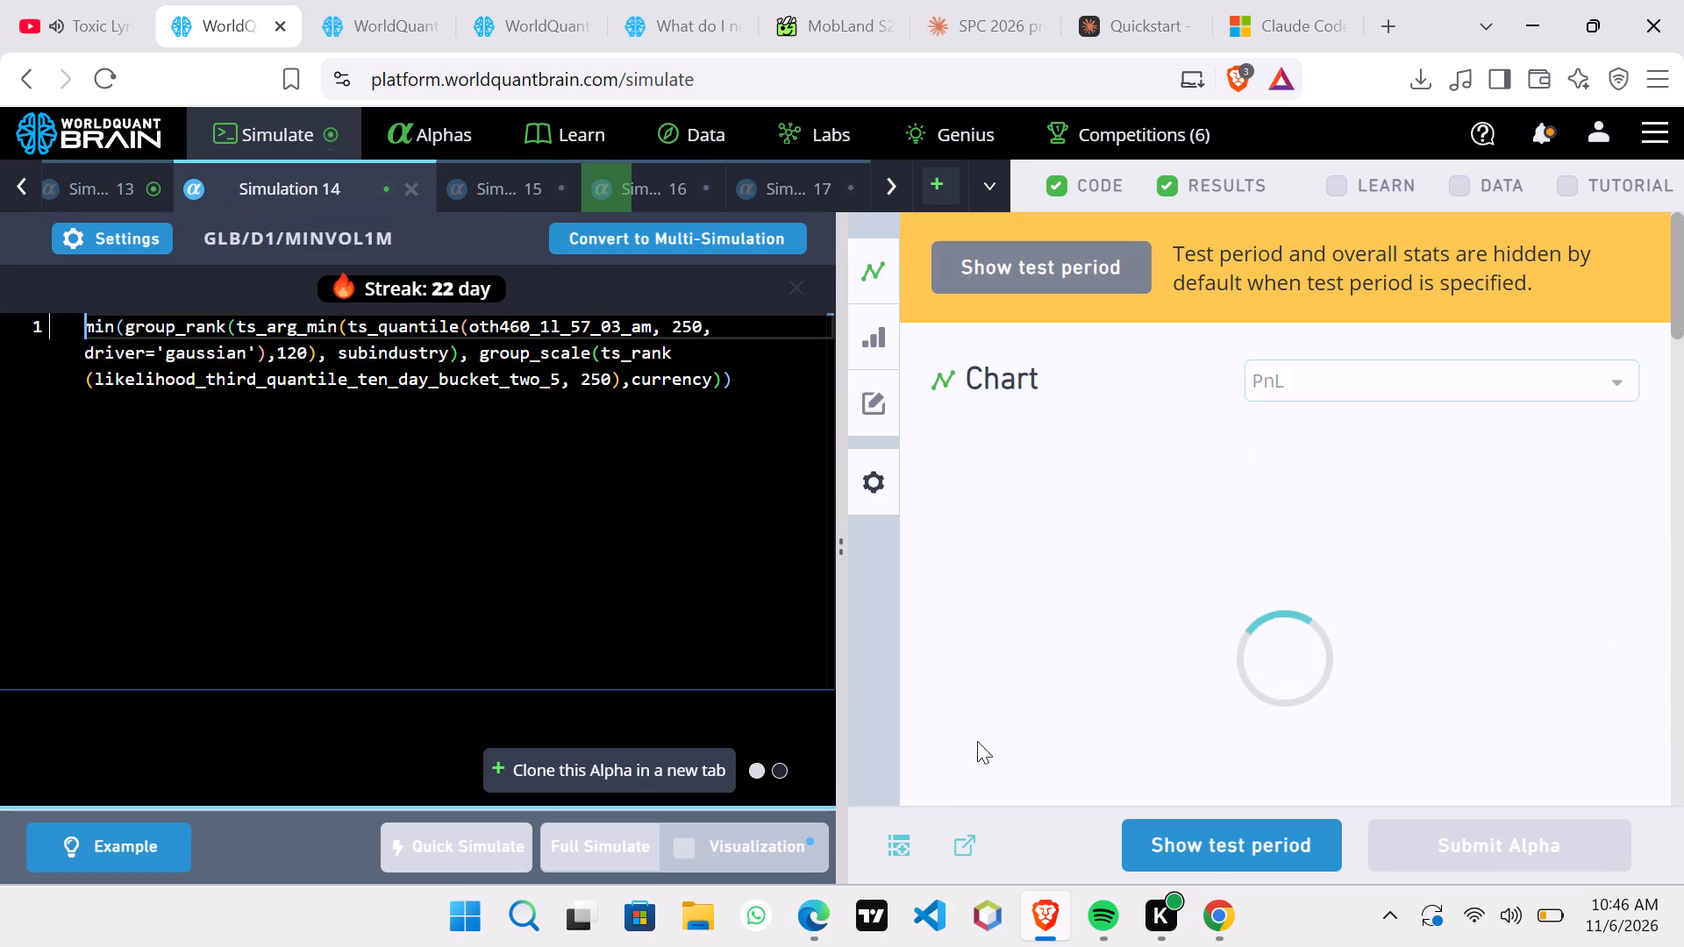
{"action": "left_click", "coordinate": [1217, 865]}
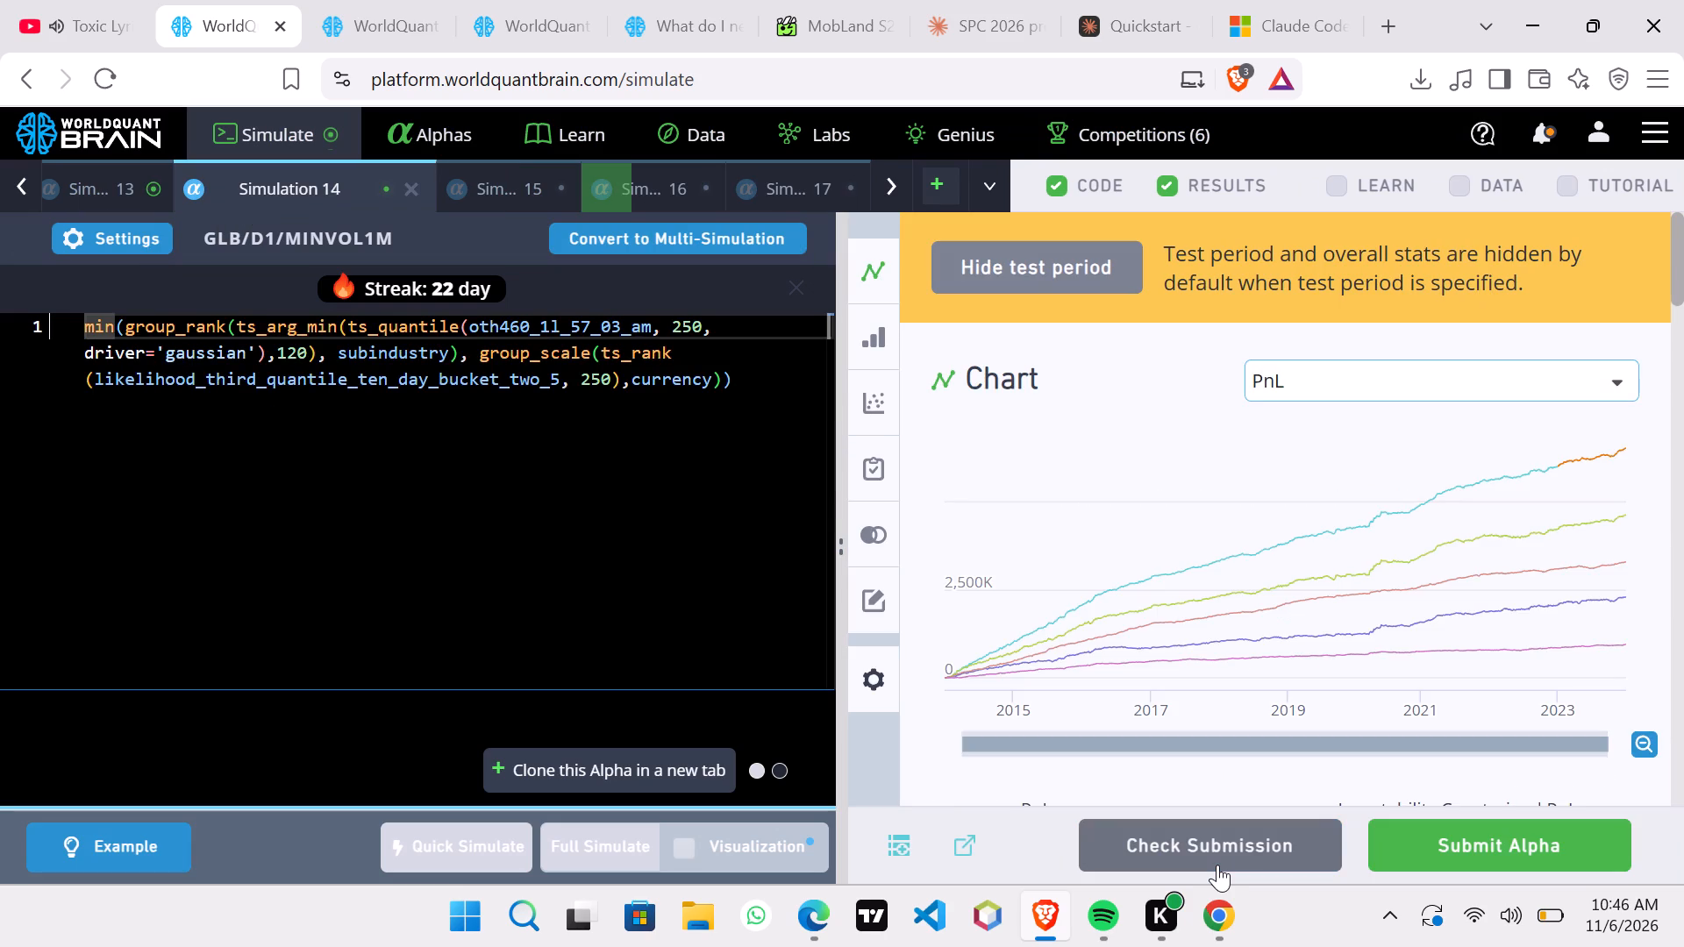
{"action": "scroll", "coordinate": [1221, 782], "scroll_direction": "down", "scroll_amount": 4}
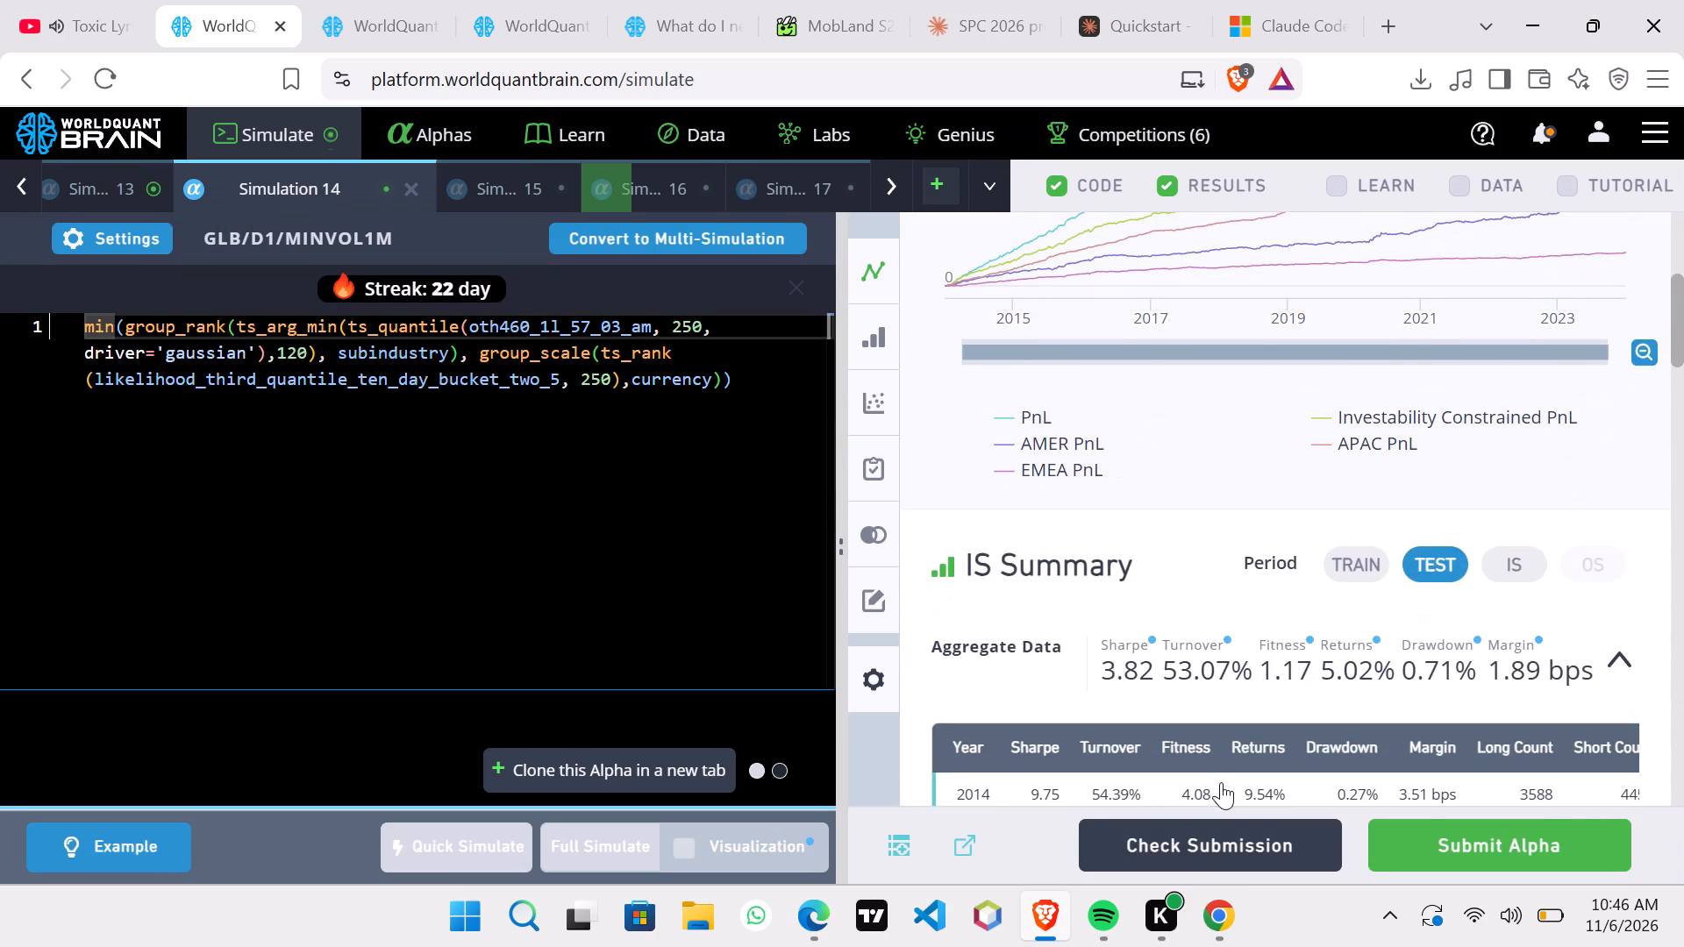
{"action": "scroll", "coordinate": [1221, 782], "scroll_direction": "down", "scroll_amount": 5}
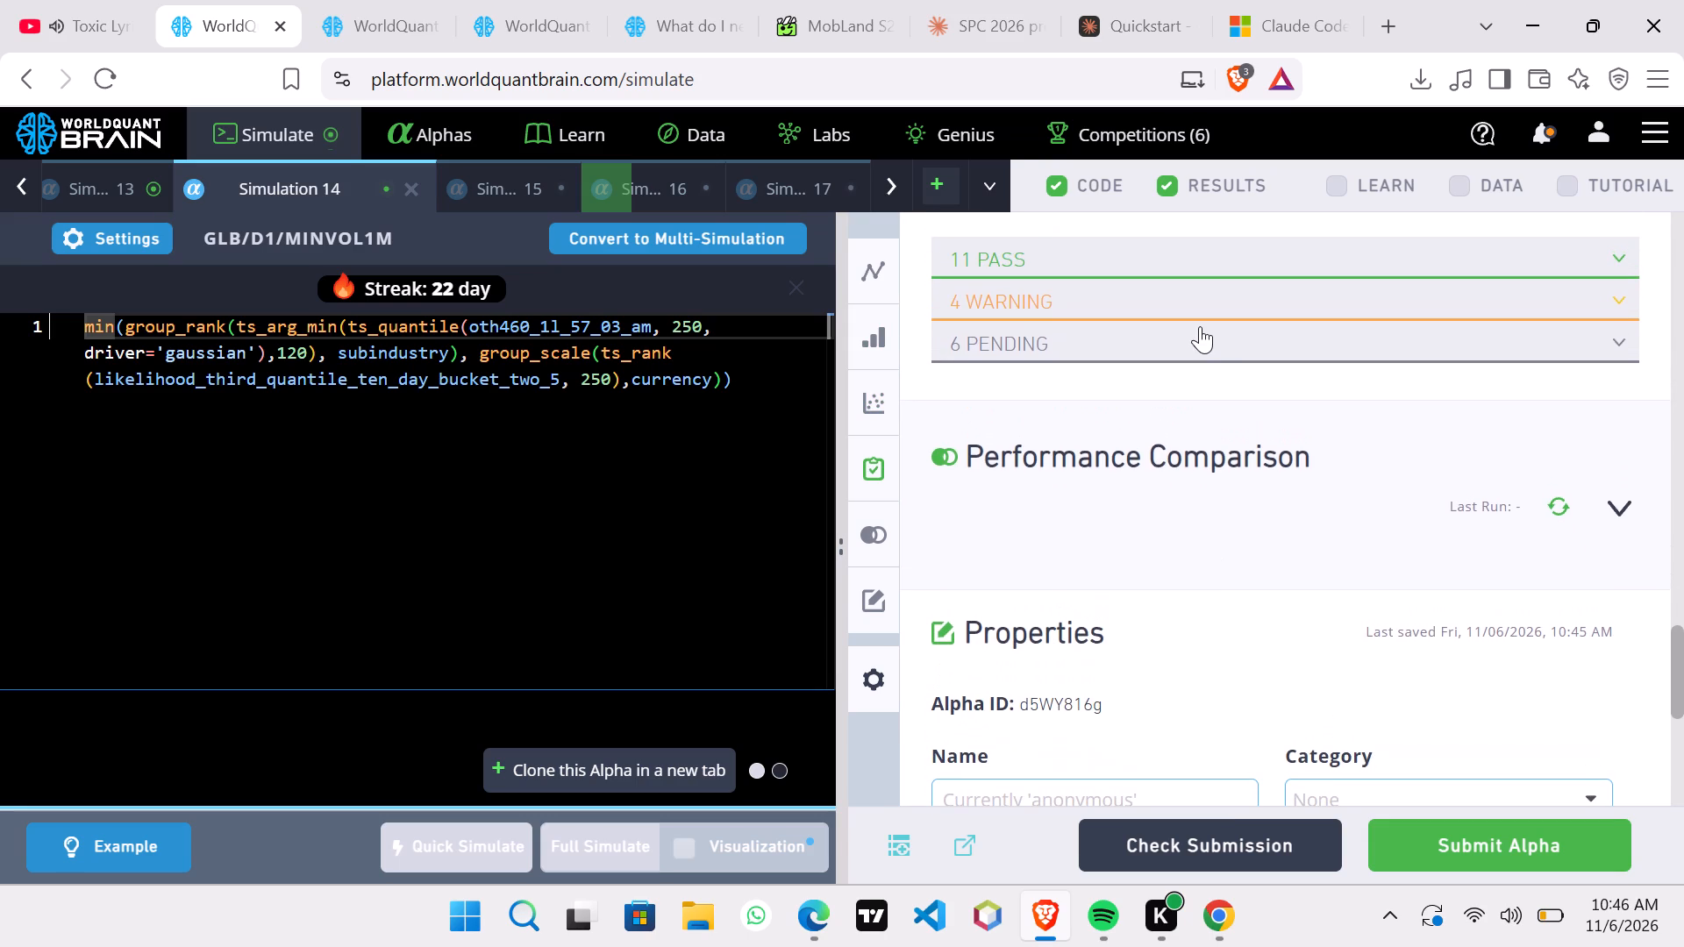
{"action": "left_click", "coordinate": [1194, 306]}
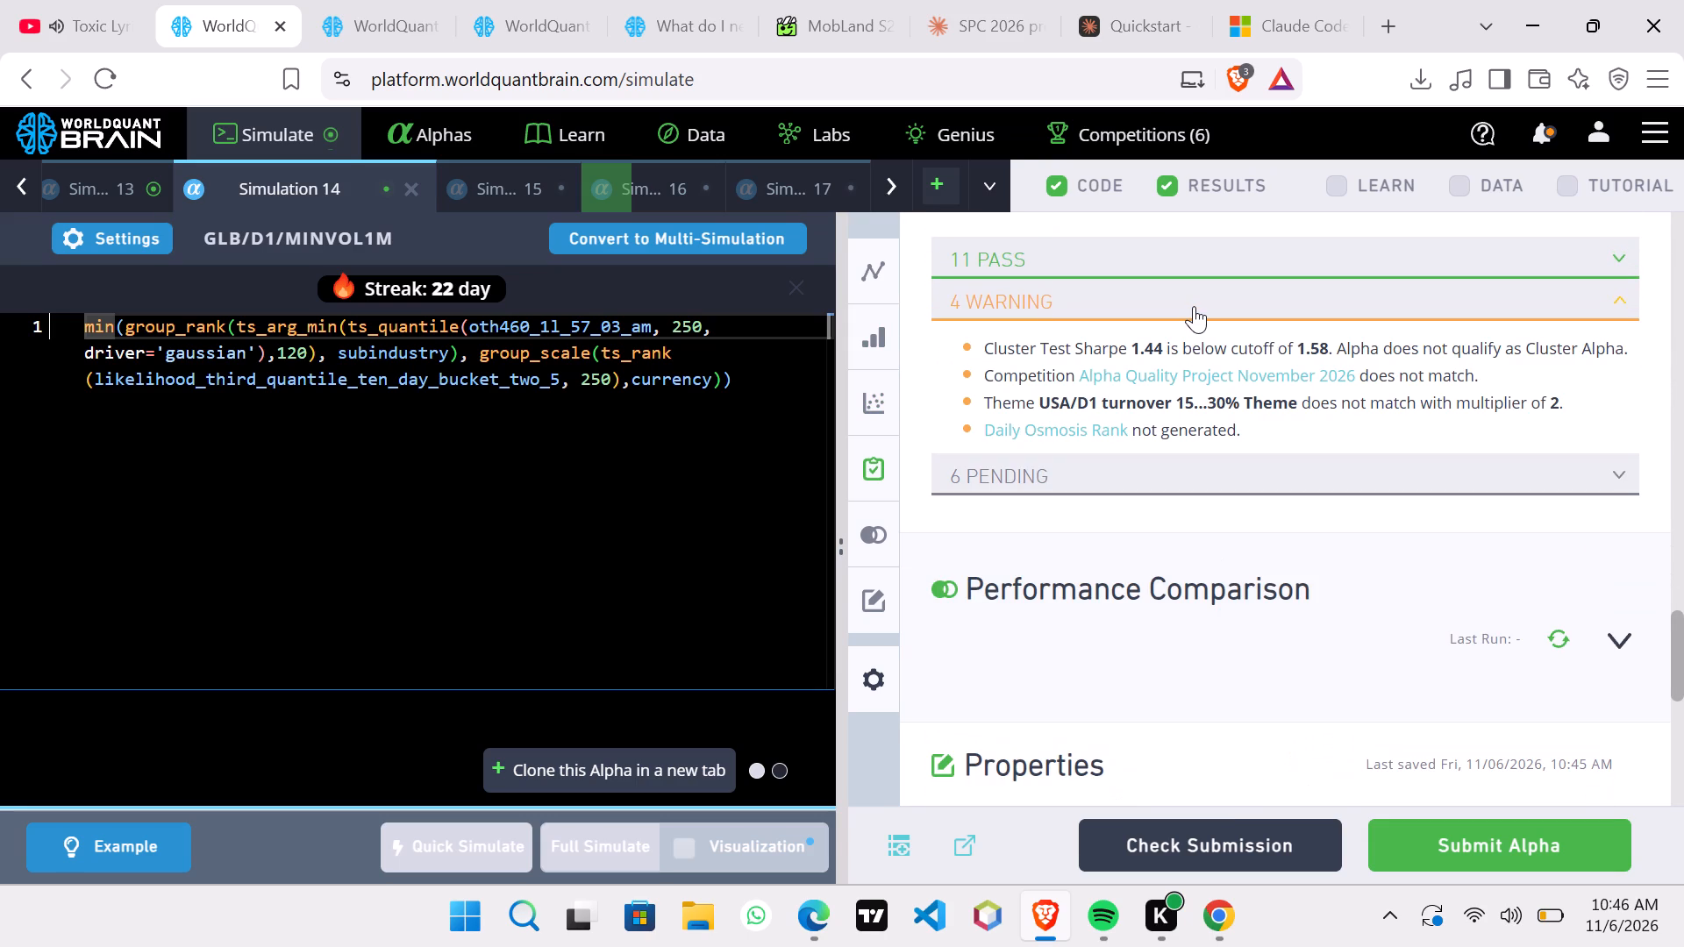
{"action": "left_click", "coordinate": [1194, 306]}
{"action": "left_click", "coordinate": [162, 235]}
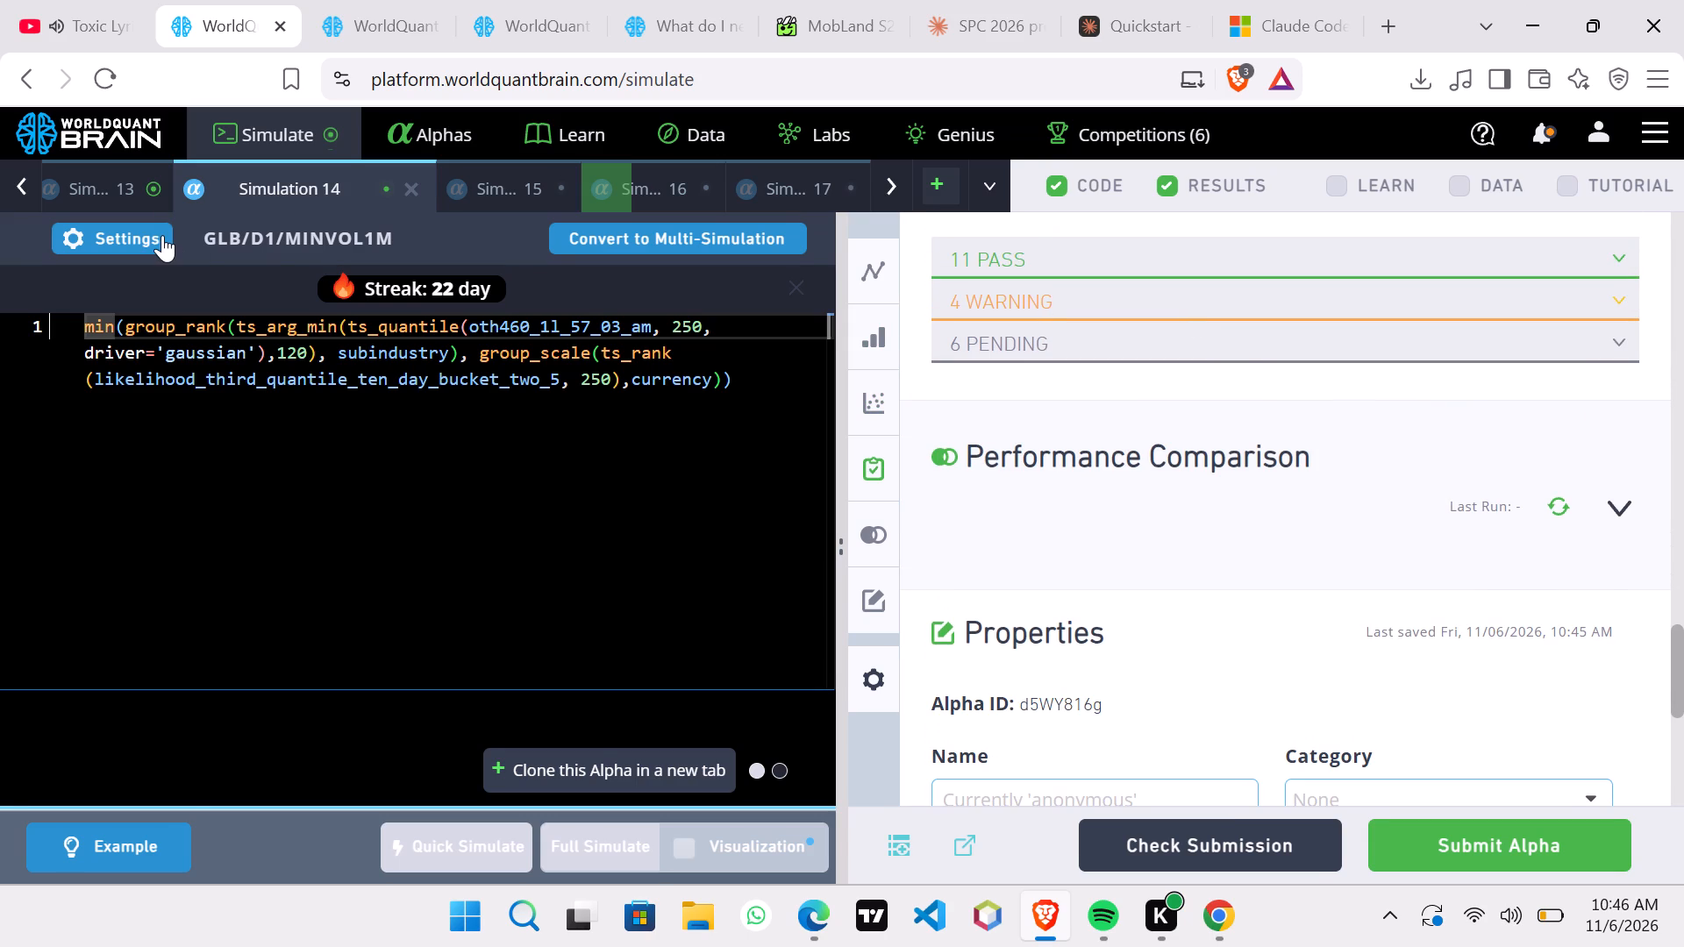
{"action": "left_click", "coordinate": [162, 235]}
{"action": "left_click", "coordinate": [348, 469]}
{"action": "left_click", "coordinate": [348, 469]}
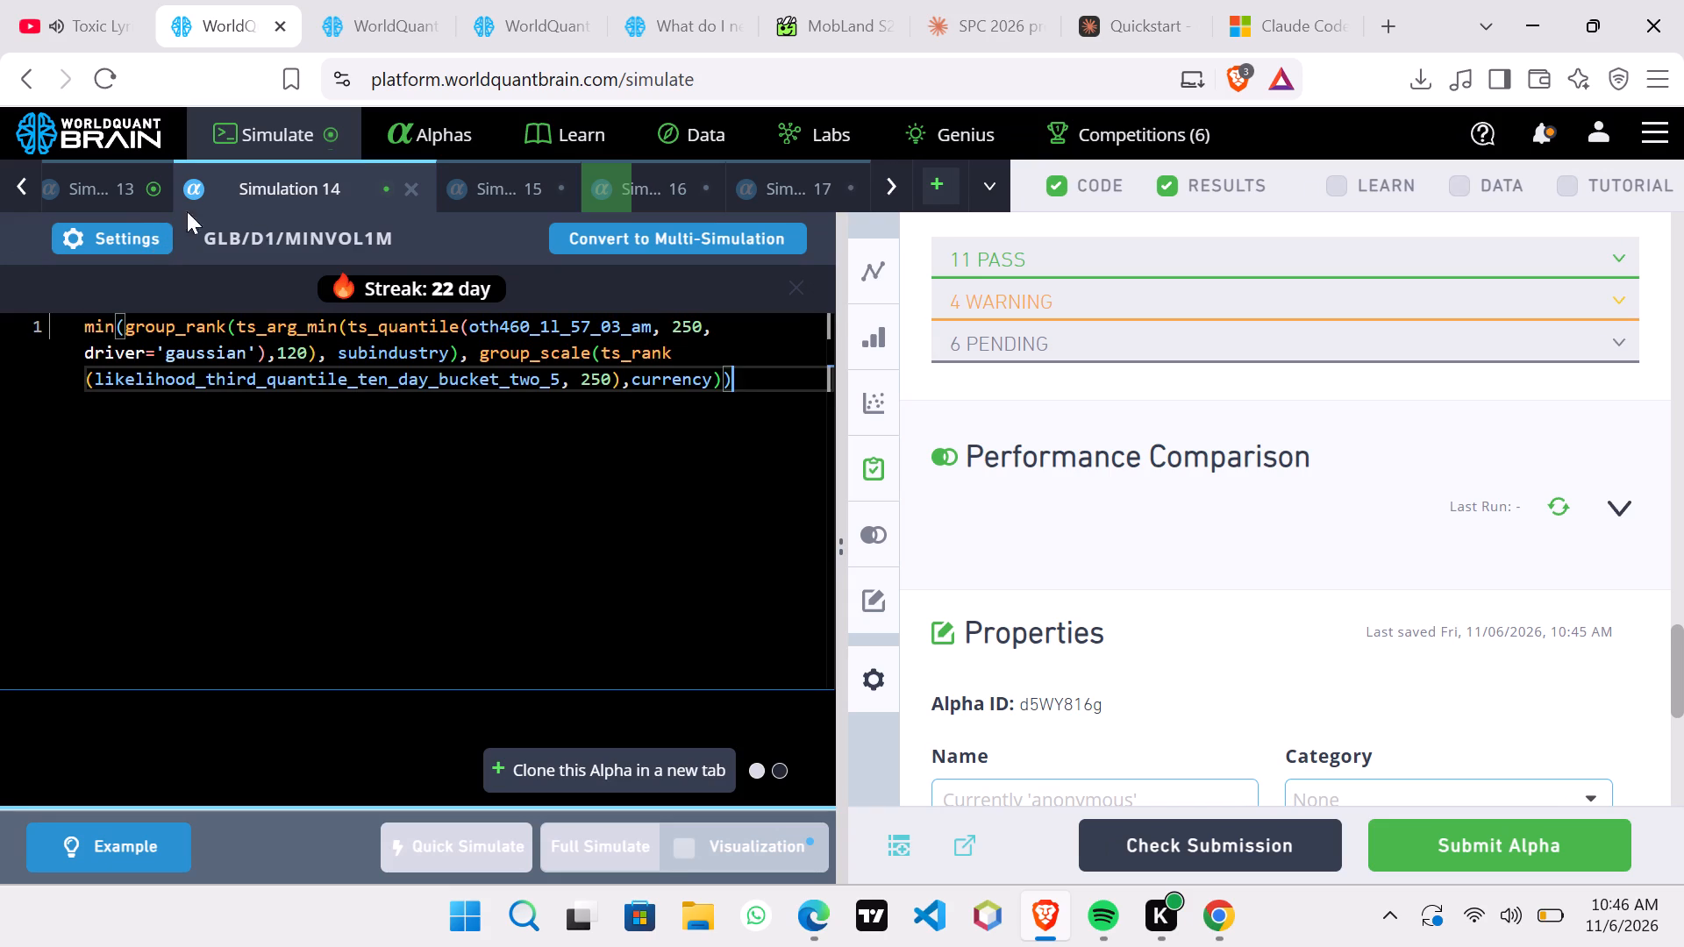
Open Simulation 13, show its test period and run its Prod Correlation check.
{"action": "left_click", "coordinate": [128, 206]}
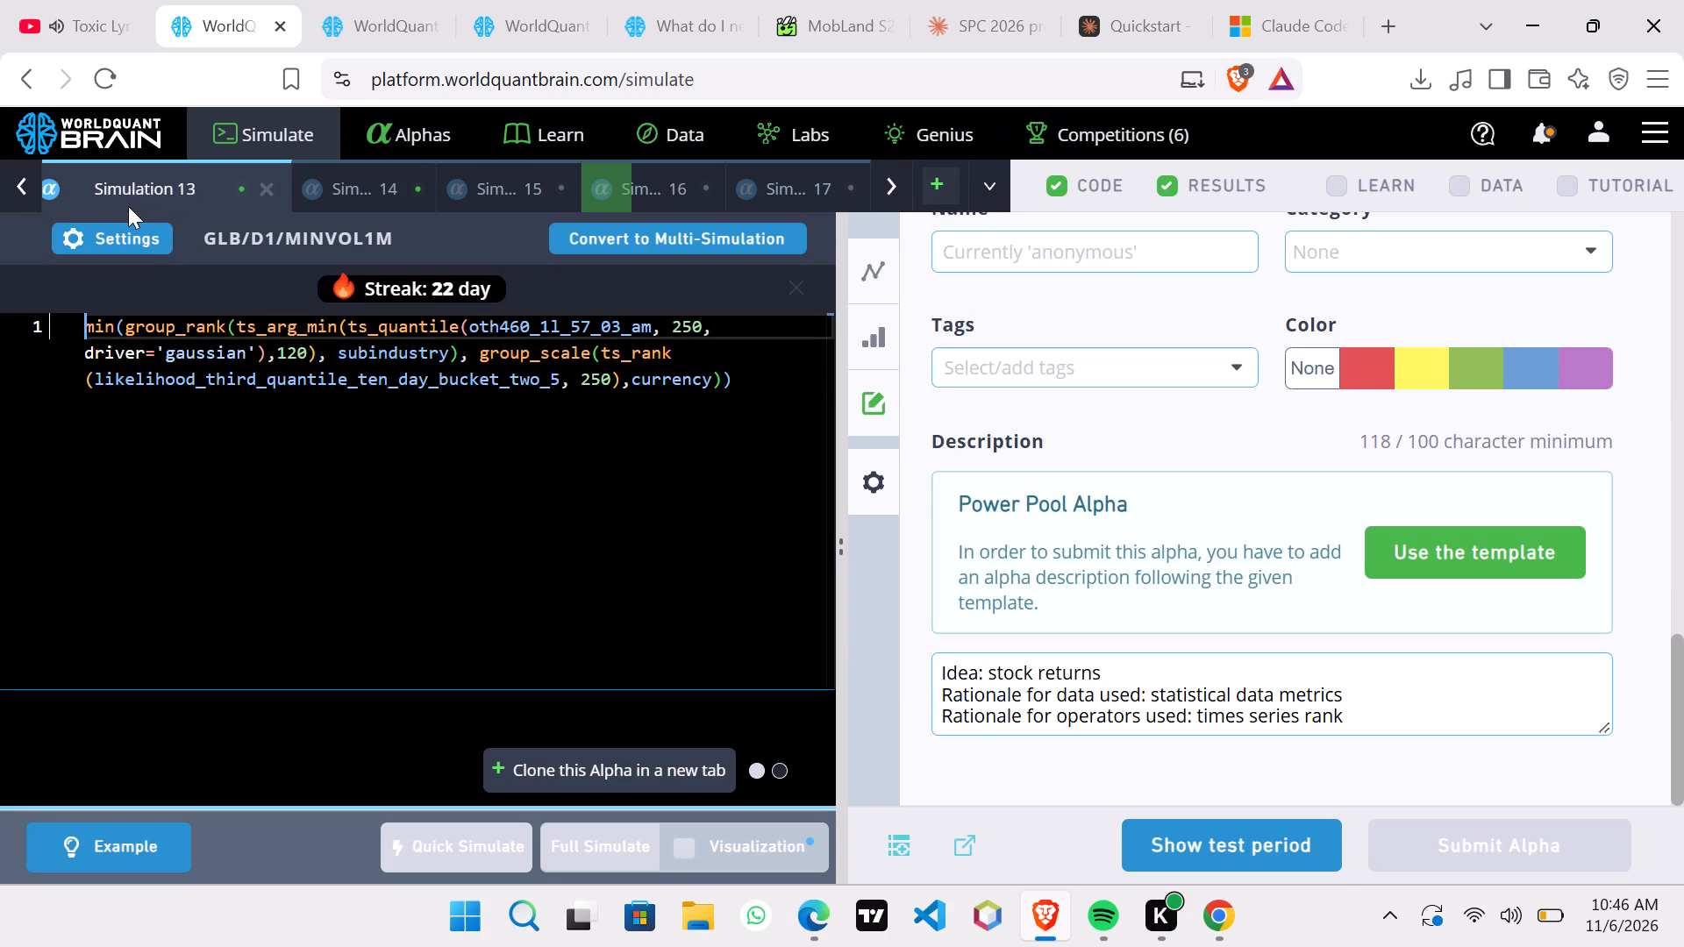
{"action": "left_click", "coordinate": [1177, 834]}
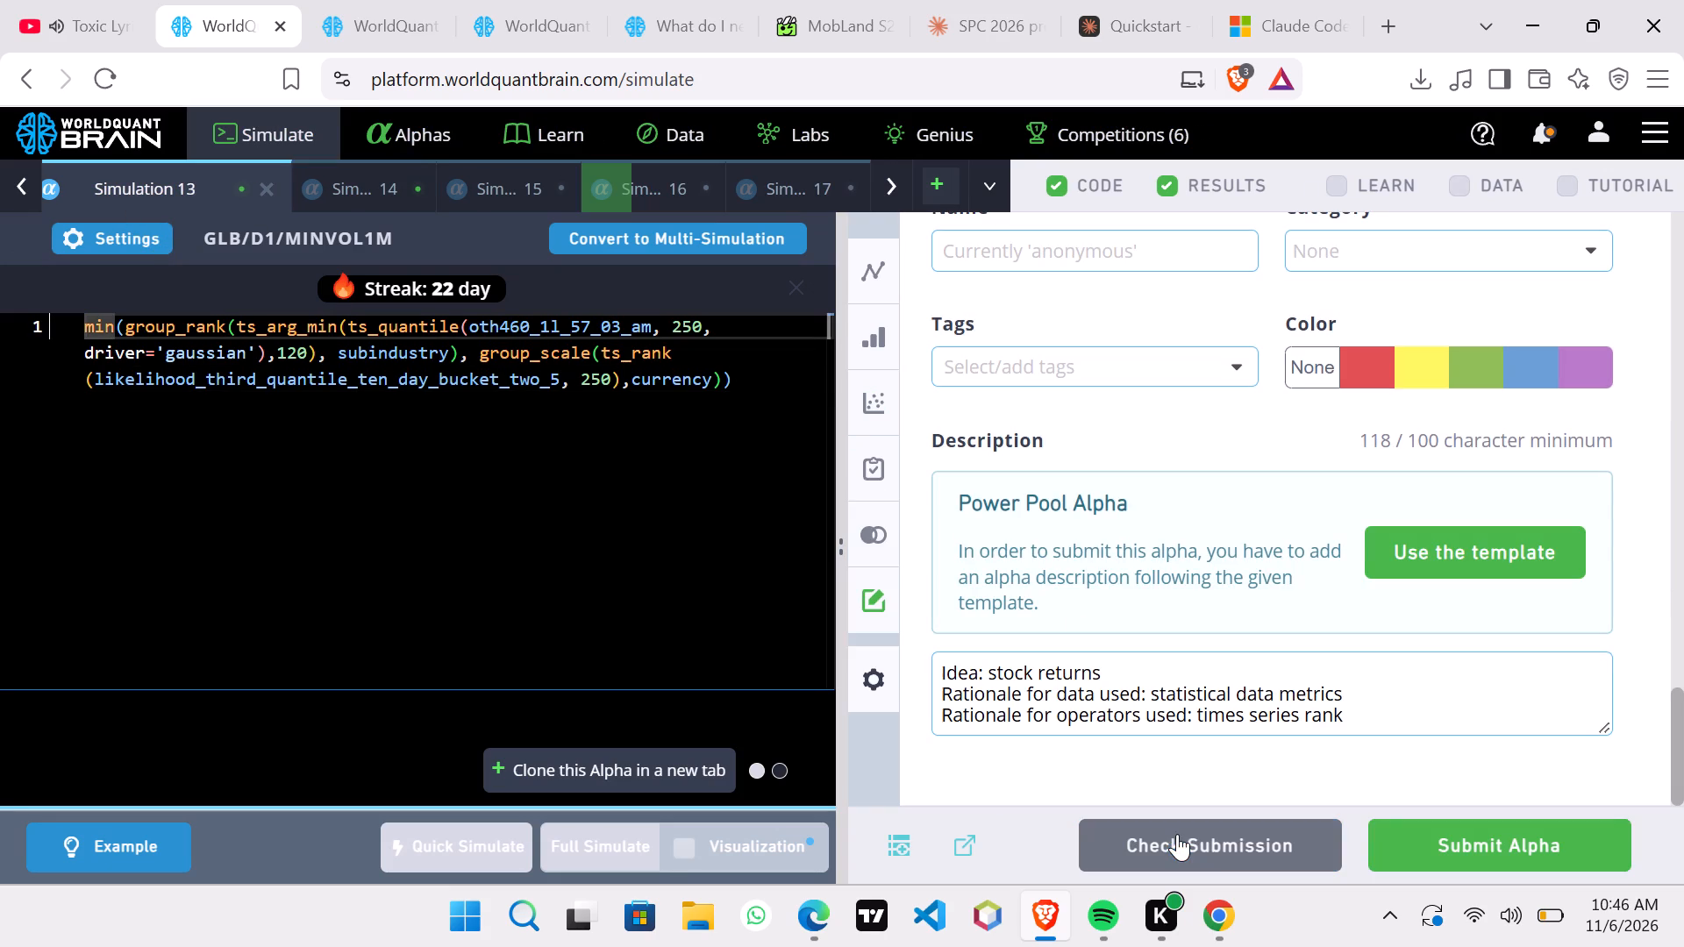
{"action": "scroll", "coordinate": [1197, 799], "scroll_direction": "up", "scroll_amount": 2}
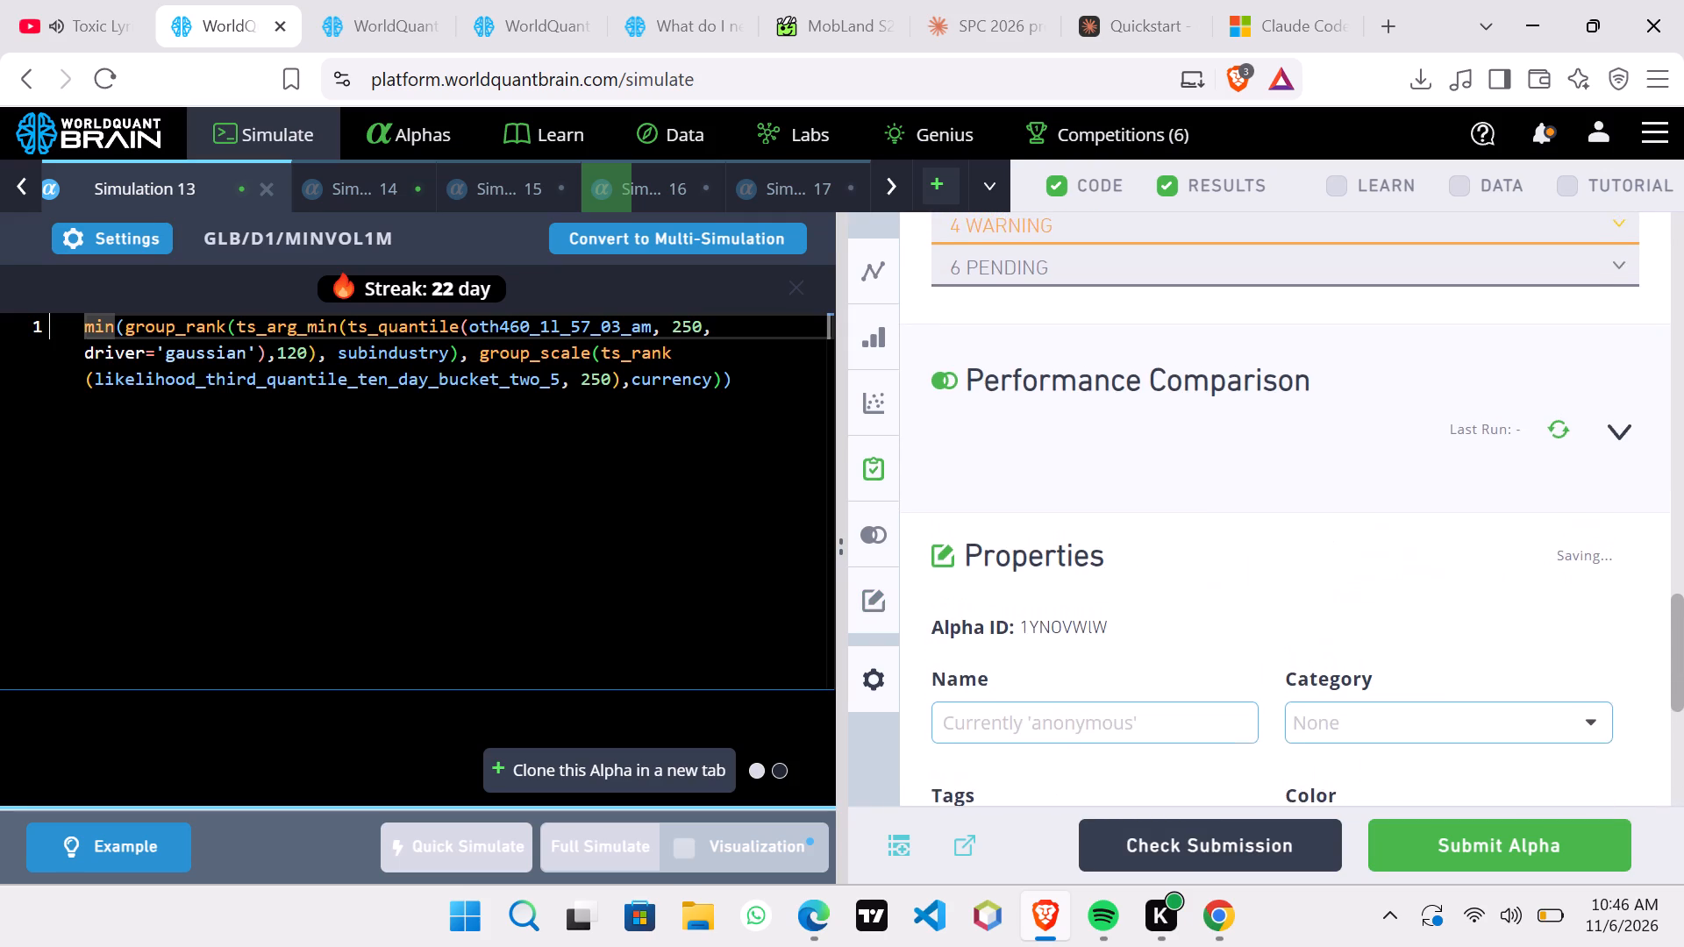
{"action": "scroll", "coordinate": [1160, 603], "scroll_direction": "up", "scroll_amount": 3}
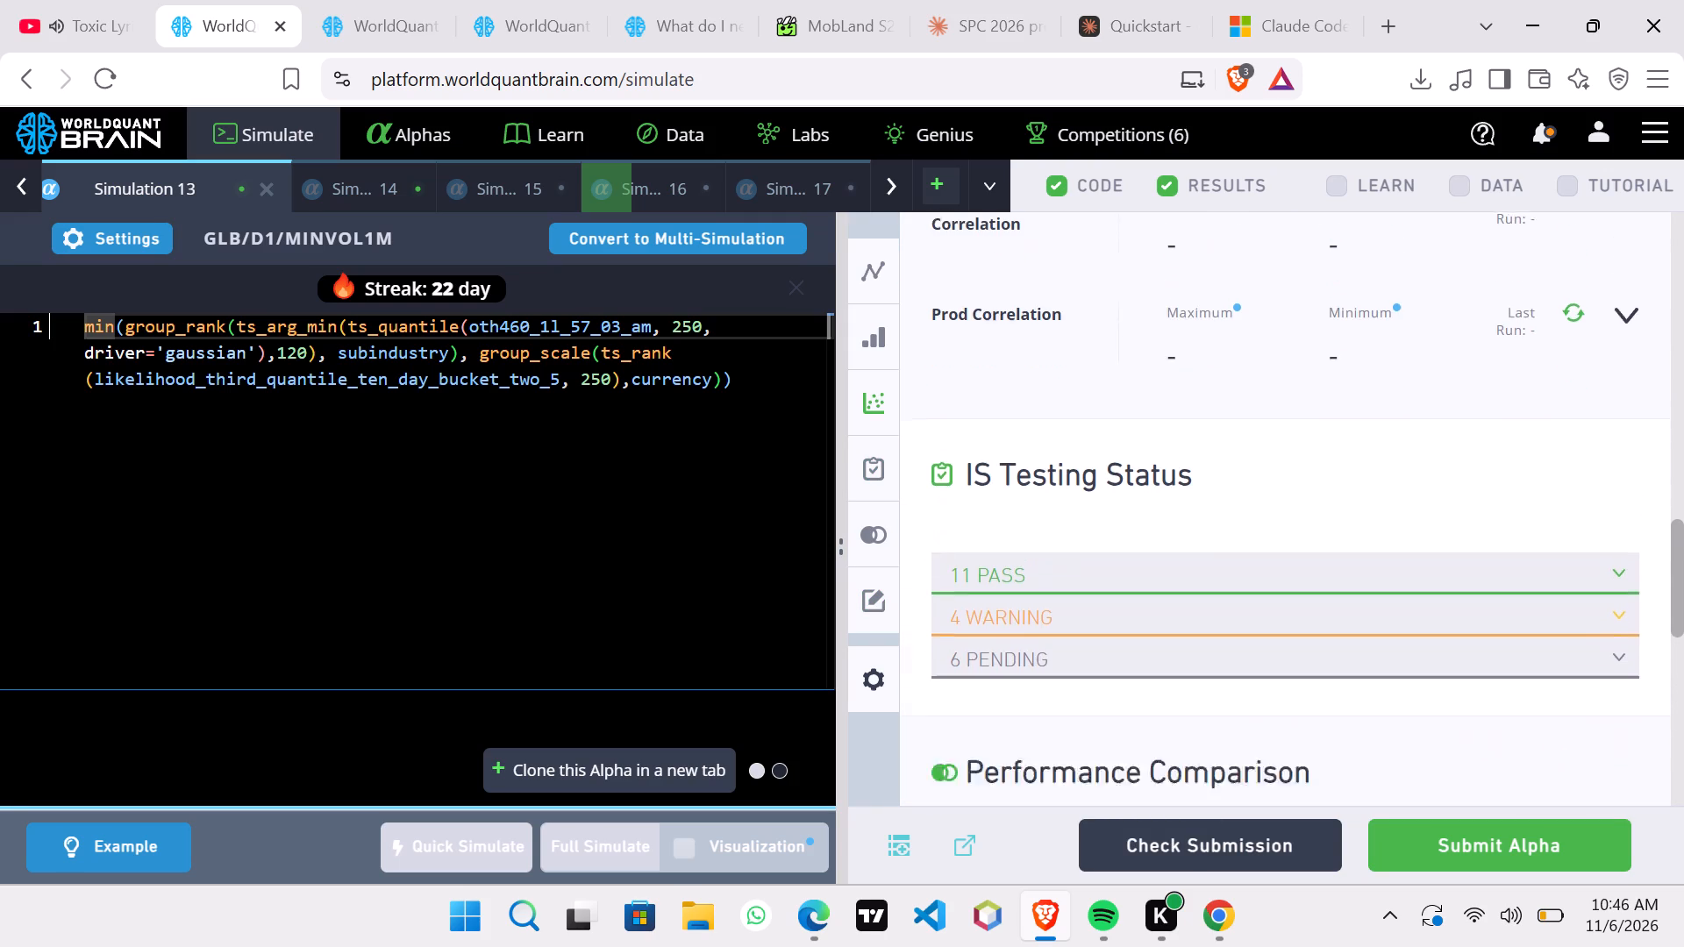
{"action": "scroll", "coordinate": [1160, 603], "scroll_direction": "up", "scroll_amount": 1}
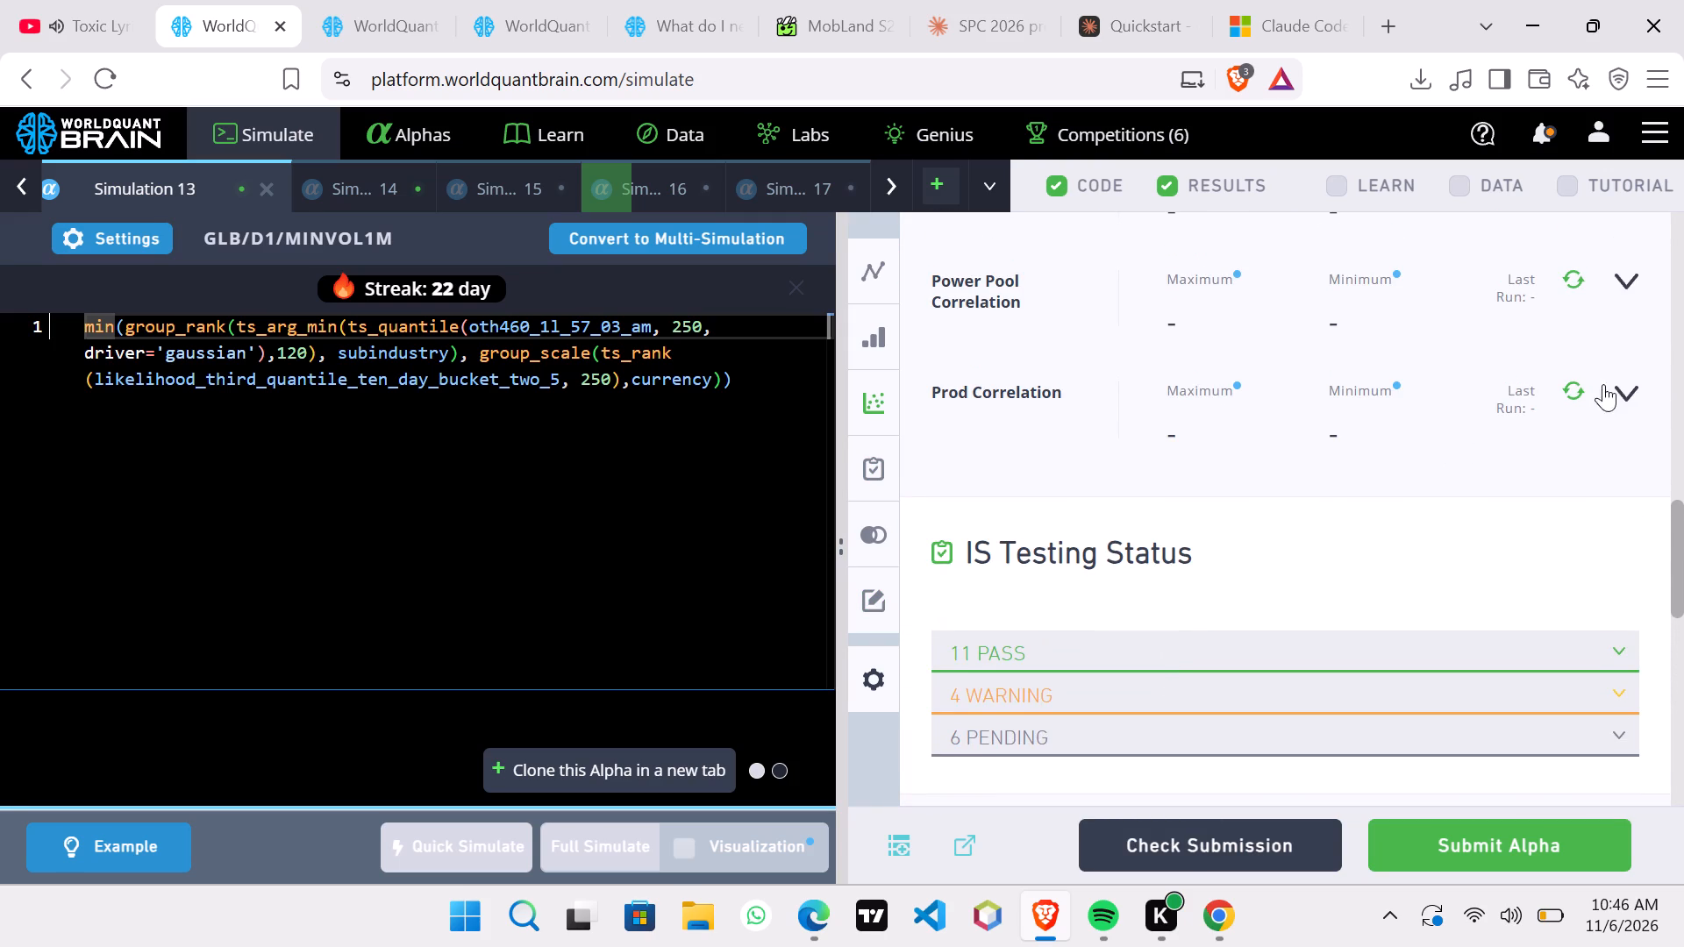
{"action": "left_click", "coordinate": [1574, 390]}
Review Simulation 13's yearly IS summary, regional aggregates, Prod Correlation result and IS testing warnings.
{"action": "scroll", "coordinate": [1371, 285], "scroll_direction": "up", "scroll_amount": 1}
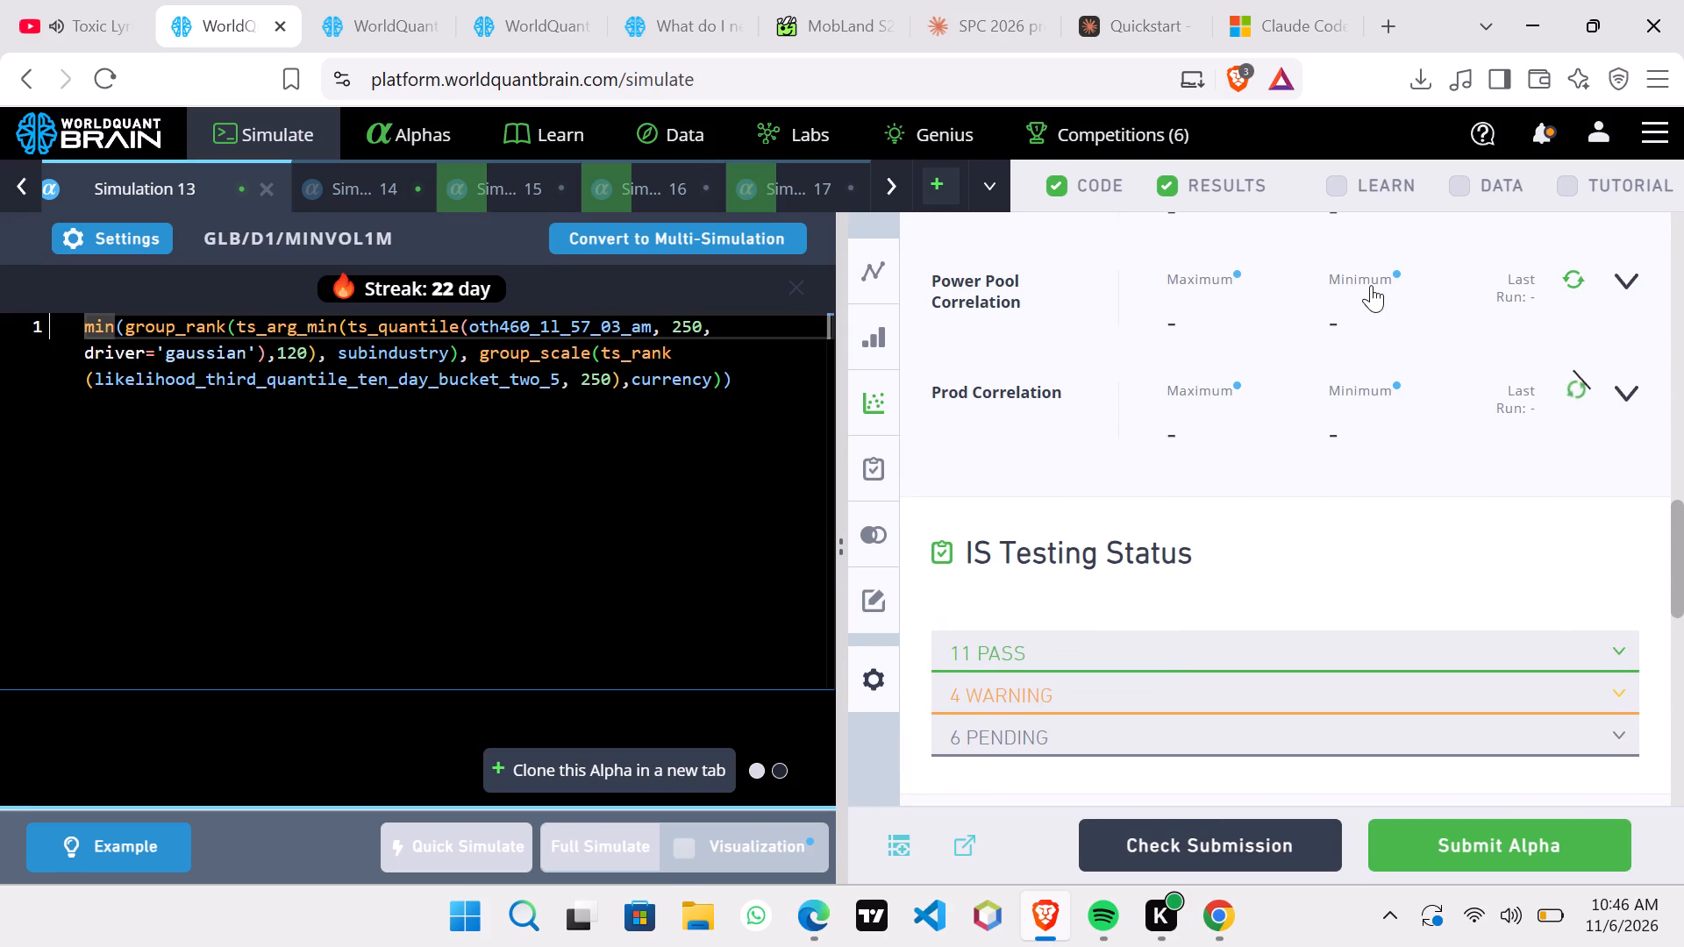
{"action": "scroll", "coordinate": [1371, 285], "scroll_direction": "up", "scroll_amount": 1}
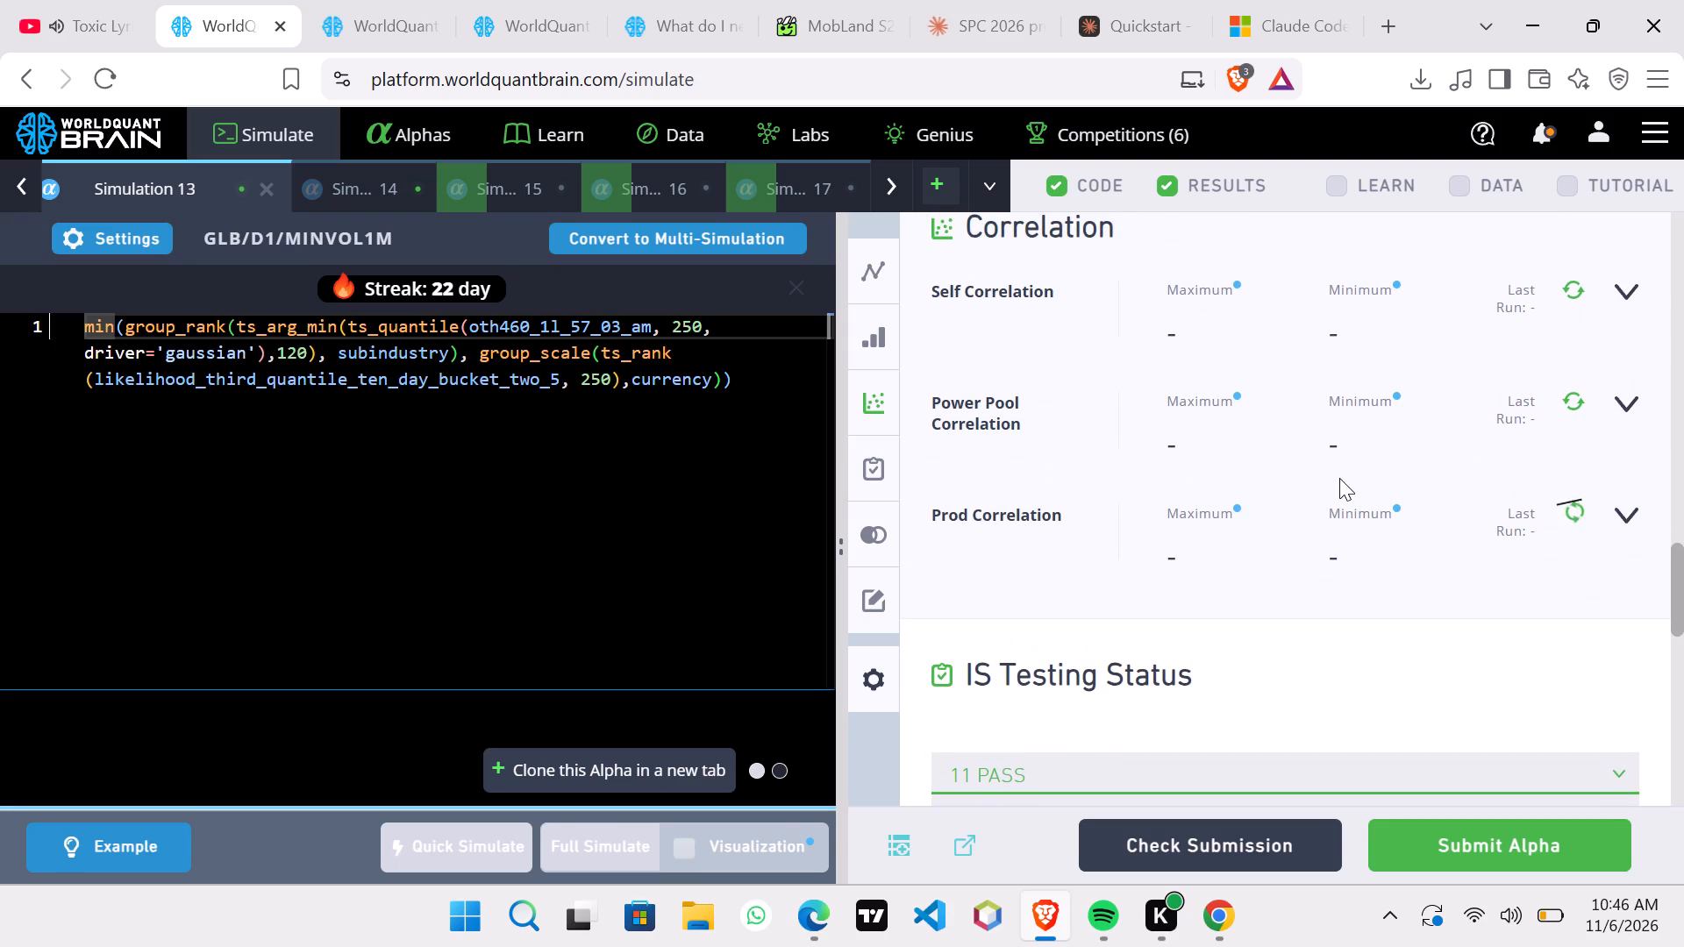
{"action": "scroll", "coordinate": [1339, 478], "scroll_direction": "up", "scroll_amount": 5}
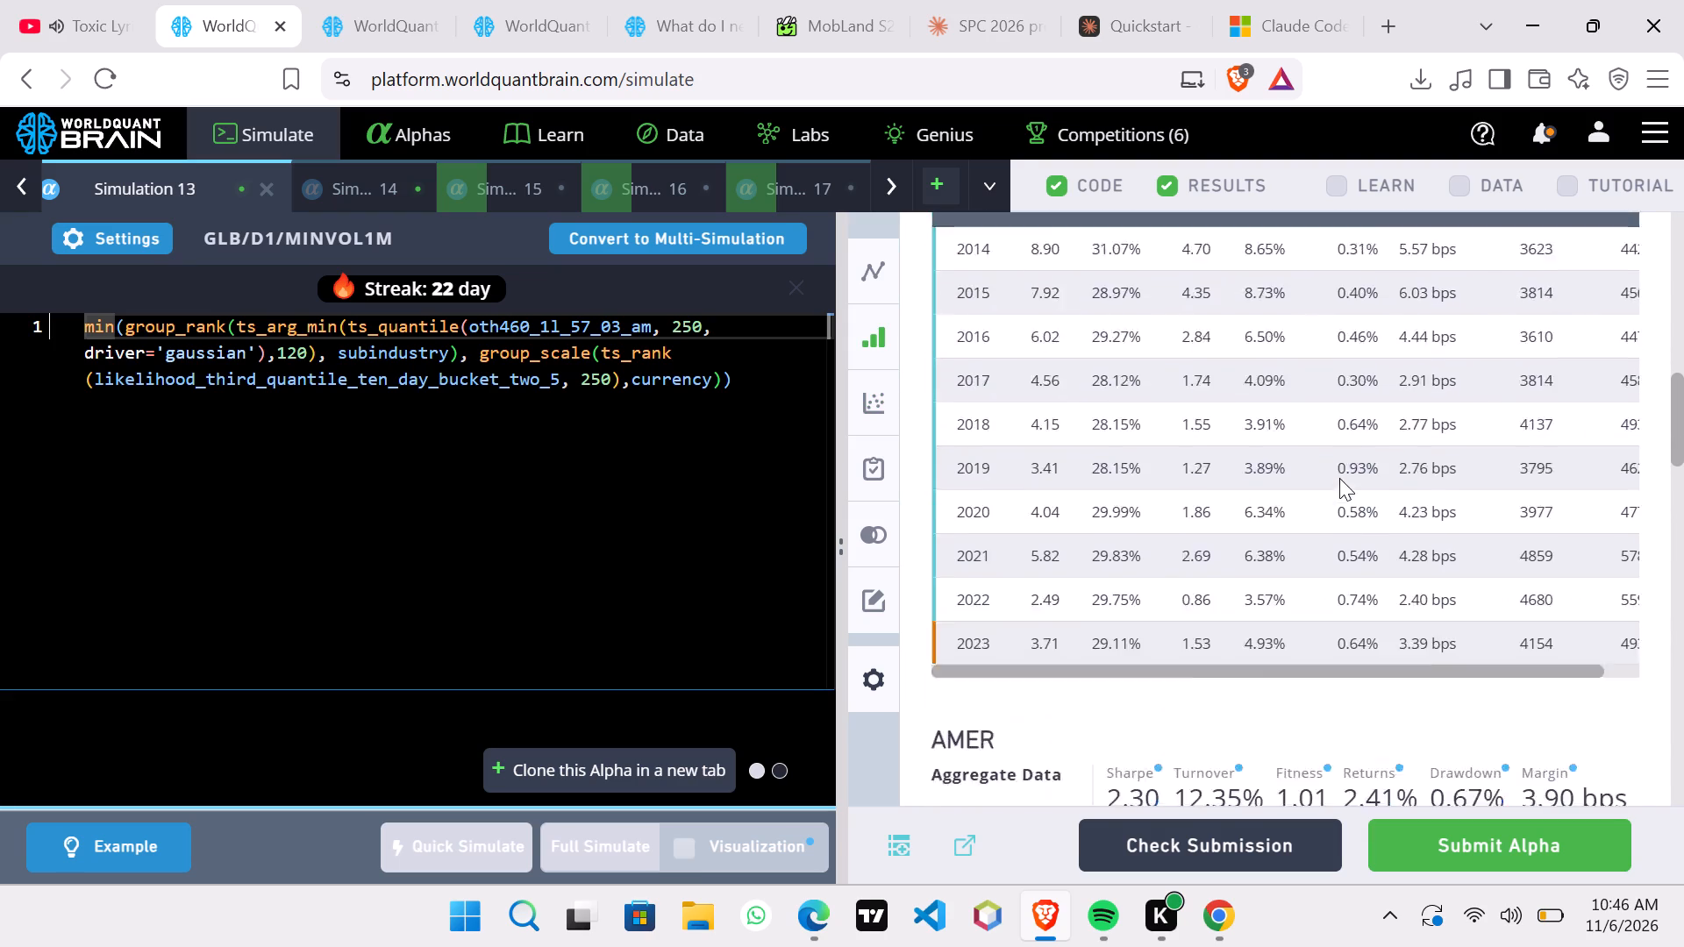
{"action": "scroll", "coordinate": [1339, 478], "scroll_direction": "down", "scroll_amount": 1}
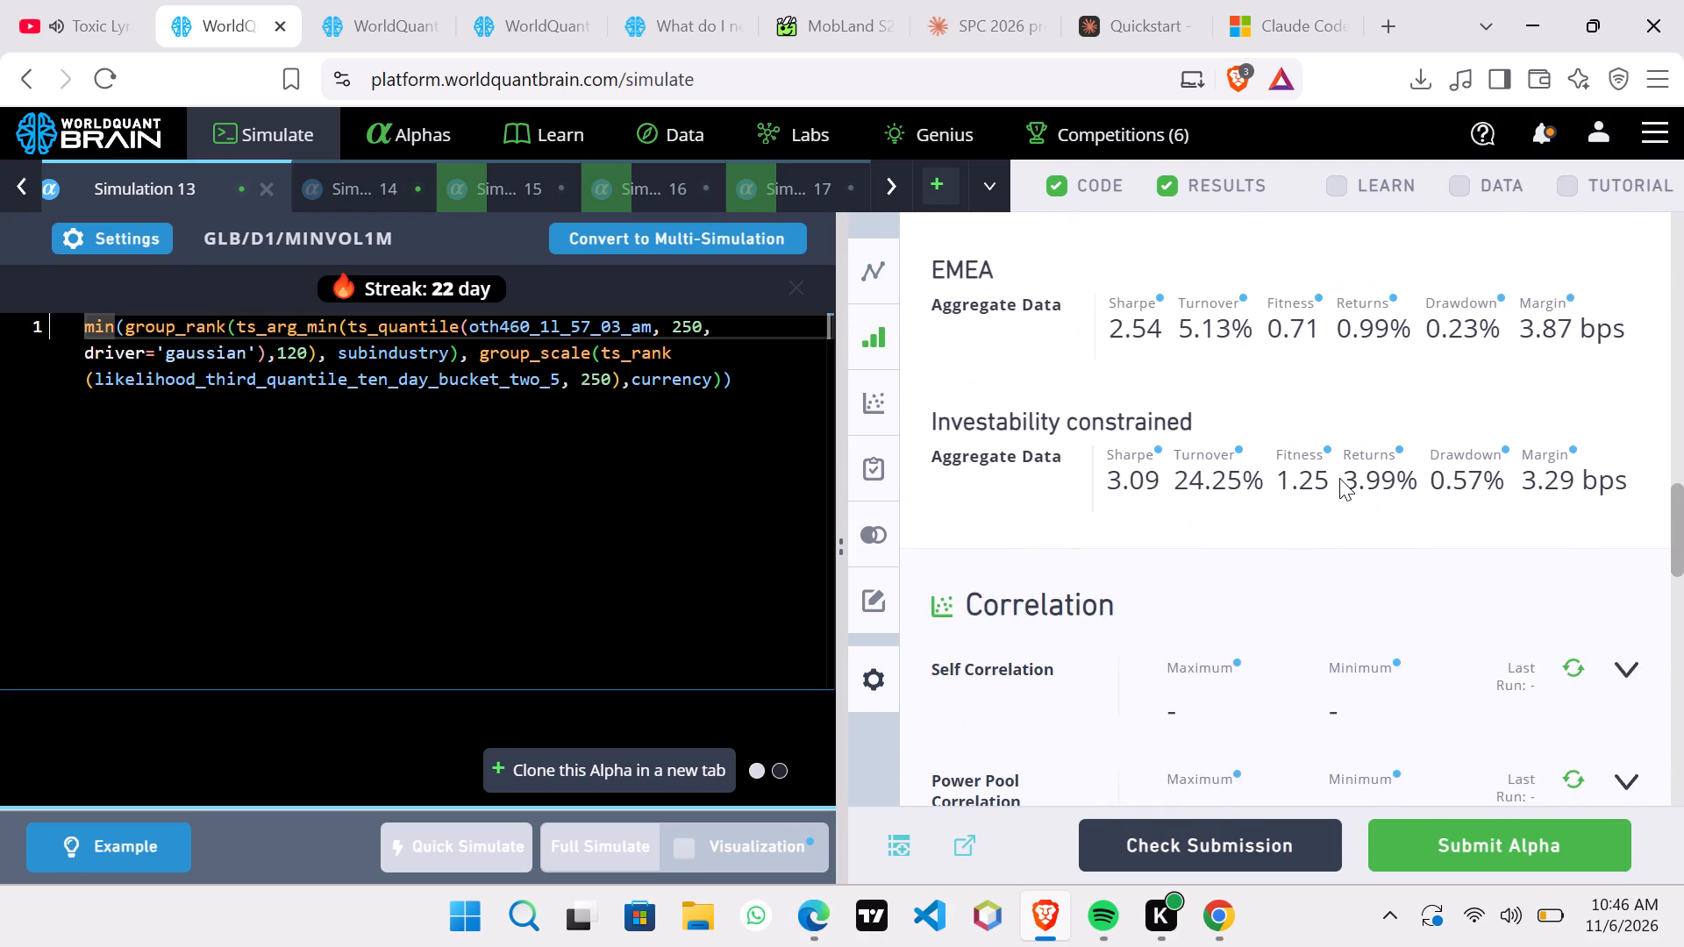
{"action": "scroll", "coordinate": [1339, 478], "scroll_direction": "down", "scroll_amount": 2}
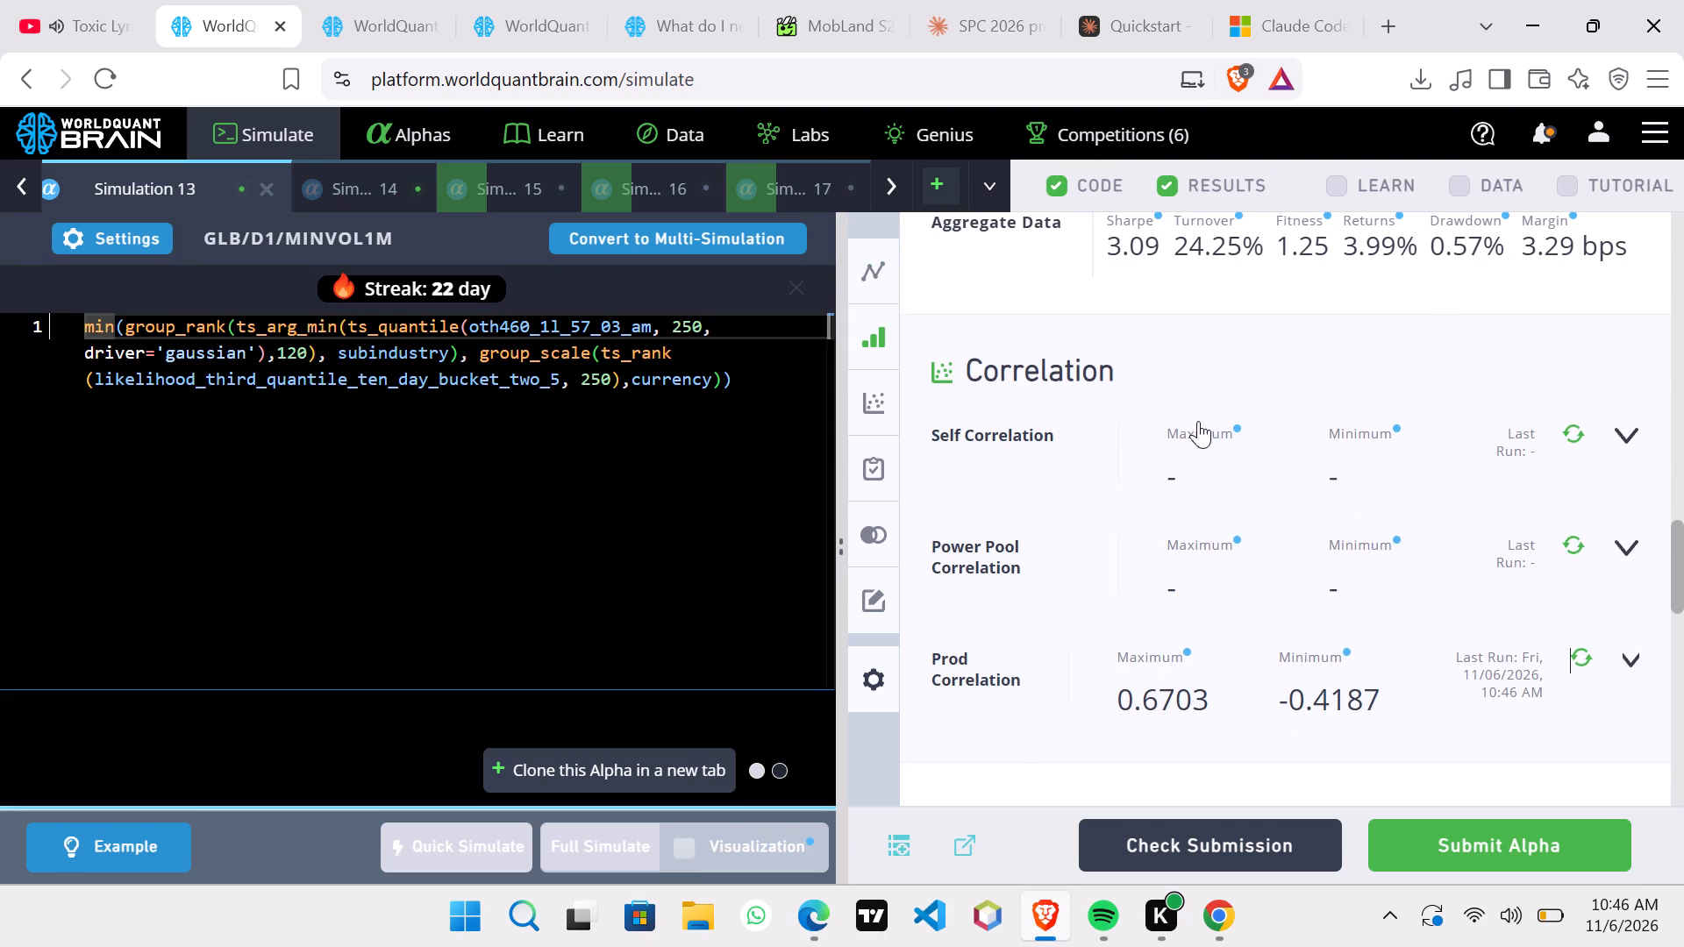
{"action": "scroll", "coordinate": [1238, 521], "scroll_direction": "down", "scroll_amount": 3}
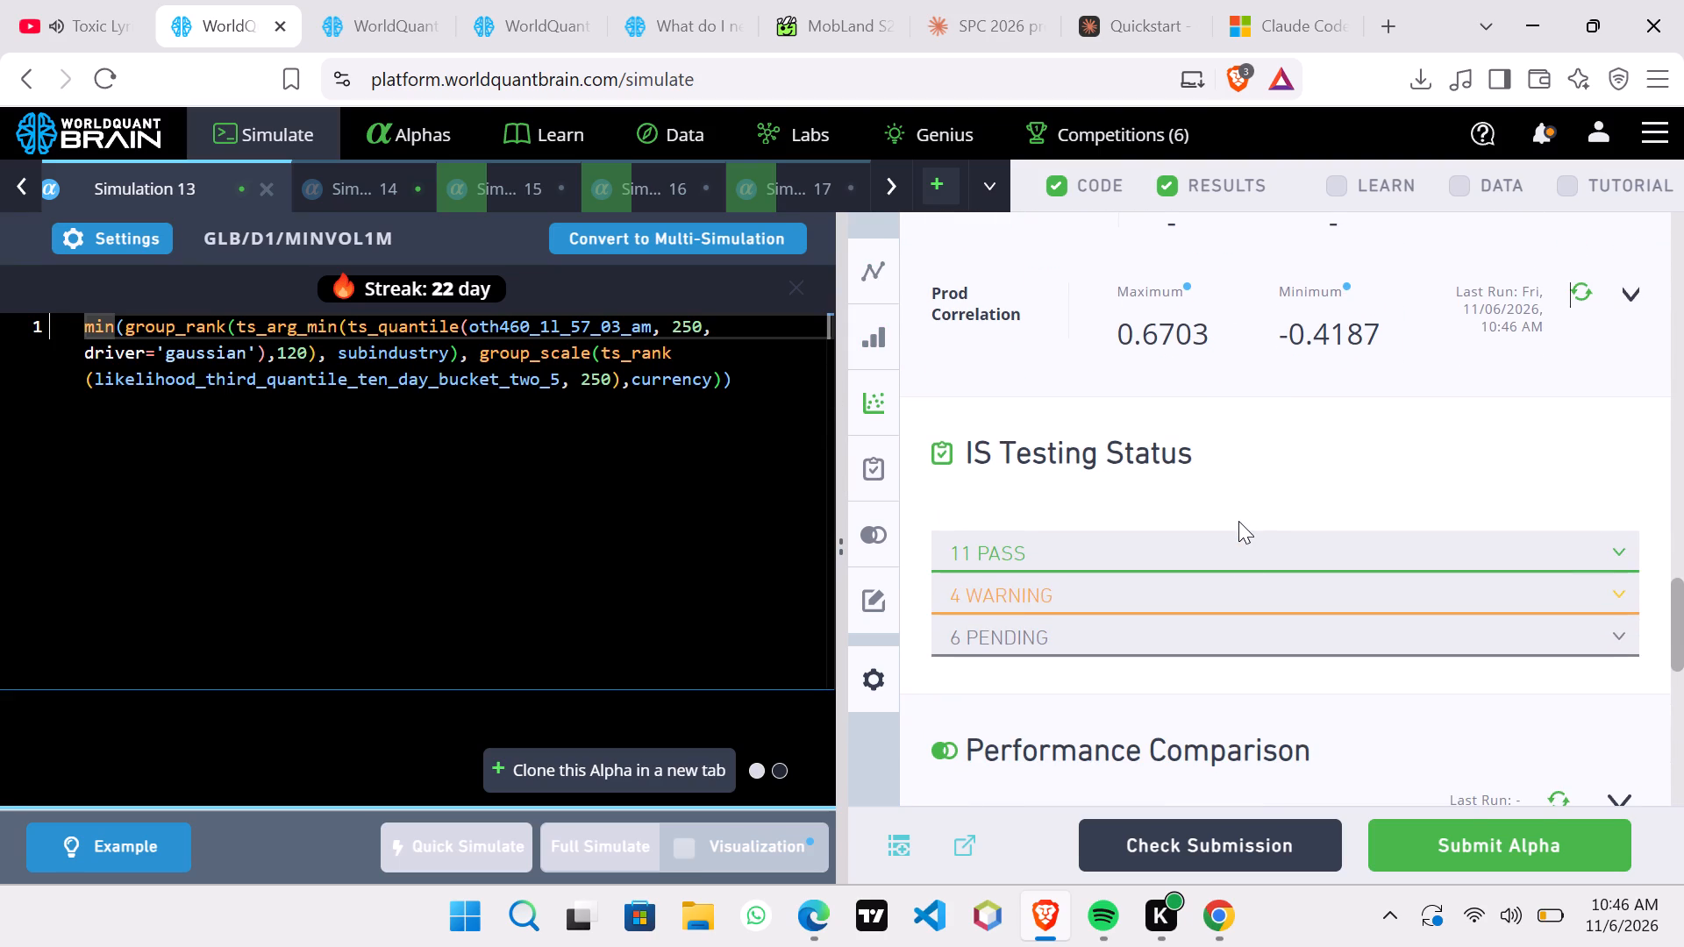
{"action": "left_click", "coordinate": [1239, 585]}
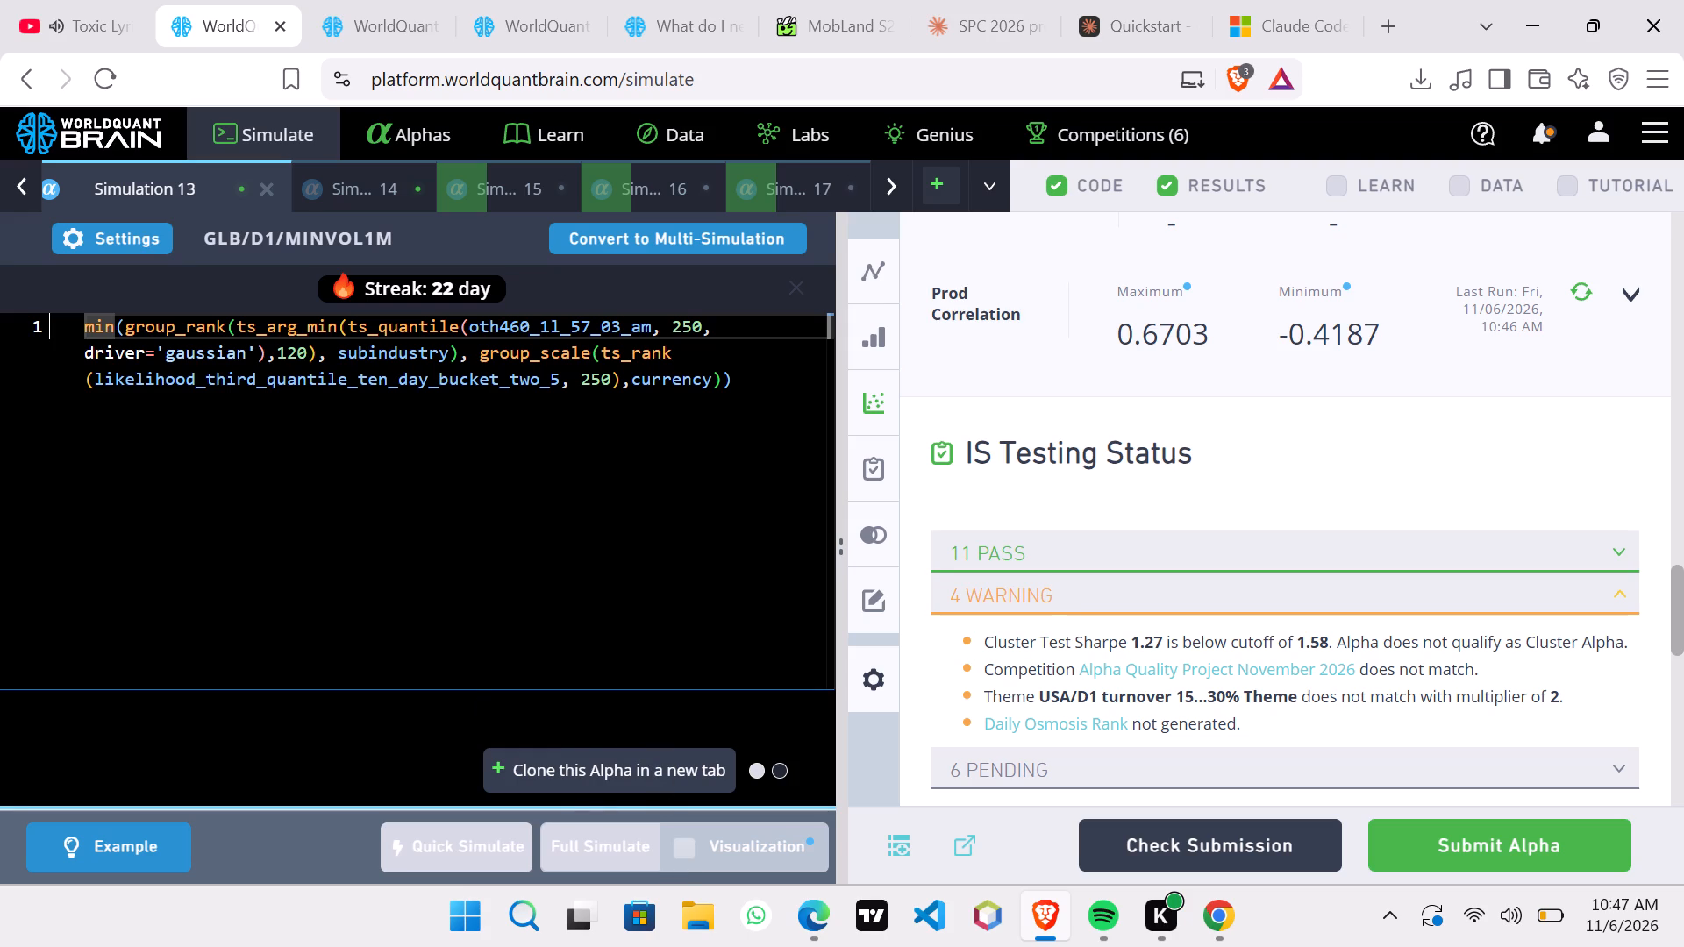
Set the ts_quantile window in the Simulation 13 expression to 200 and run a full simulation.
{"action": "left_click", "coordinate": [697, 325]}
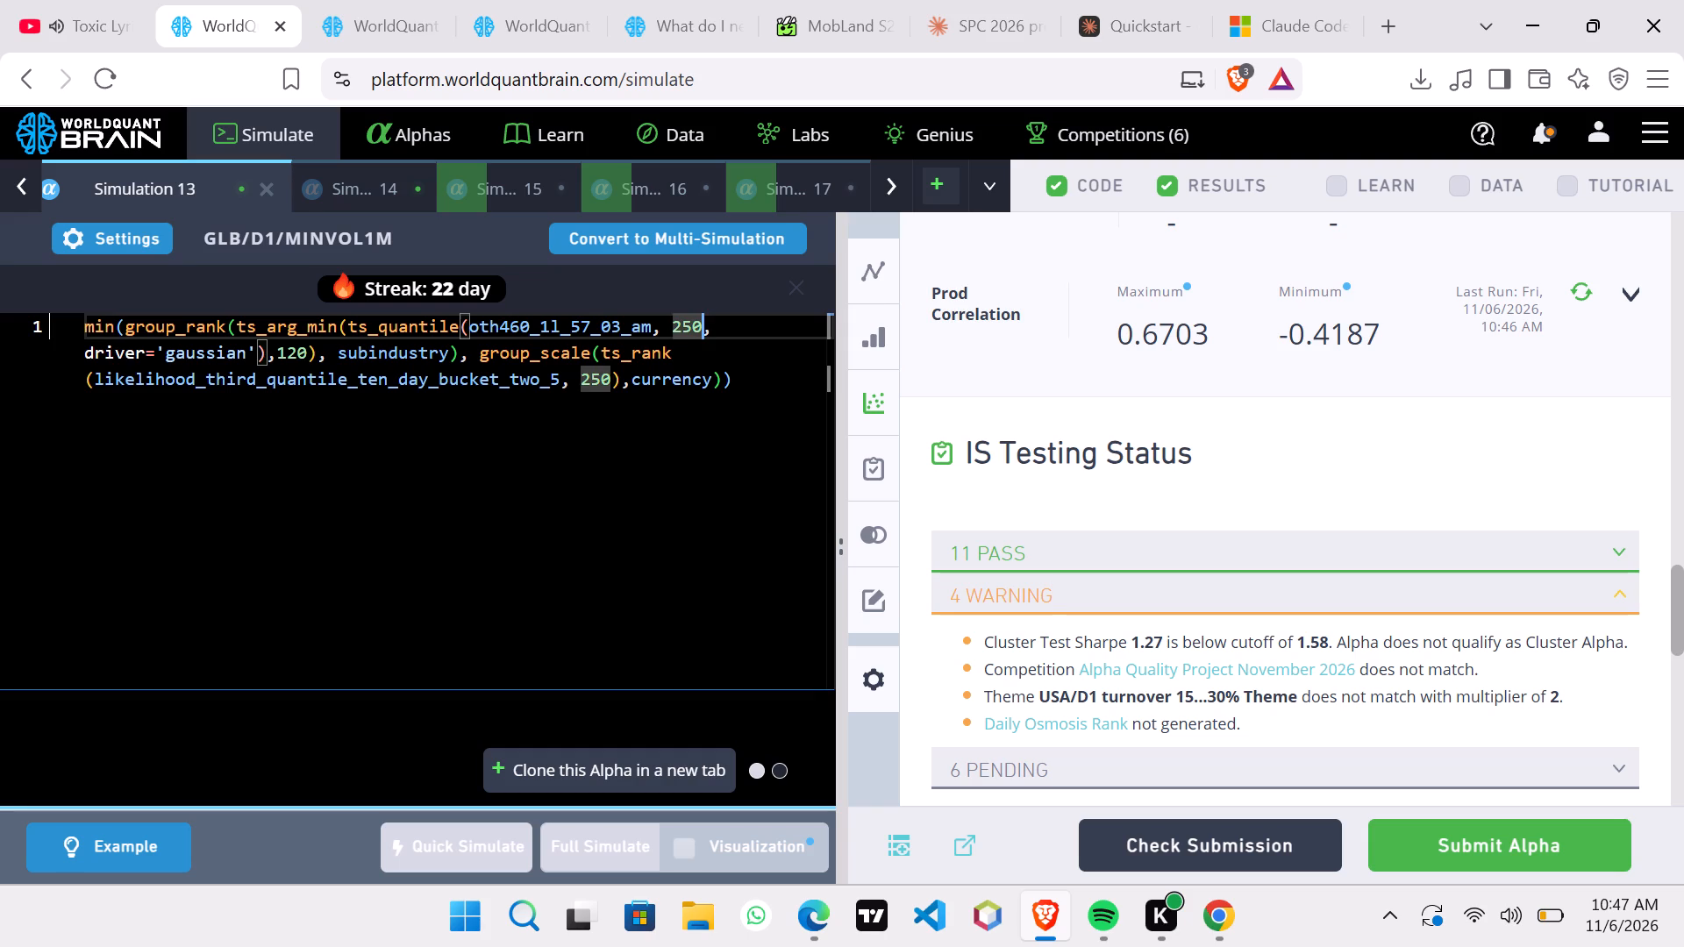
{"action": "key", "text": "BackSpace"}
{"action": "key", "text": "BackSpace"}
{"action": "type", "text": "oo"}
{"action": "key", "text": "BackSpace"}
{"action": "key", "text": "BackSpace"}
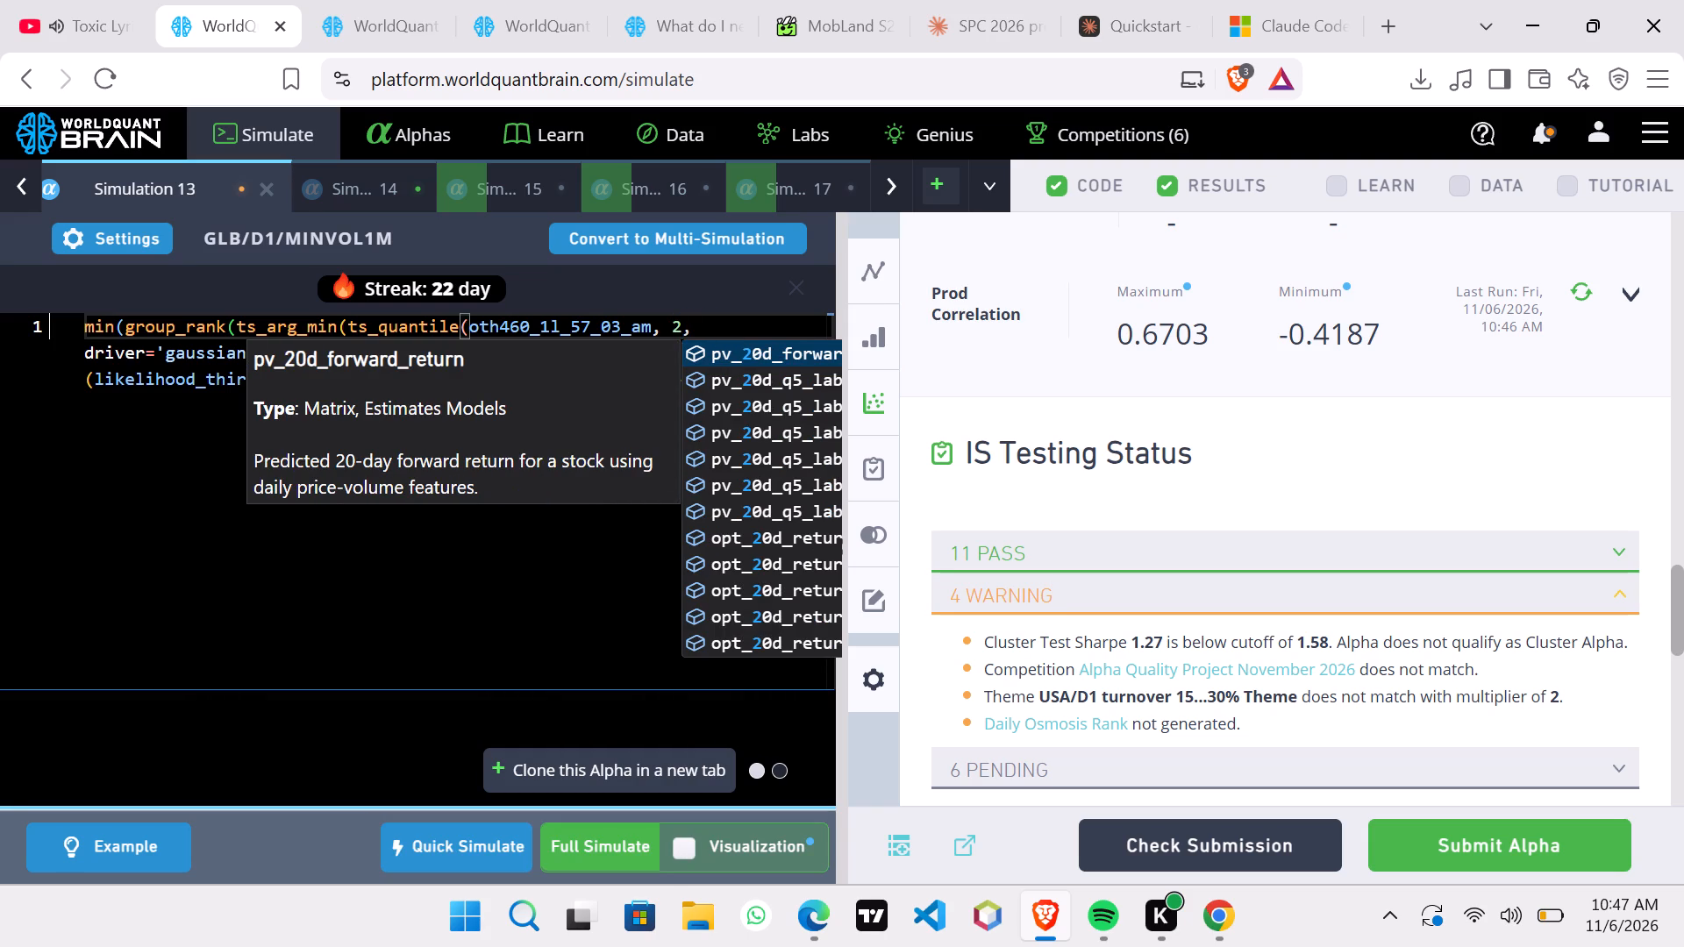
{"action": "type", "text": "00"}
{"action": "left_click", "coordinate": [622, 586]}
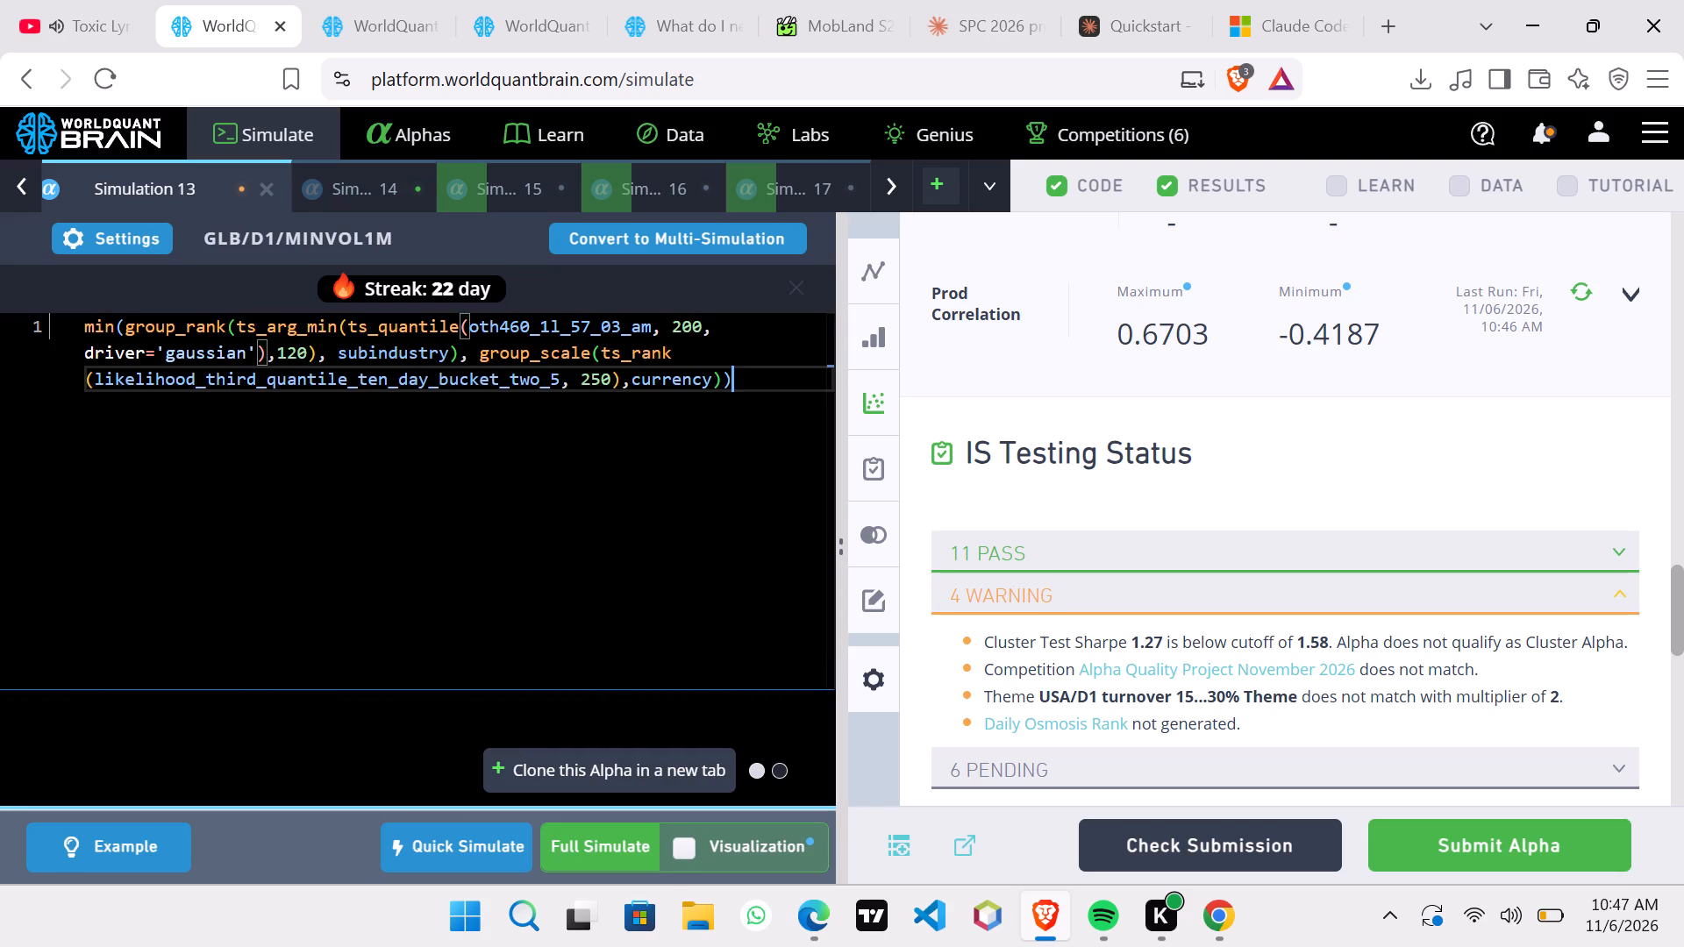
{"action": "left_click", "coordinate": [601, 844]}
Clone the alpha into a new simulation, set its ts_quantile window to 180 and run a full simulation.
{"action": "left_click", "coordinate": [583, 774]}
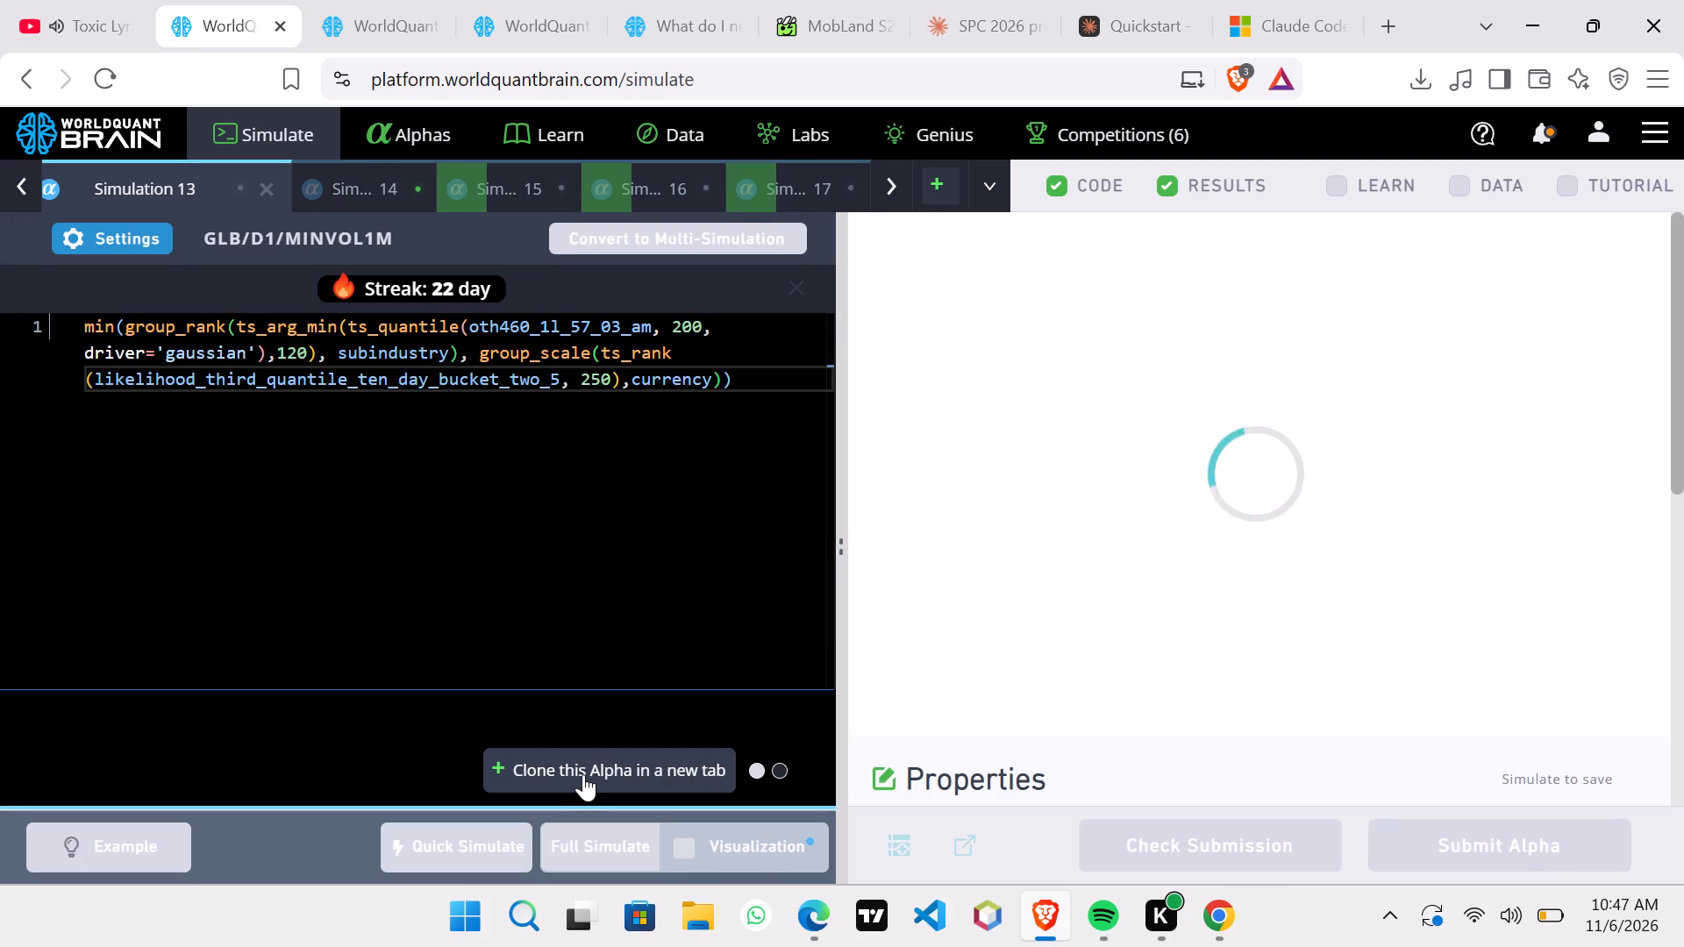
{"action": "left_click", "coordinate": [703, 326]}
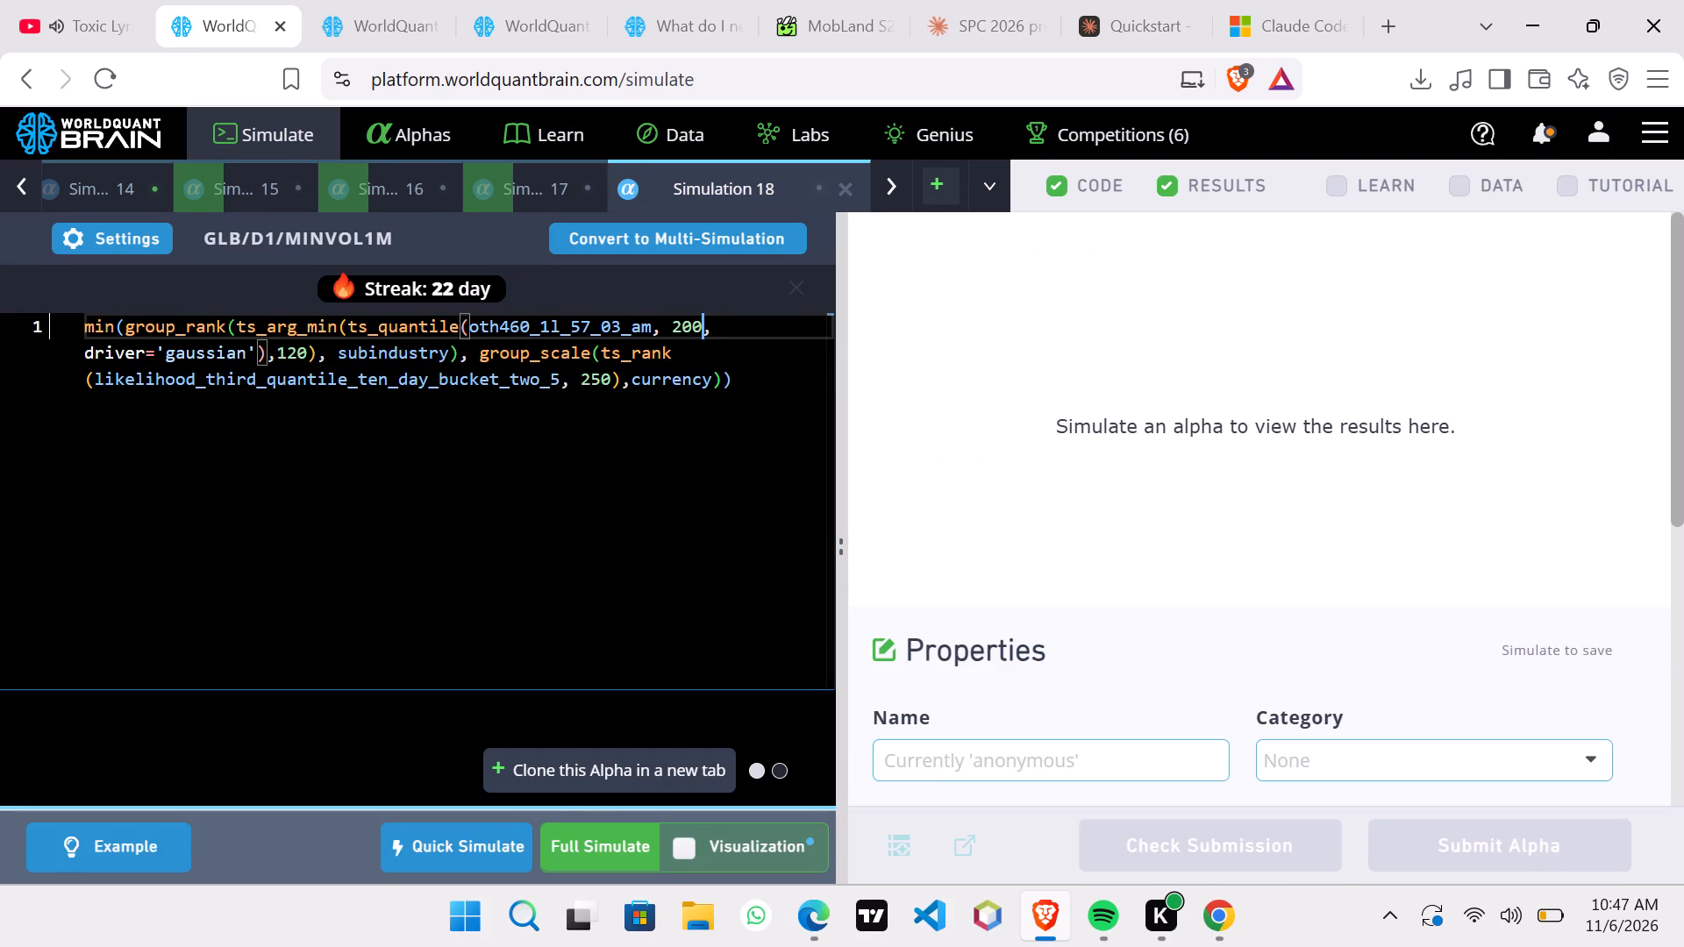
{"action": "key", "text": "BackSpace"}
{"action": "key", "text": "BackSpace"}
{"action": "key", "text": "BackSpace"}
{"action": "type", "text": "21"}
{"action": "key", "text": "BackSpace"}
{"action": "key", "text": "BackSpace"}
{"action": "type", "text": "180"}
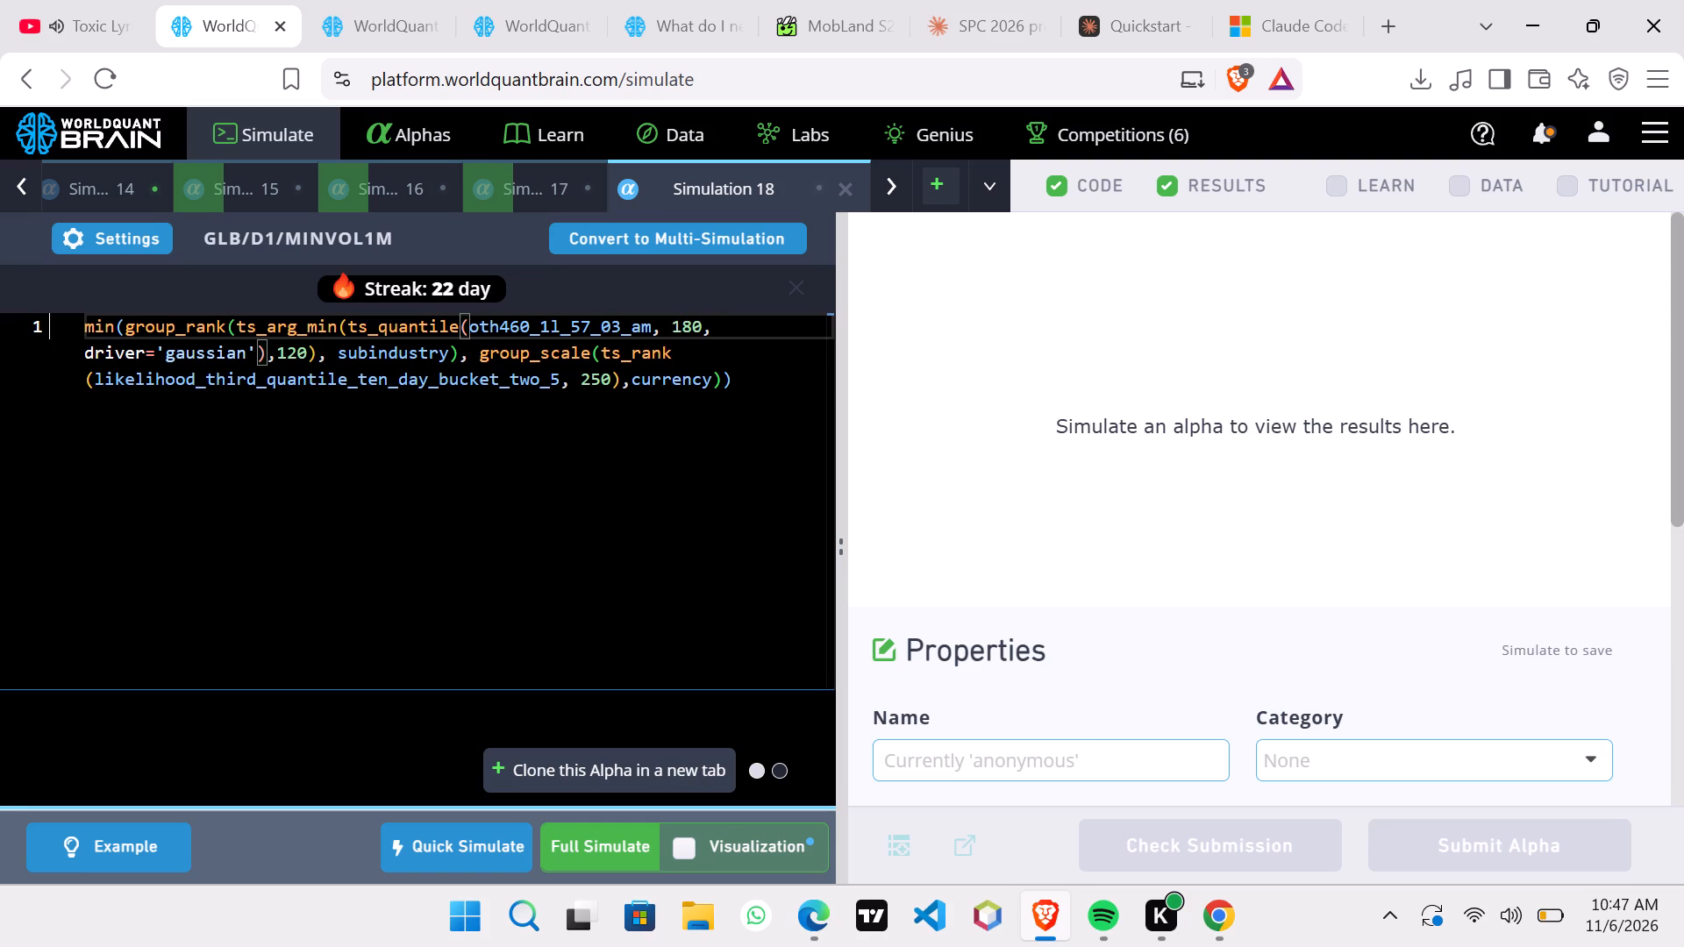
{"action": "left_click", "coordinate": [751, 534]}
{"action": "left_click", "coordinate": [612, 852]}
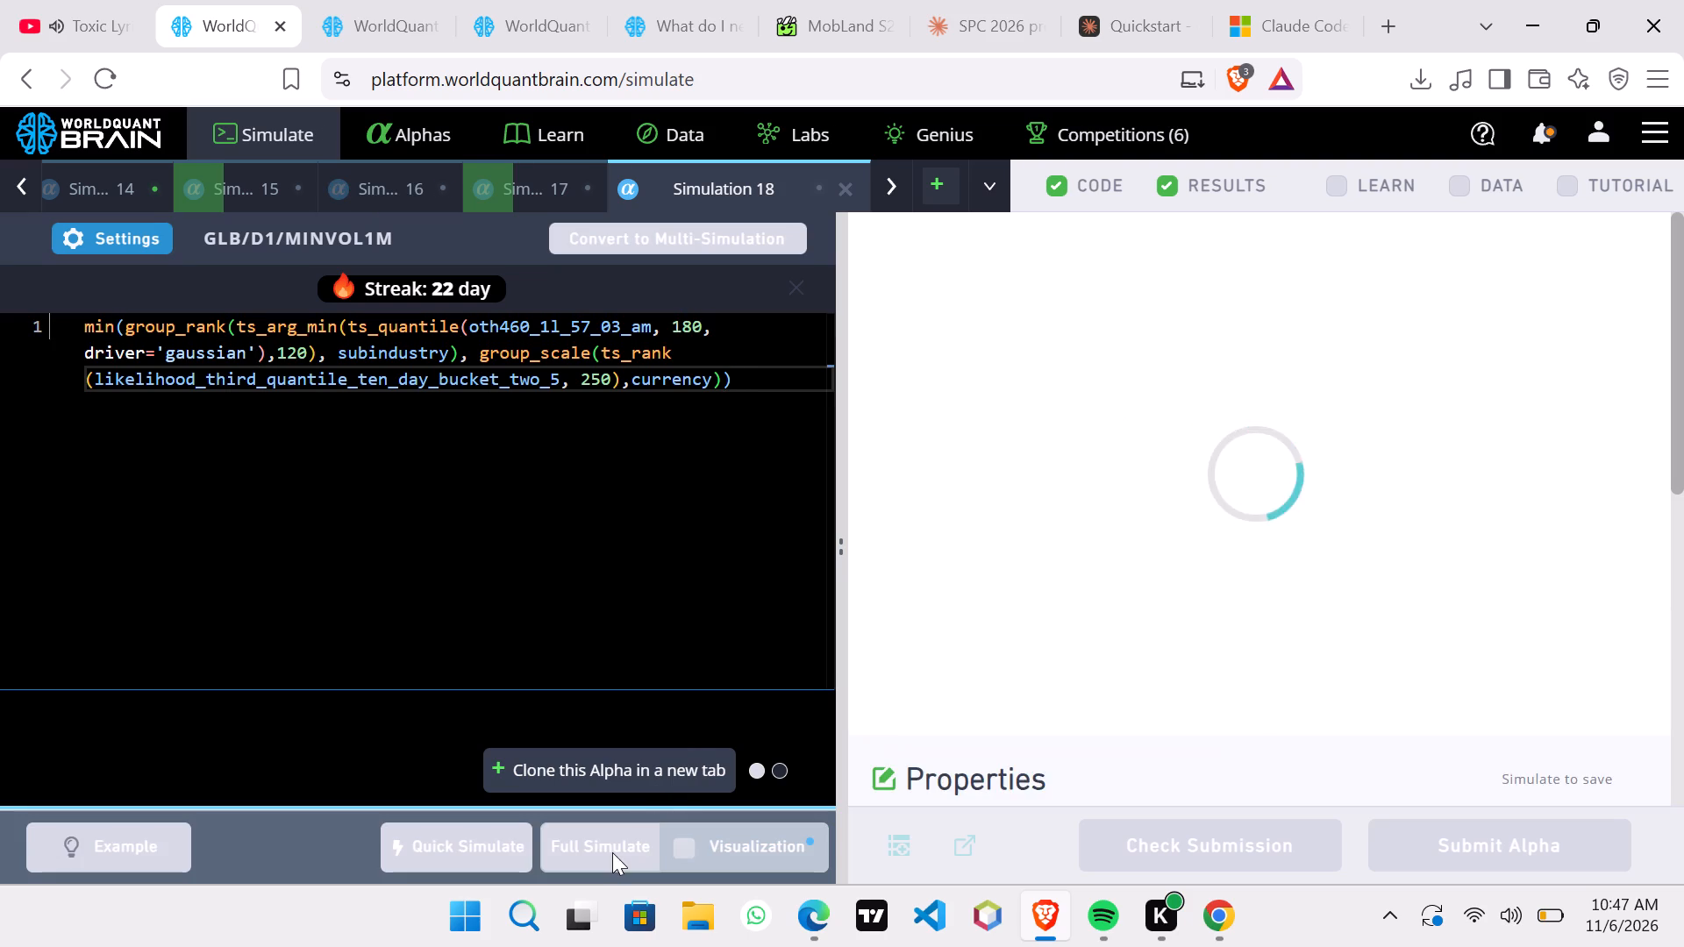
Open Simulation 16, show its test period, review its results and run its Prod Correlation check.
{"action": "left_click", "coordinate": [376, 192]}
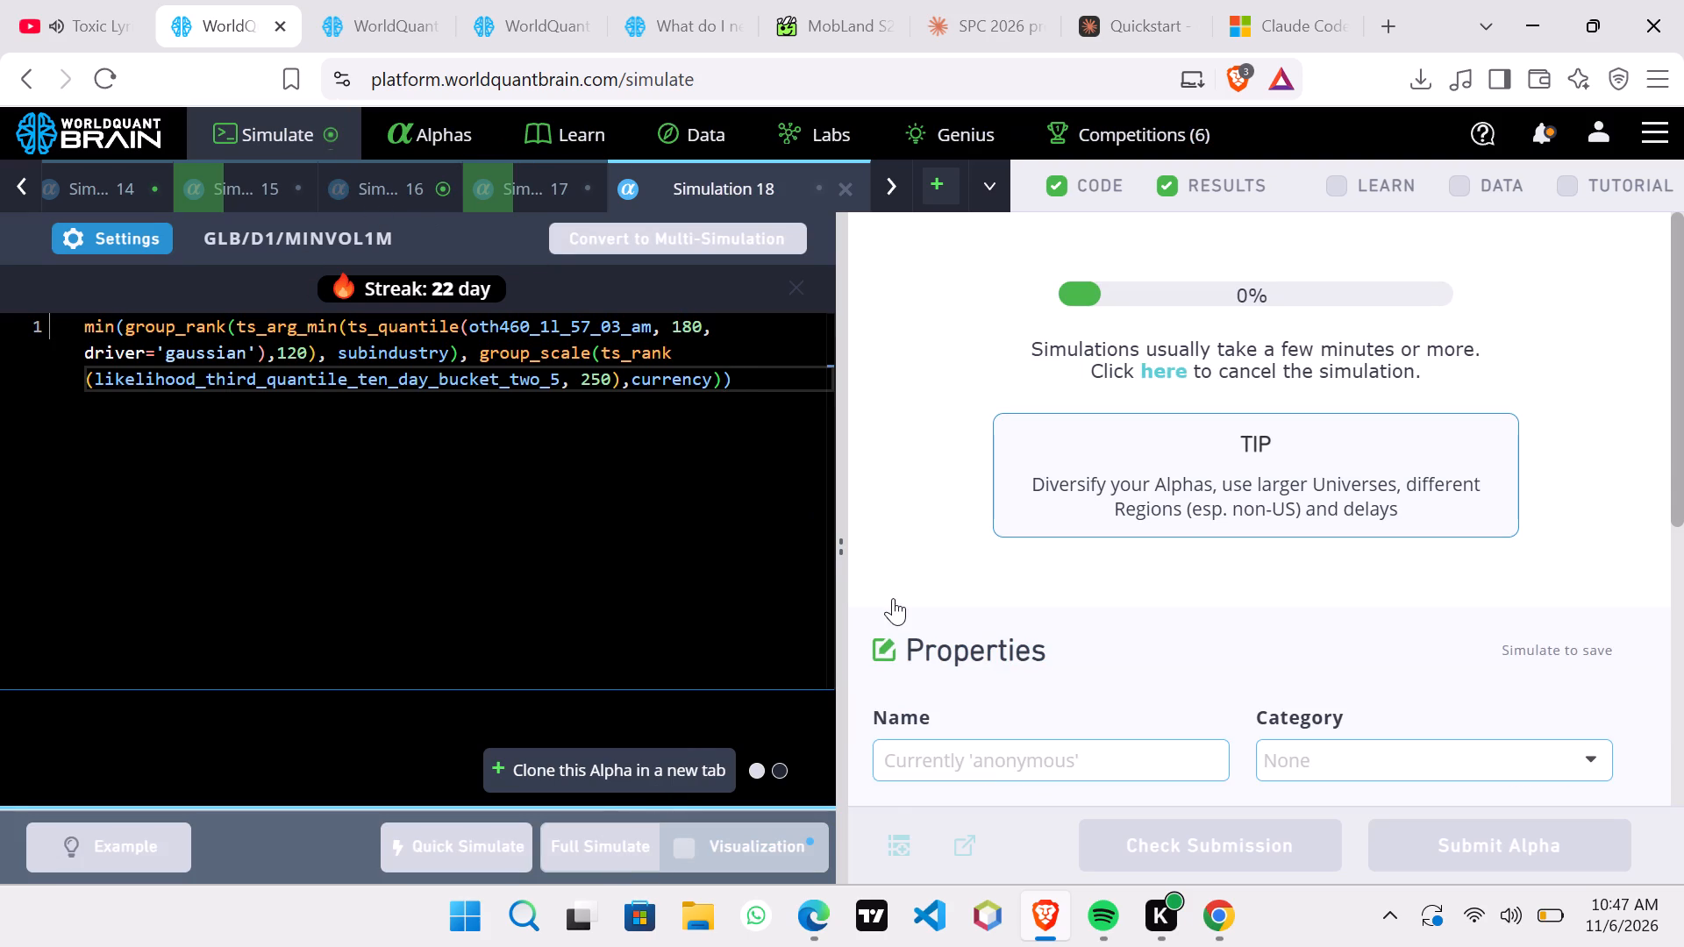
{"action": "left_click", "coordinate": [1284, 865]}
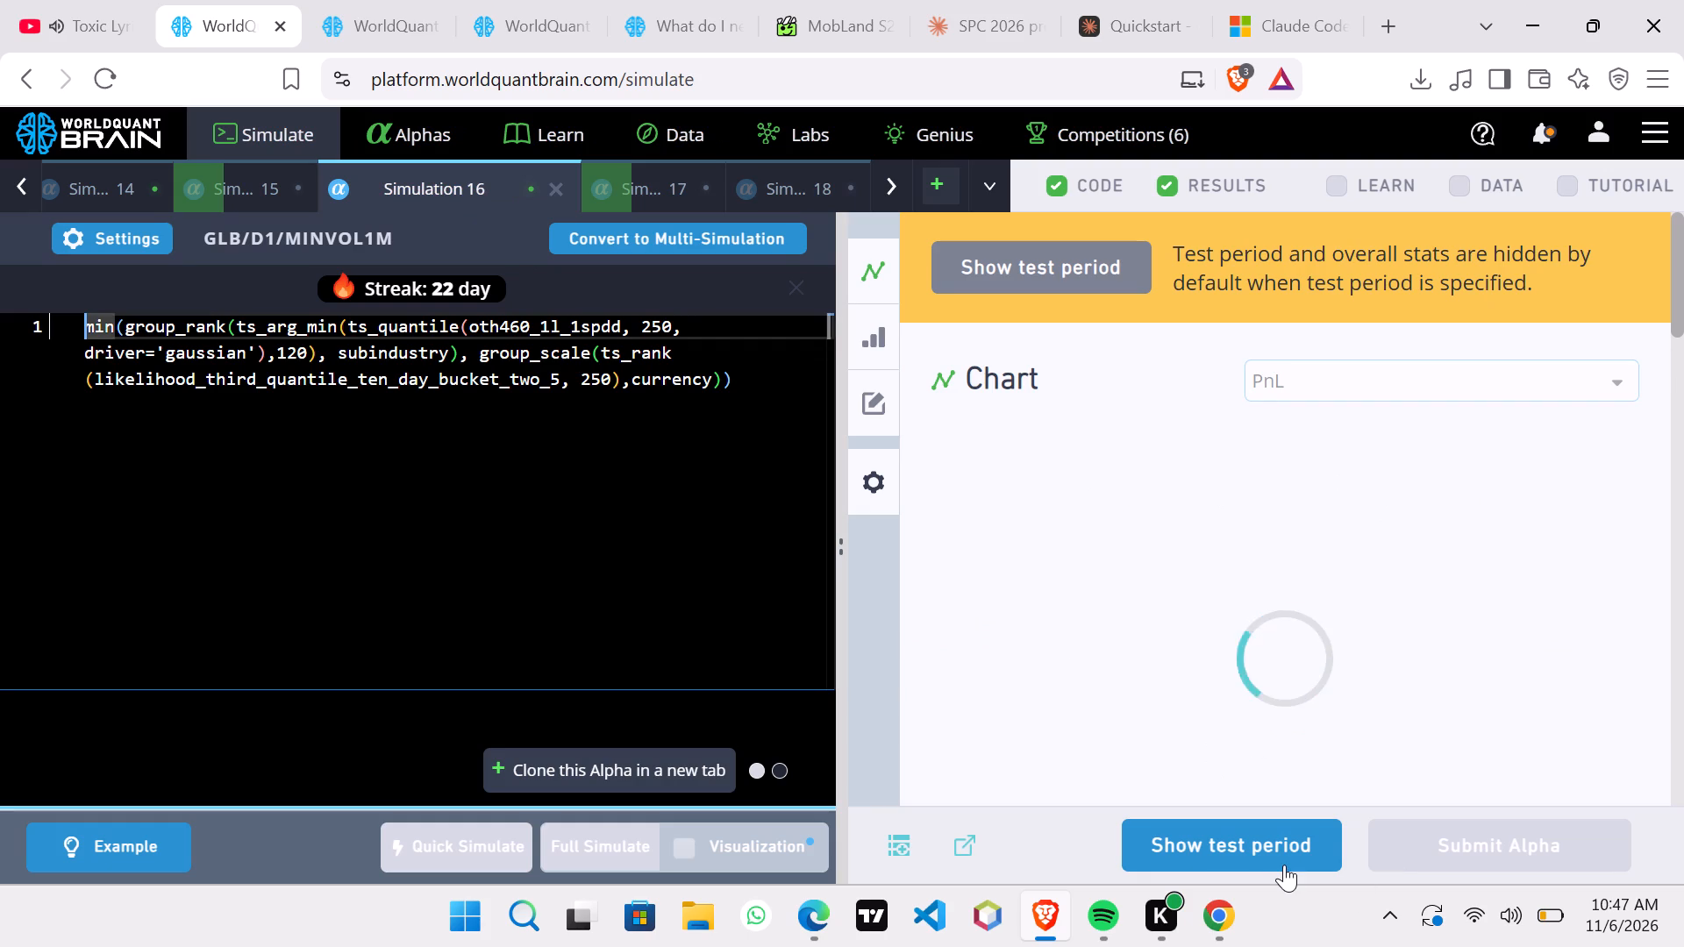
{"action": "scroll", "coordinate": [1253, 600], "scroll_direction": "down", "scroll_amount": 2}
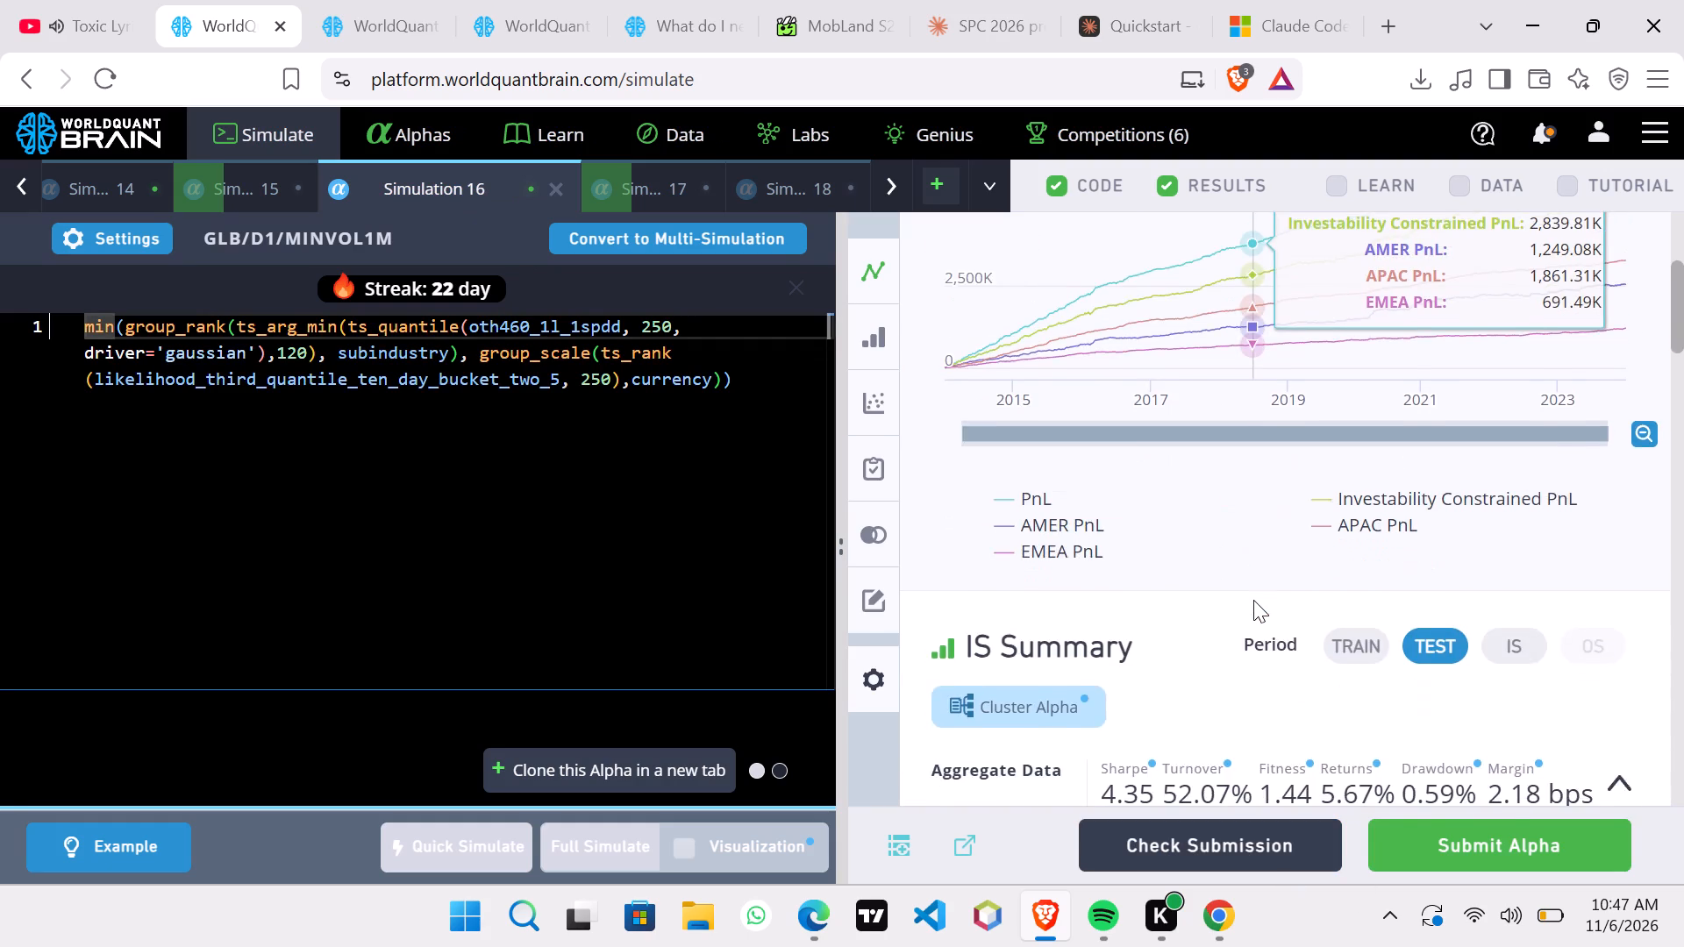
{"action": "scroll", "coordinate": [1253, 600], "scroll_direction": "down", "scroll_amount": 7}
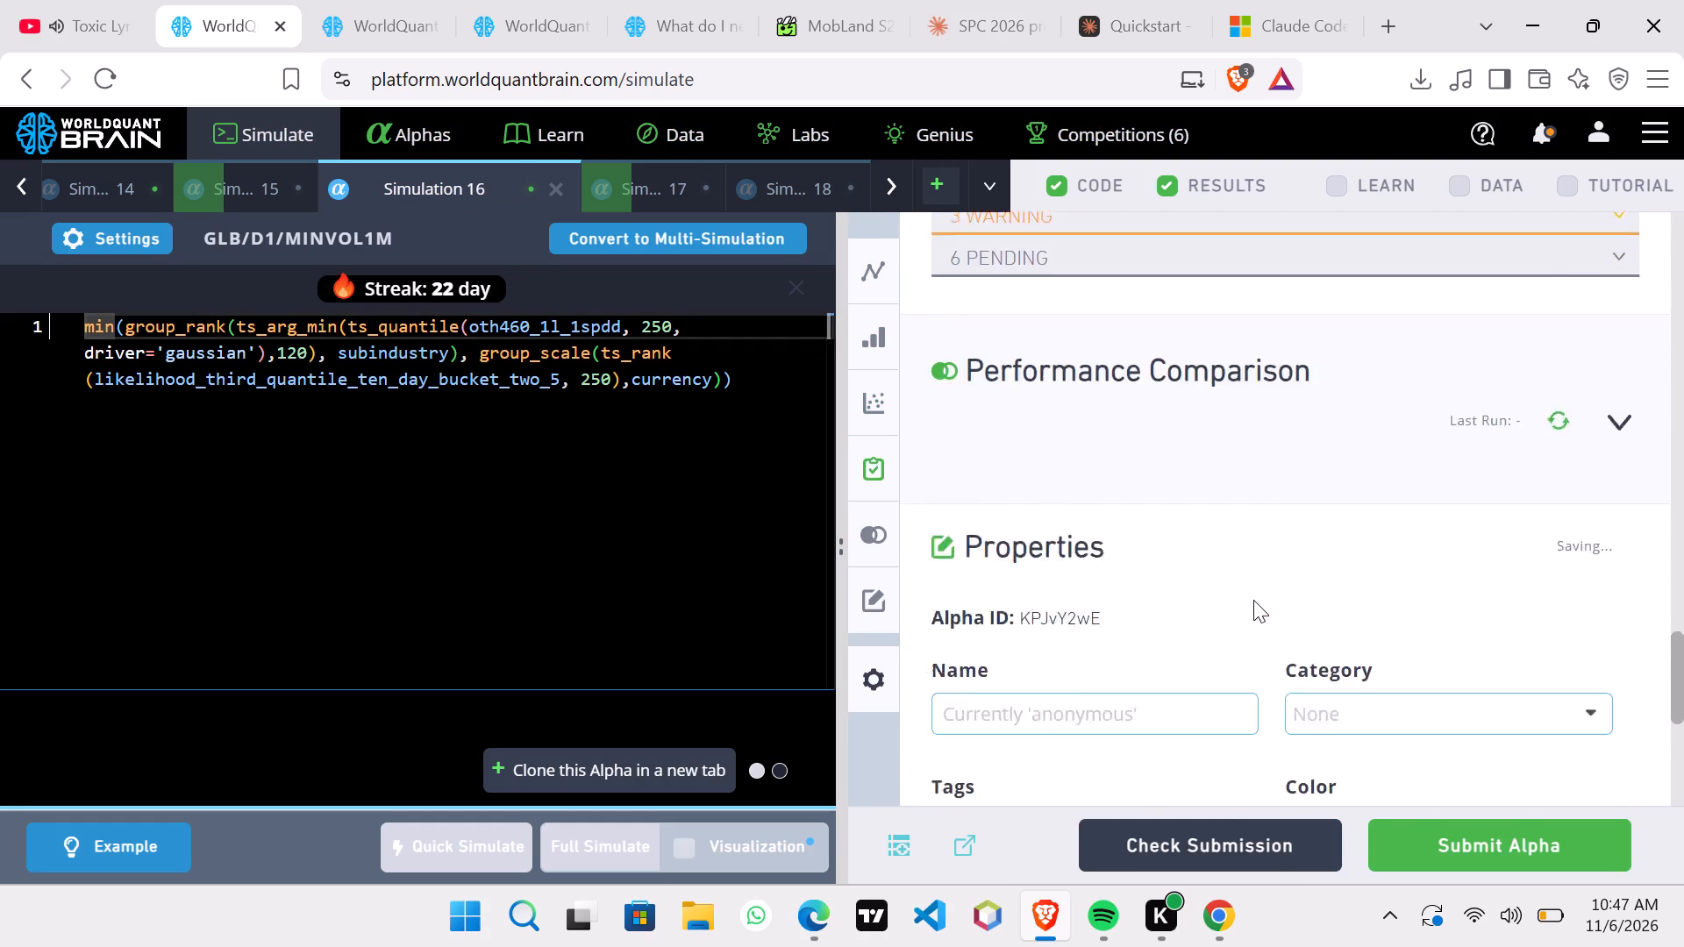
{"action": "scroll", "coordinate": [1253, 600], "scroll_direction": "down", "scroll_amount": 1}
{"action": "left_click", "coordinate": [1577, 261]}
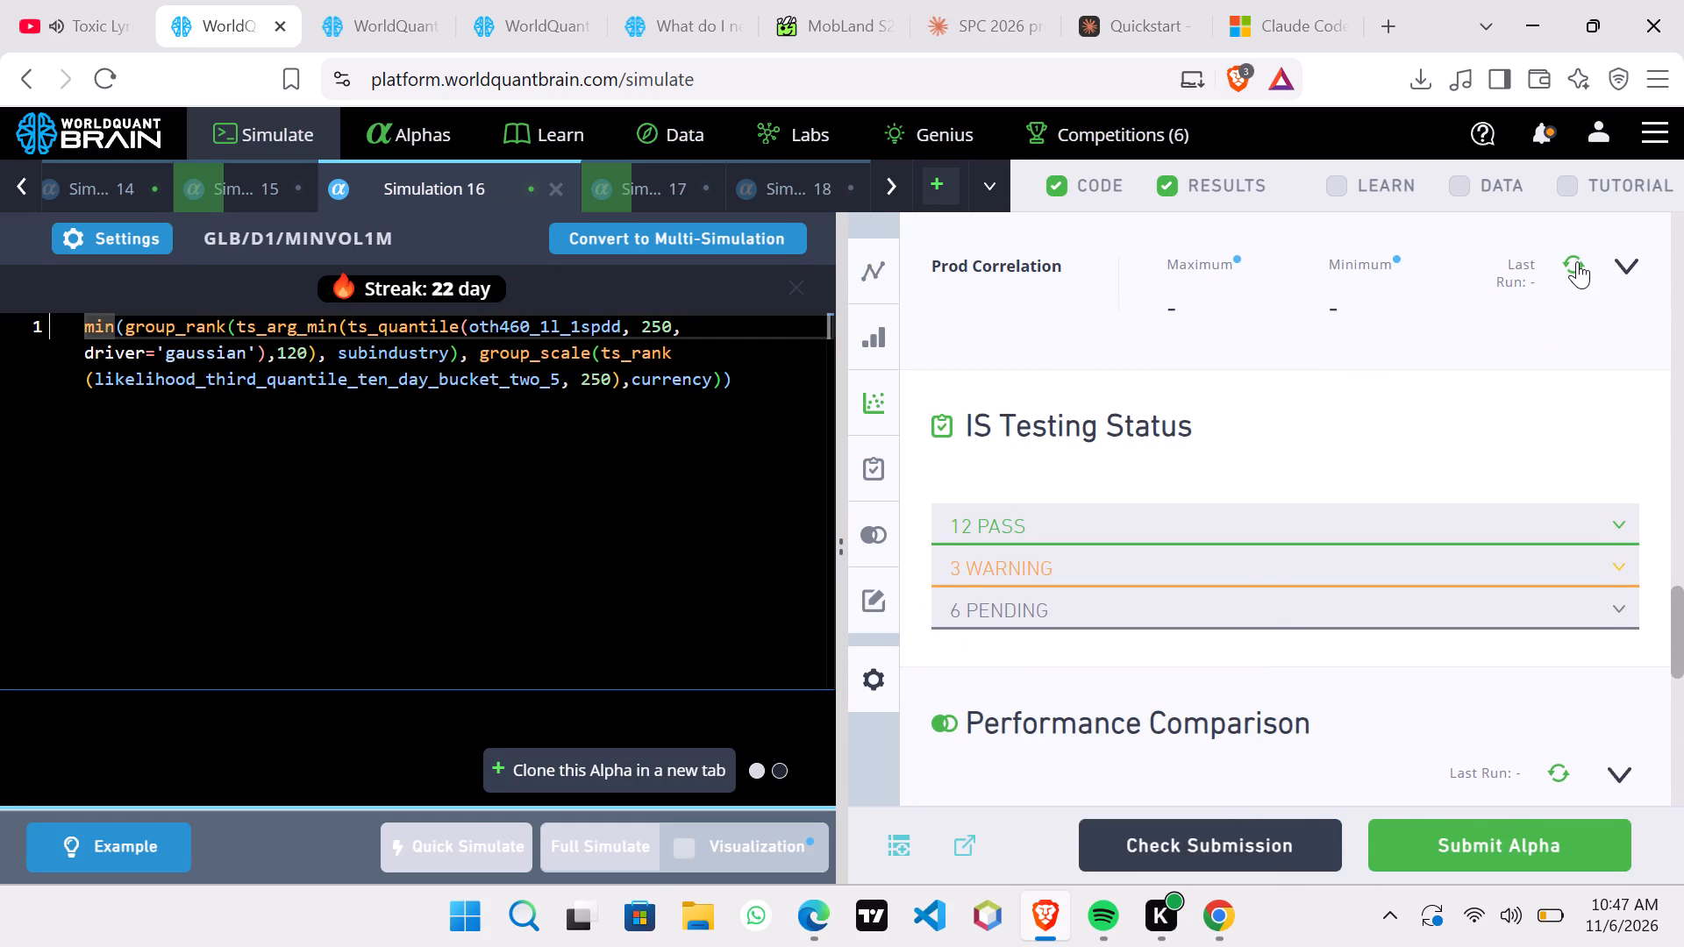
{"action": "scroll", "coordinate": [1293, 388], "scroll_direction": "up", "scroll_amount": 3}
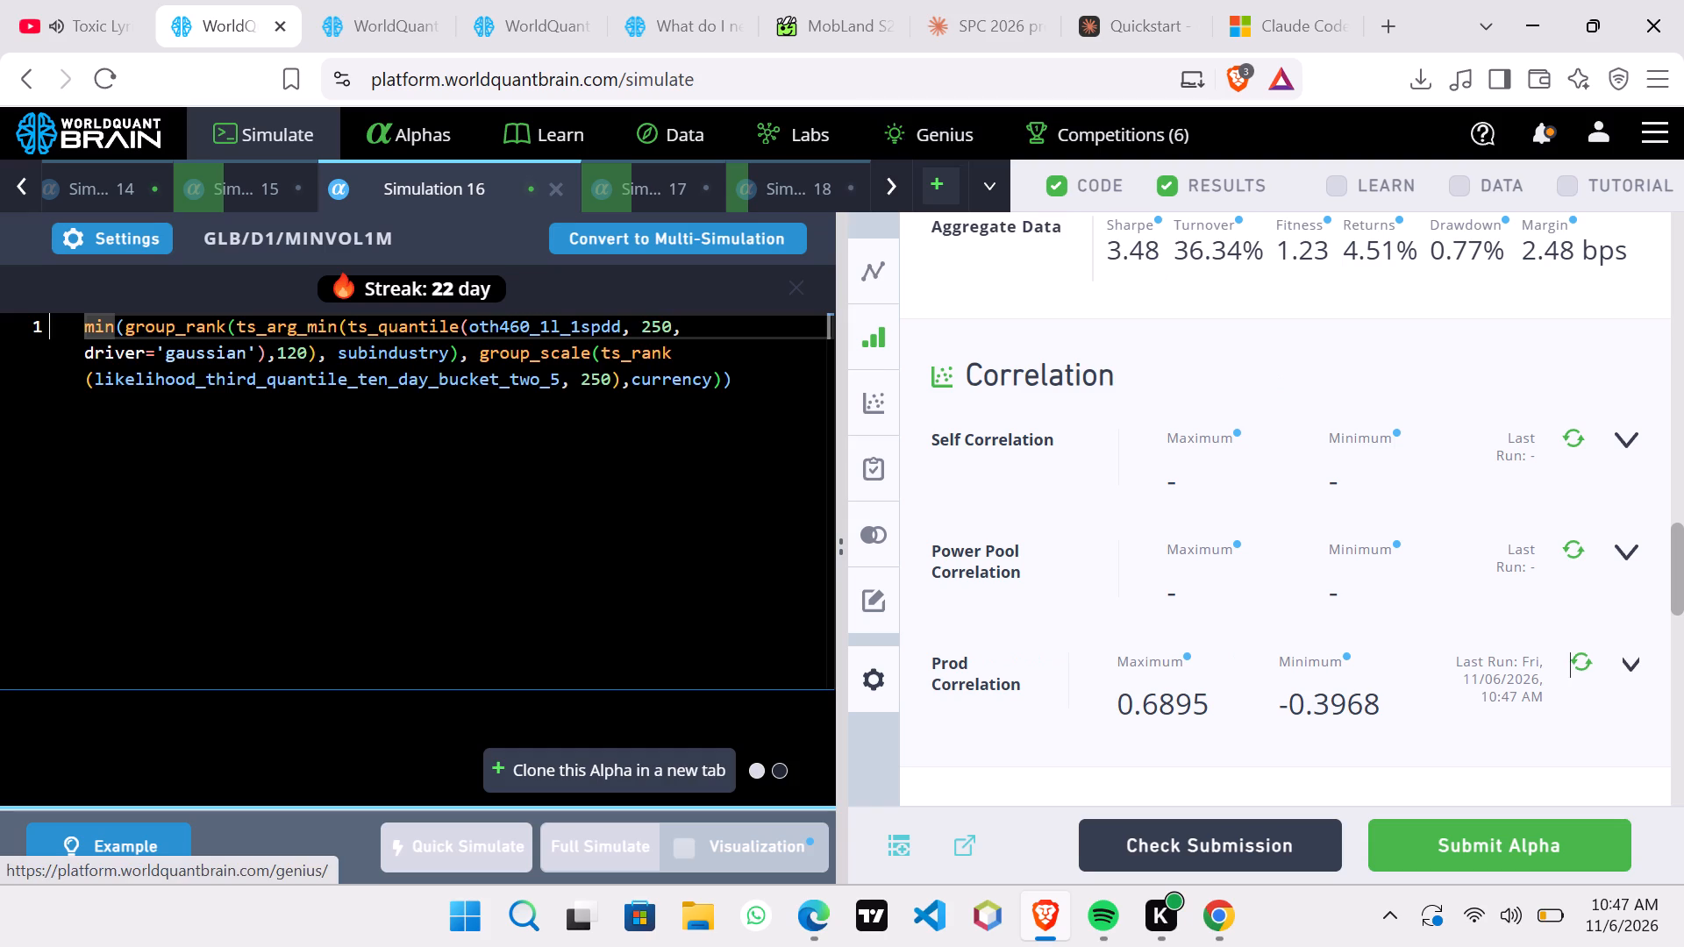
Wrap the Simulation 16 expression in ts_decay_linear with a window of 15 and run a full simulation.
{"action": "left_click", "coordinate": [734, 386]}
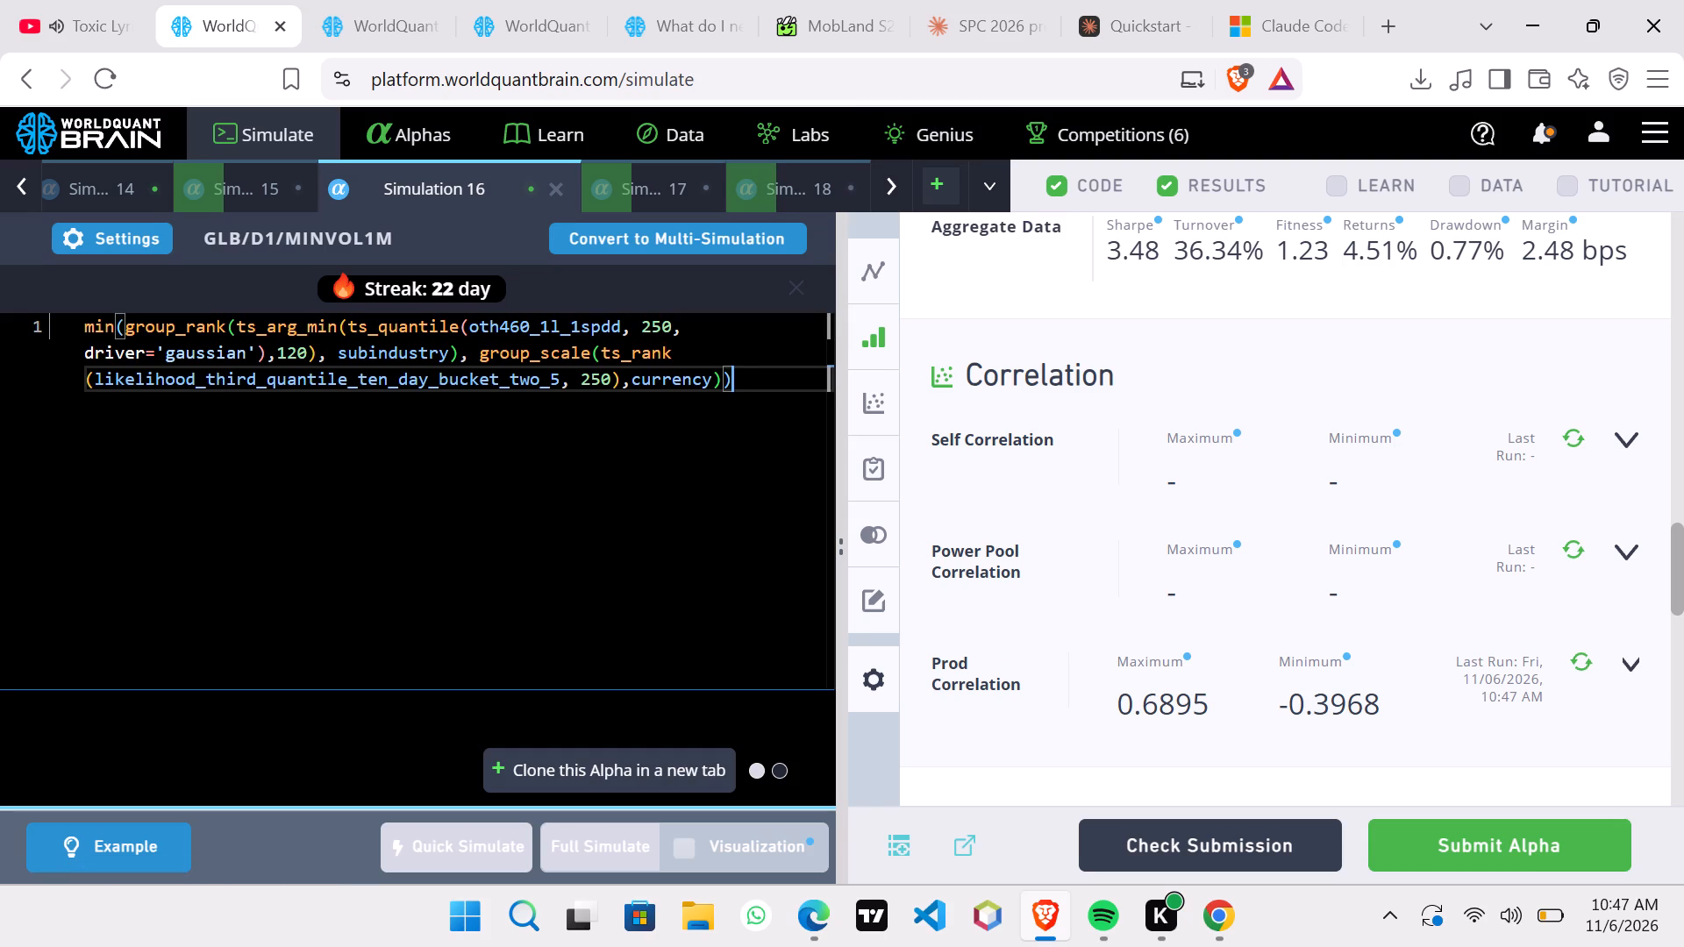
{"action": "key", "text": "comma"}
{"action": "type", "text": "15"}
{"action": "key", "text": "shift+parenright"}
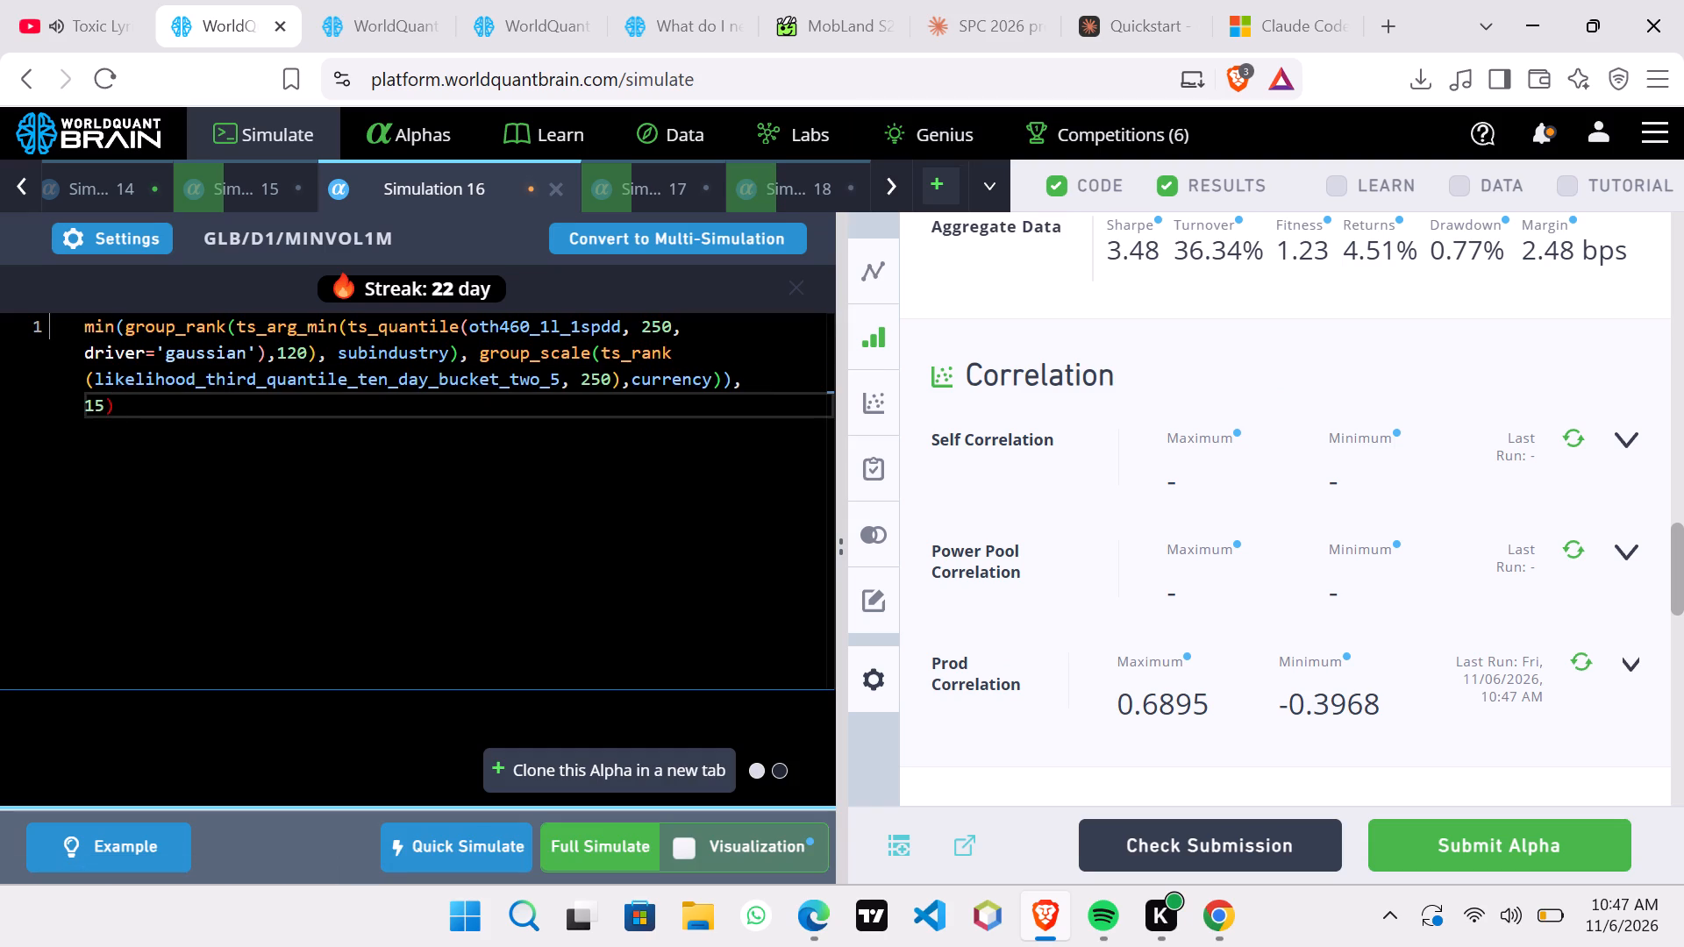
{"action": "left_click", "coordinate": [84, 328]}
{"action": "key", "text": "shift+parenleft"}
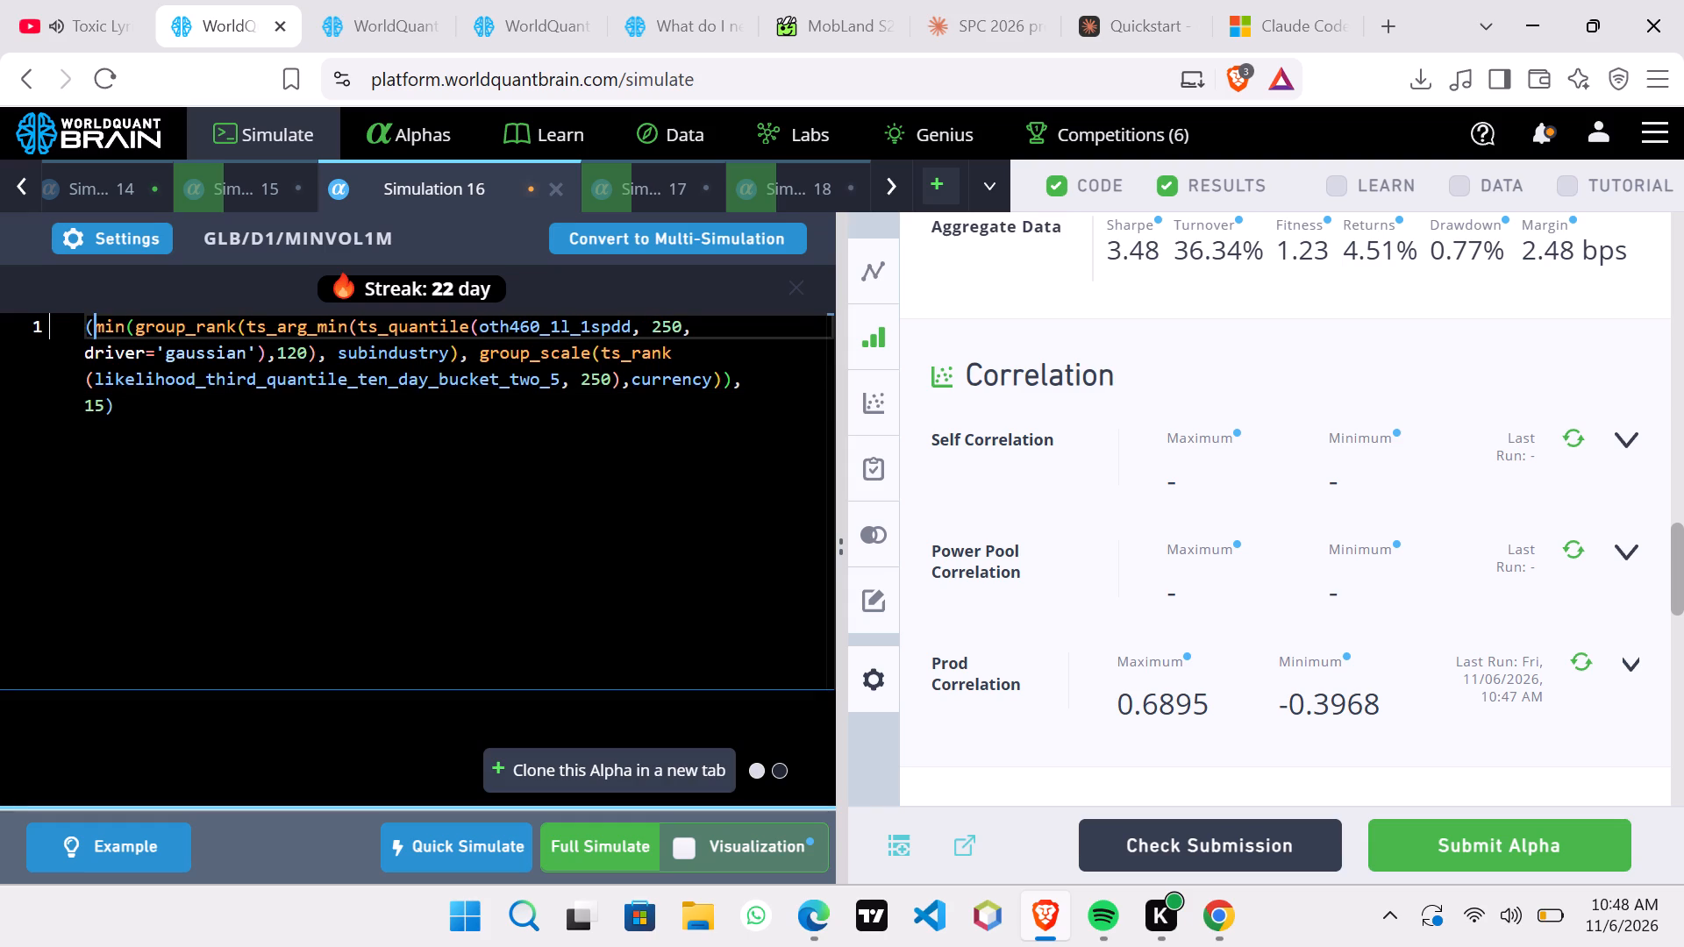
{"action": "key", "text": "Left"}
{"action": "type", "text": "tsd"}
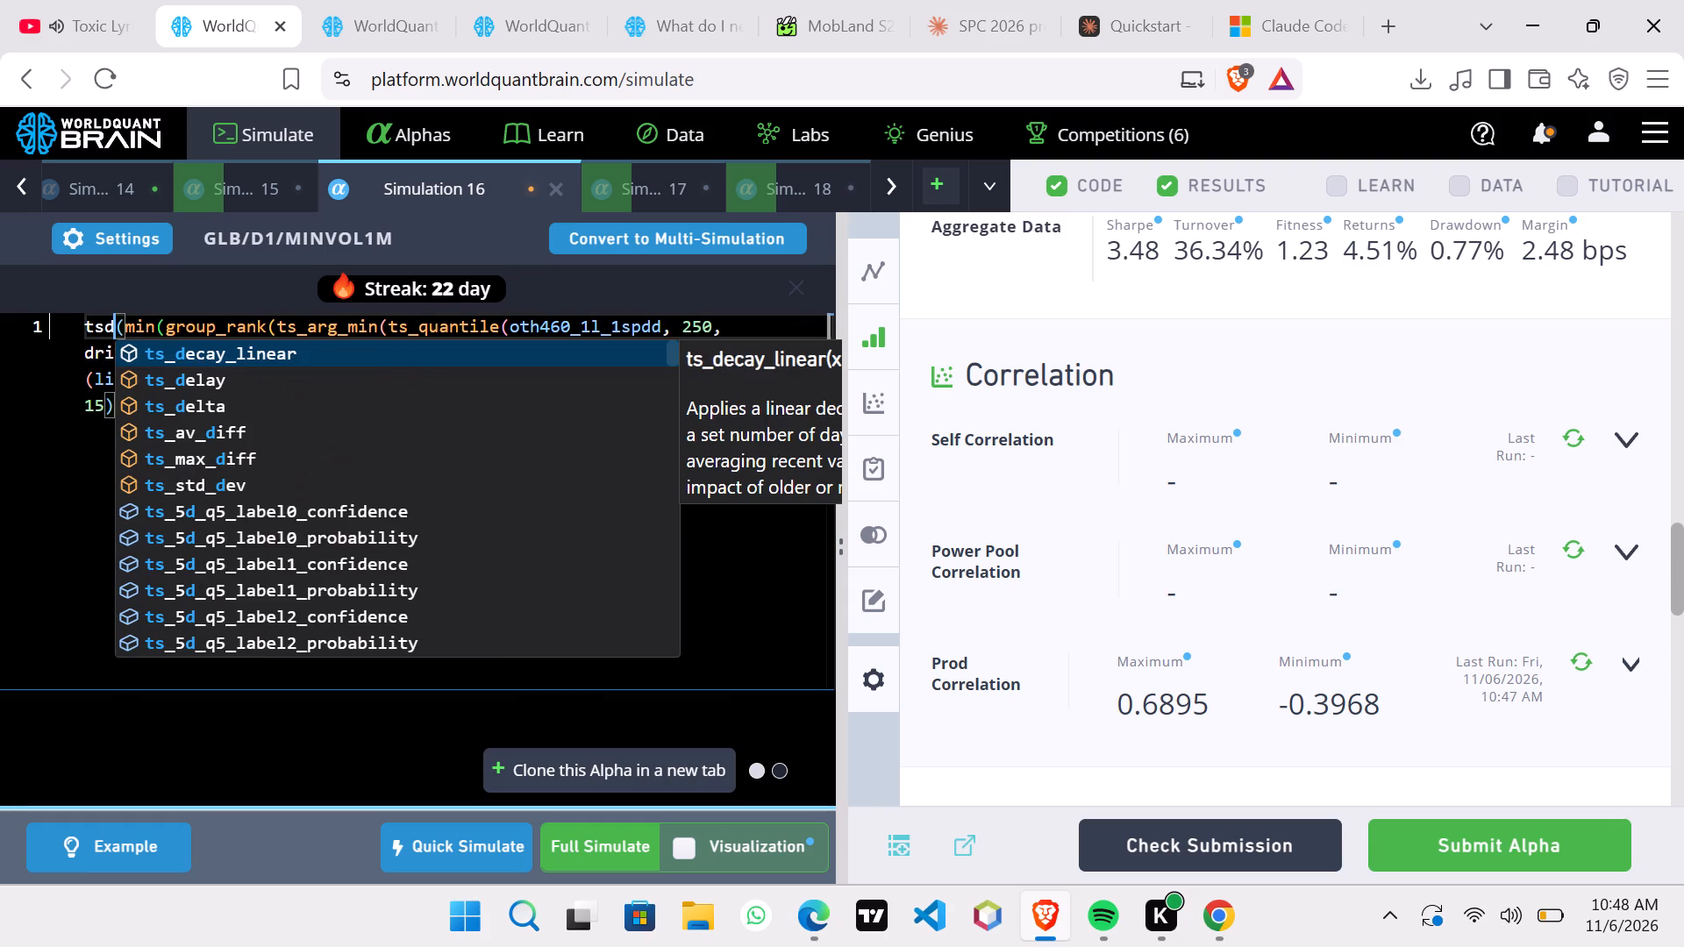
{"action": "left_click", "coordinate": [139, 360]}
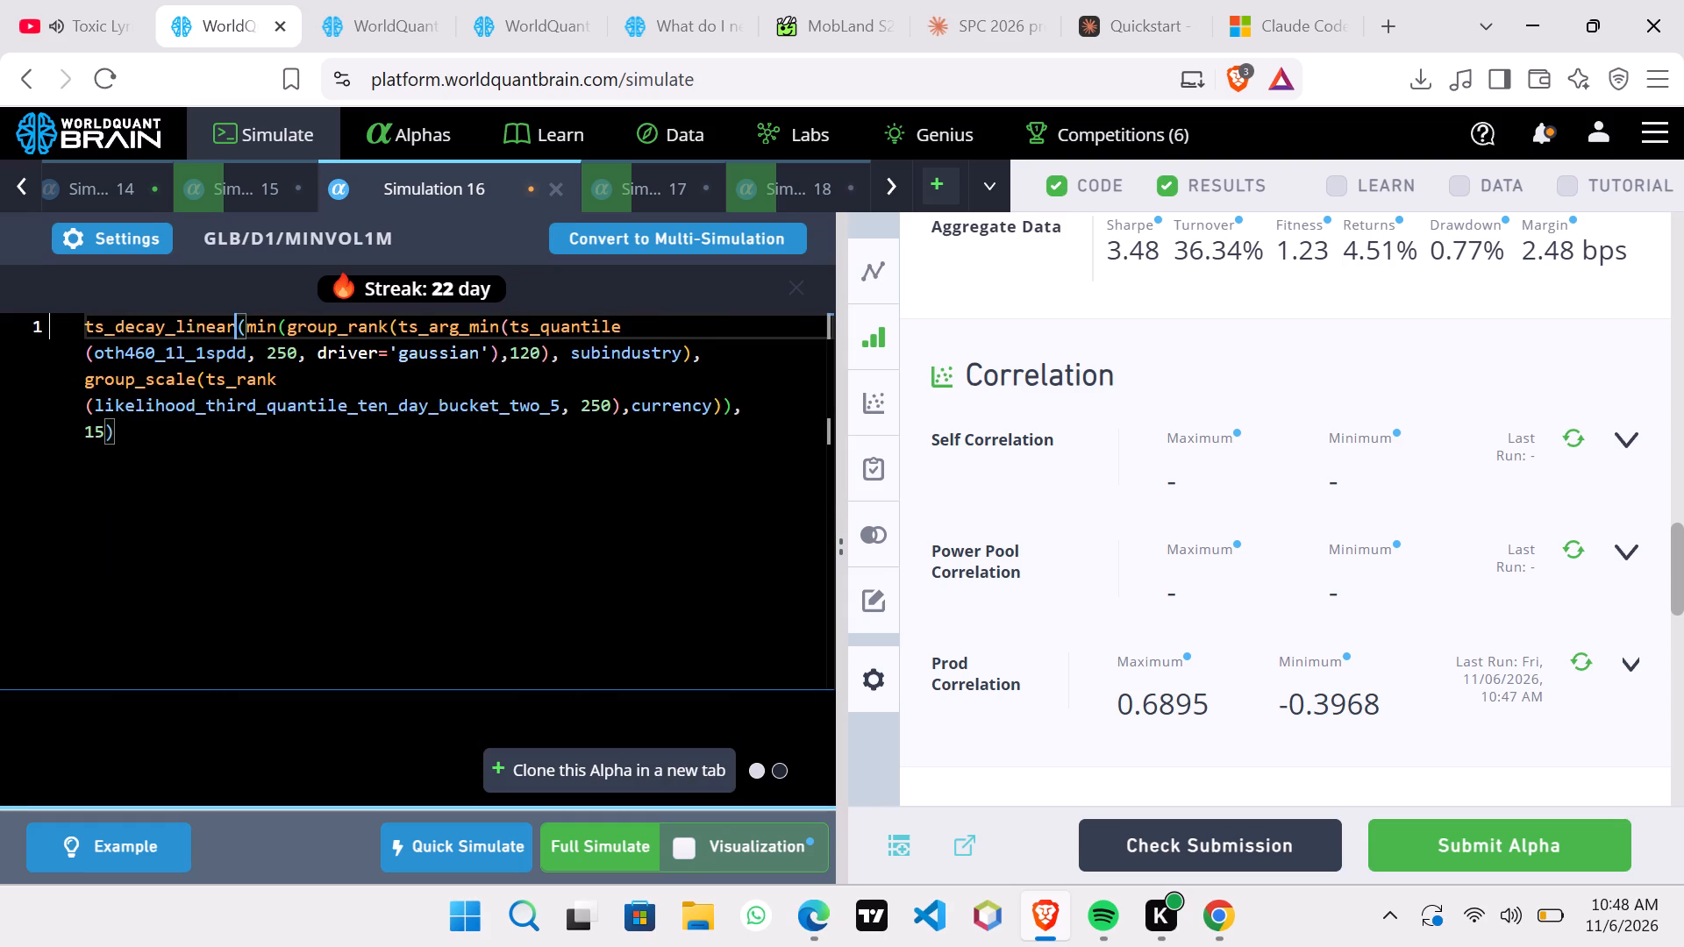
{"action": "left_click", "coordinate": [617, 854]}
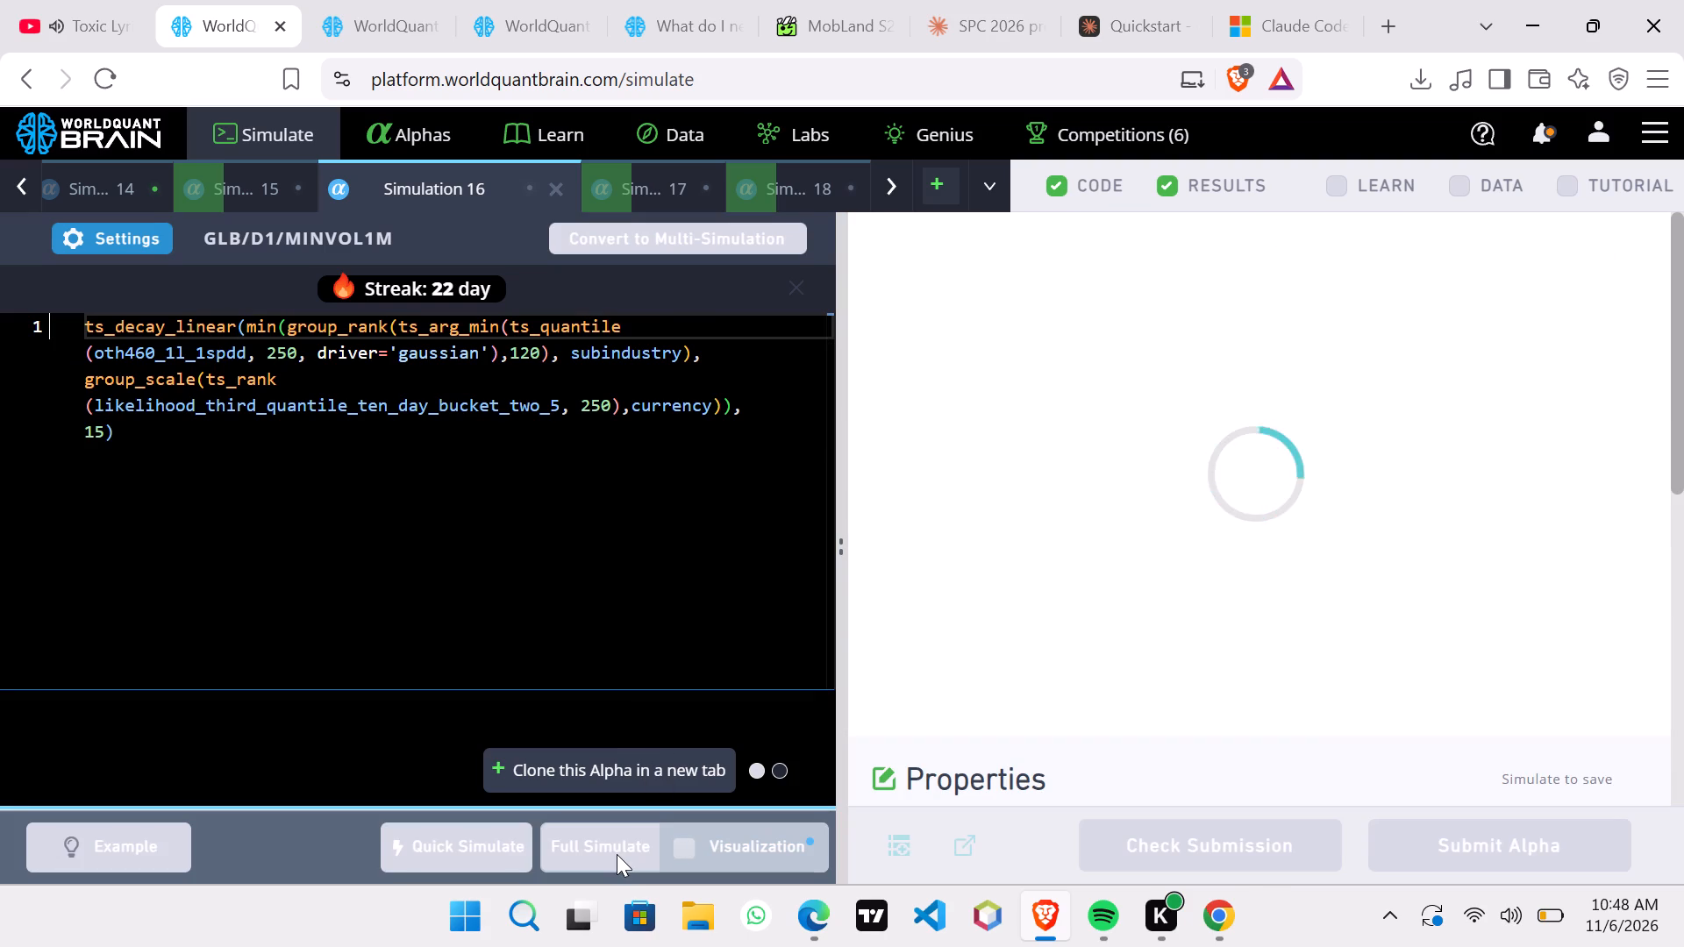
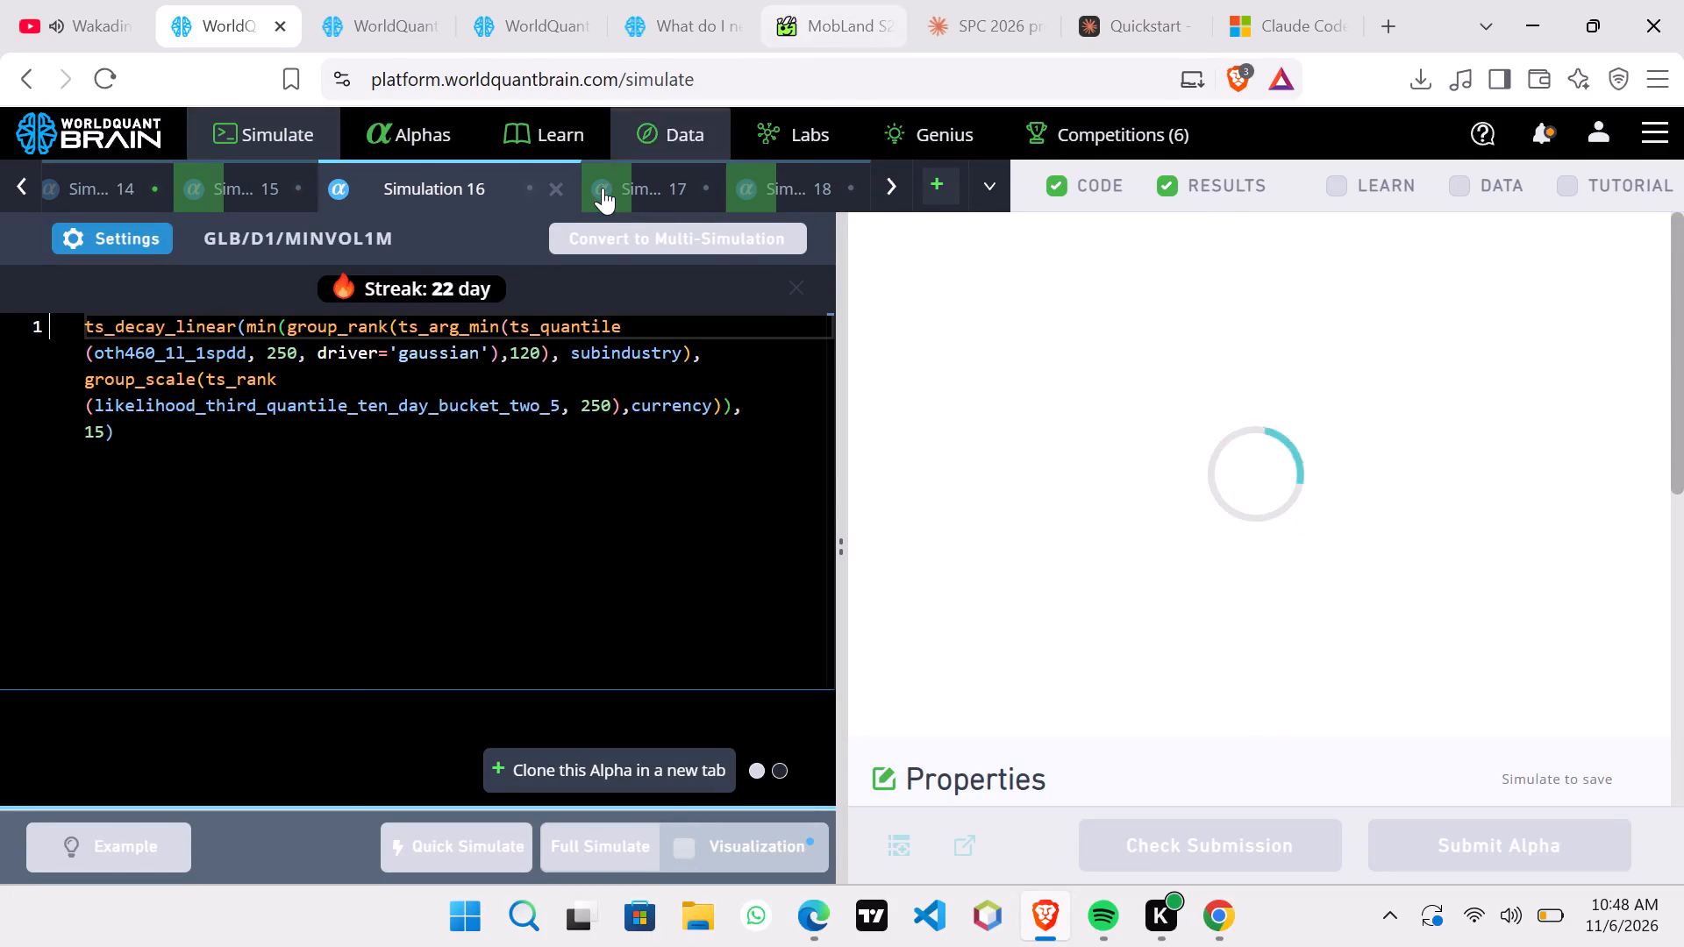
Check the progress of the running Simulation 17 and Simulation 18.
{"action": "left_click", "coordinate": [653, 169]}
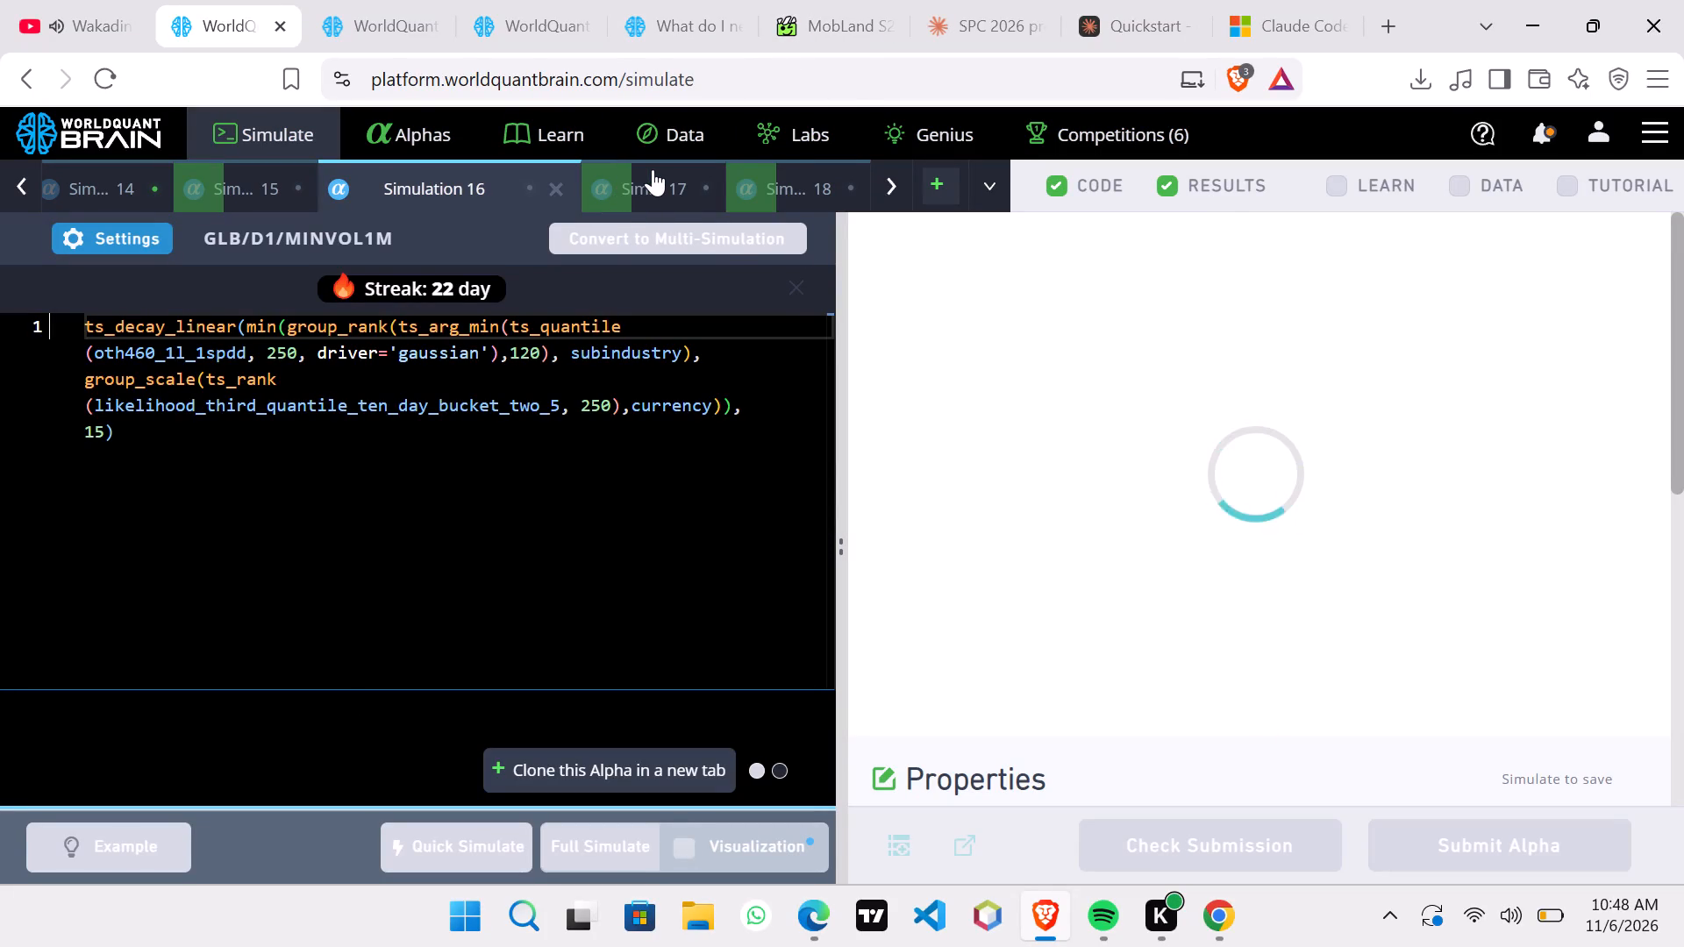
{"action": "double_click", "coordinate": [653, 169]}
{"action": "left_click", "coordinate": [653, 169]}
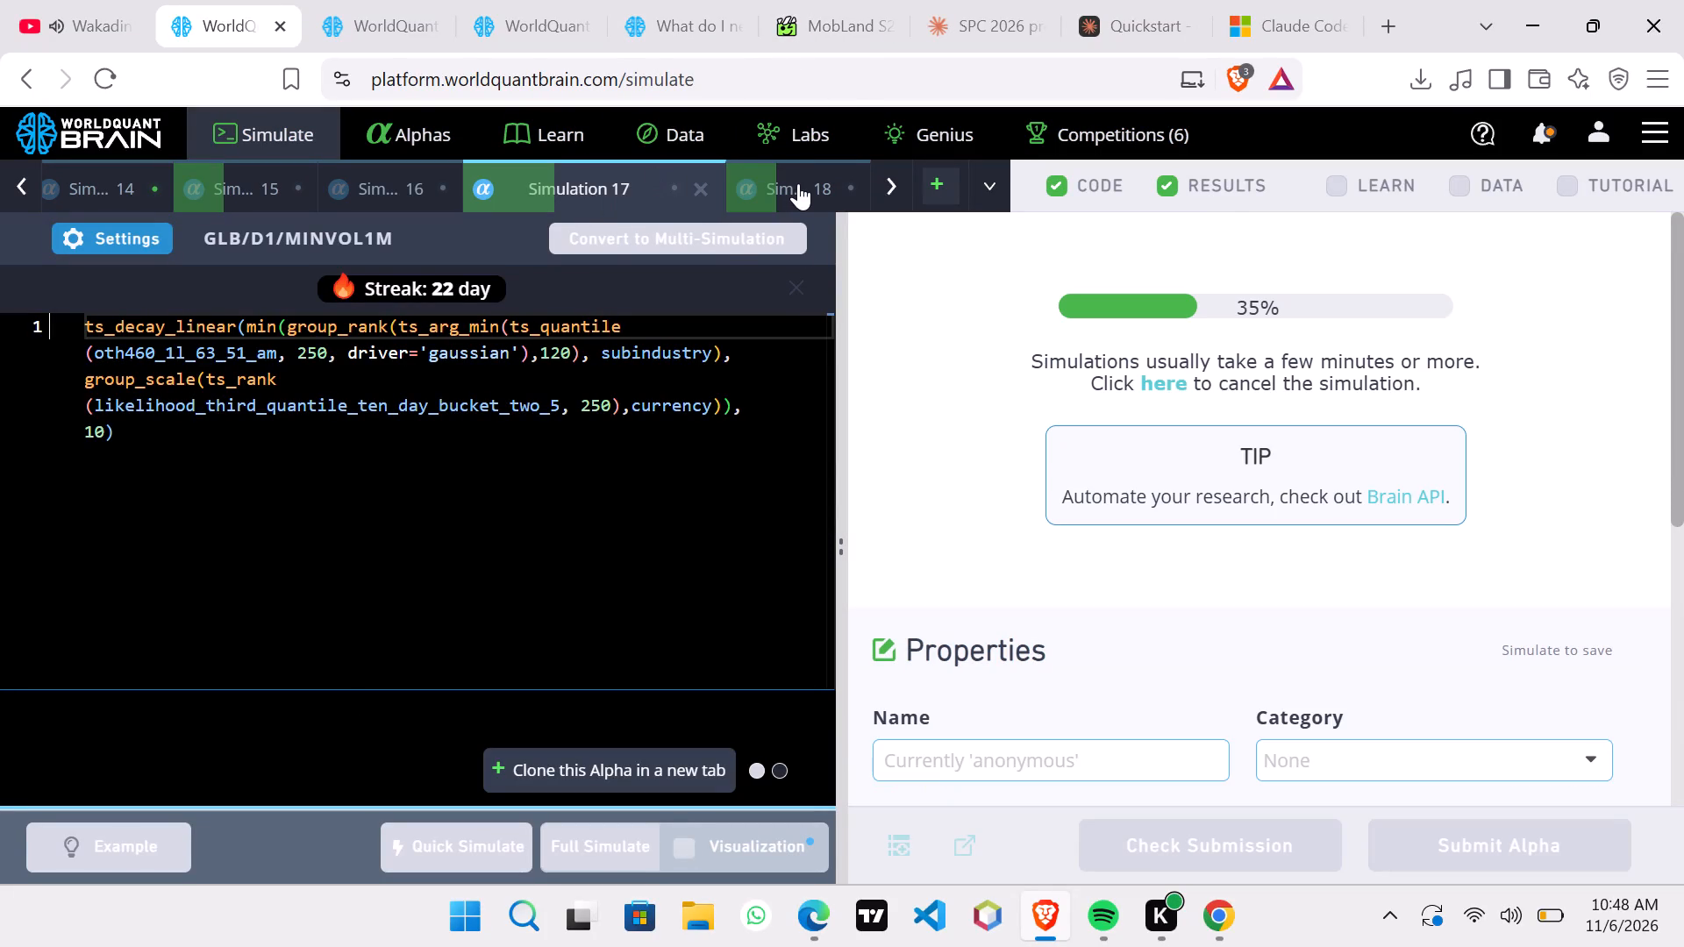
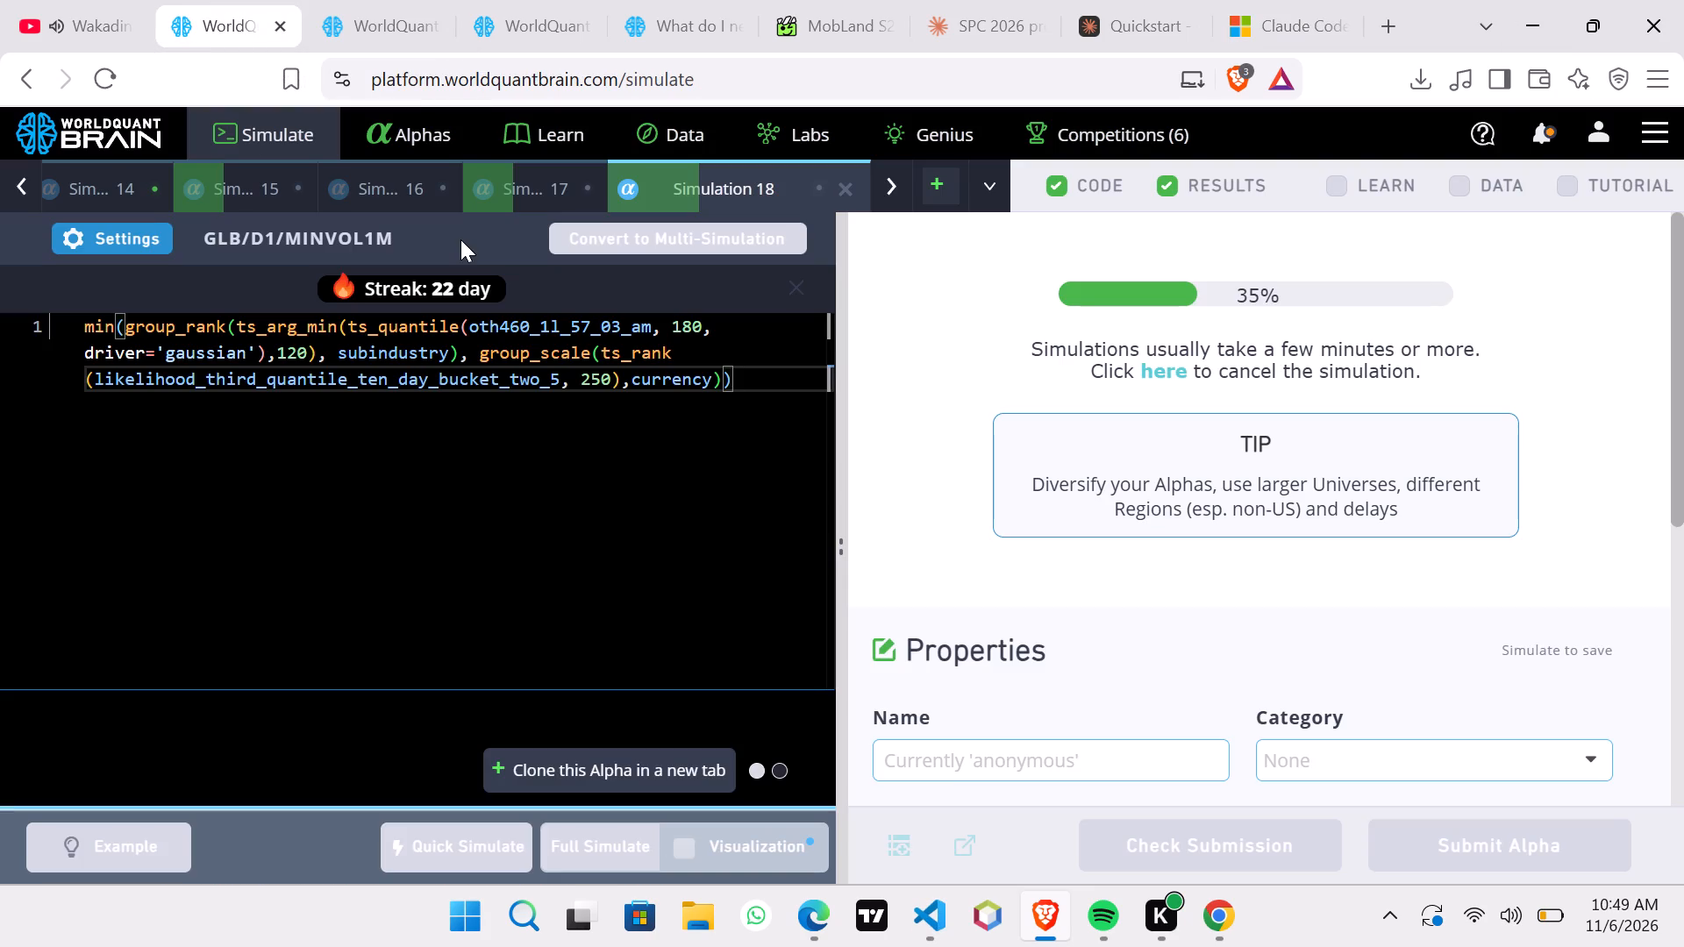
{"action": "scroll", "coordinate": [539, 564], "scroll_direction": "down", "scroll_amount": 6}
{"action": "scroll", "coordinate": [534, 417], "scroll_direction": "right", "scroll_amount": 1}
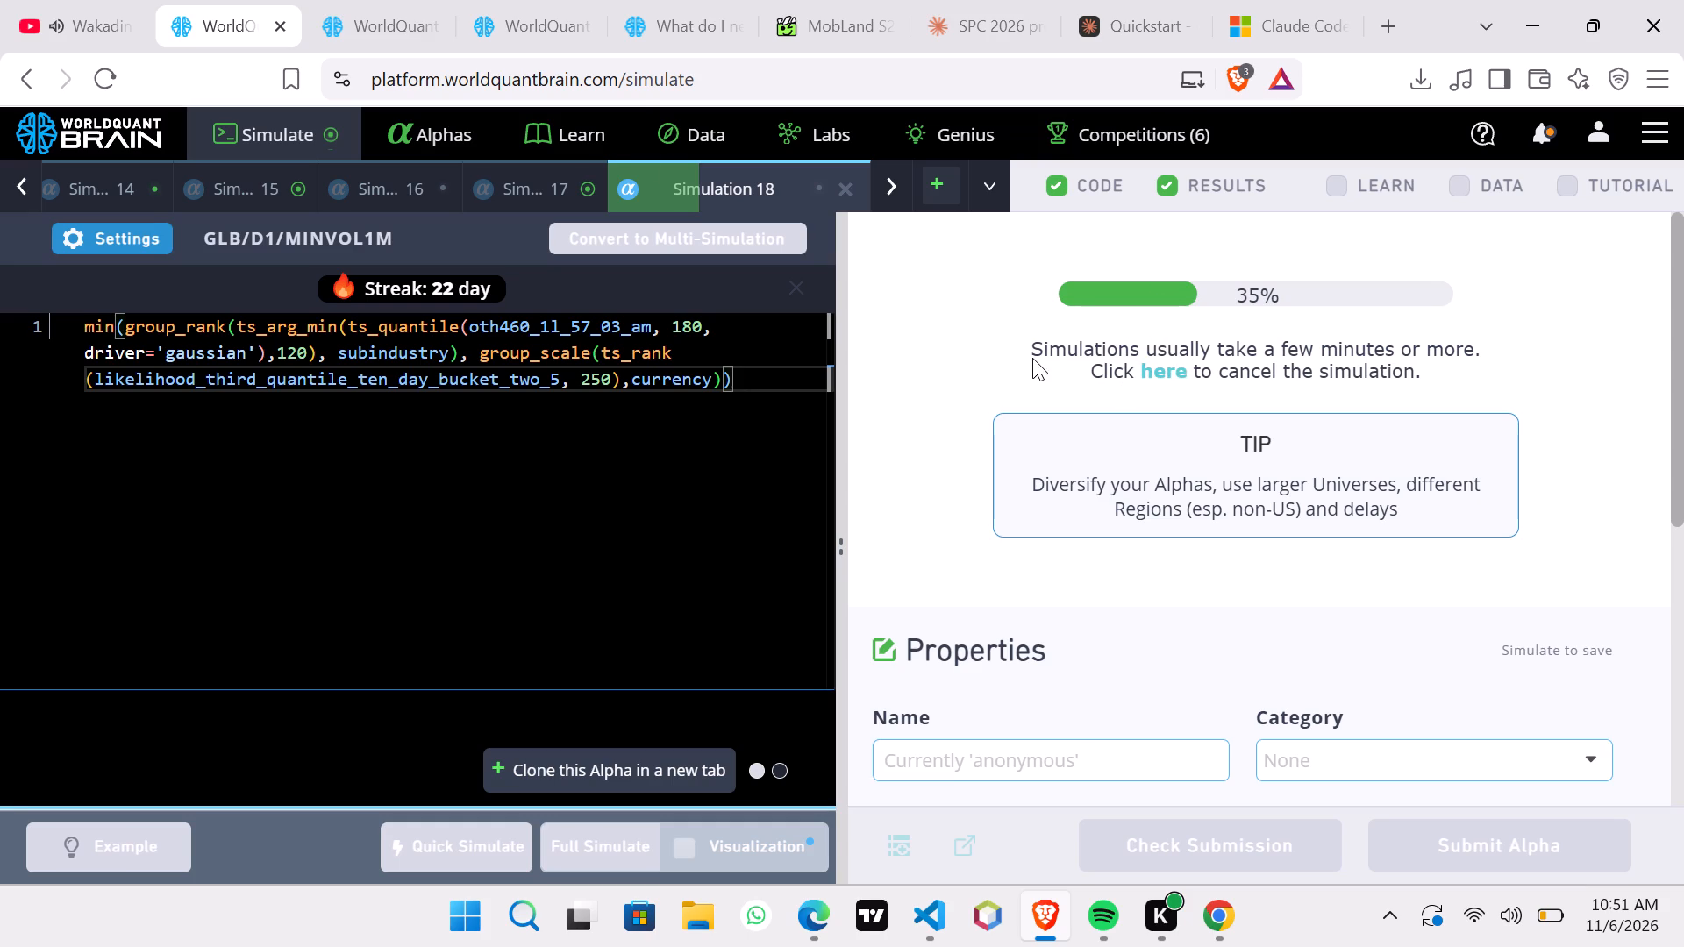
Show the test period of Simulation 17 and review its aggregate data, correlation and IS testing status.
{"action": "left_click", "coordinate": [548, 192]}
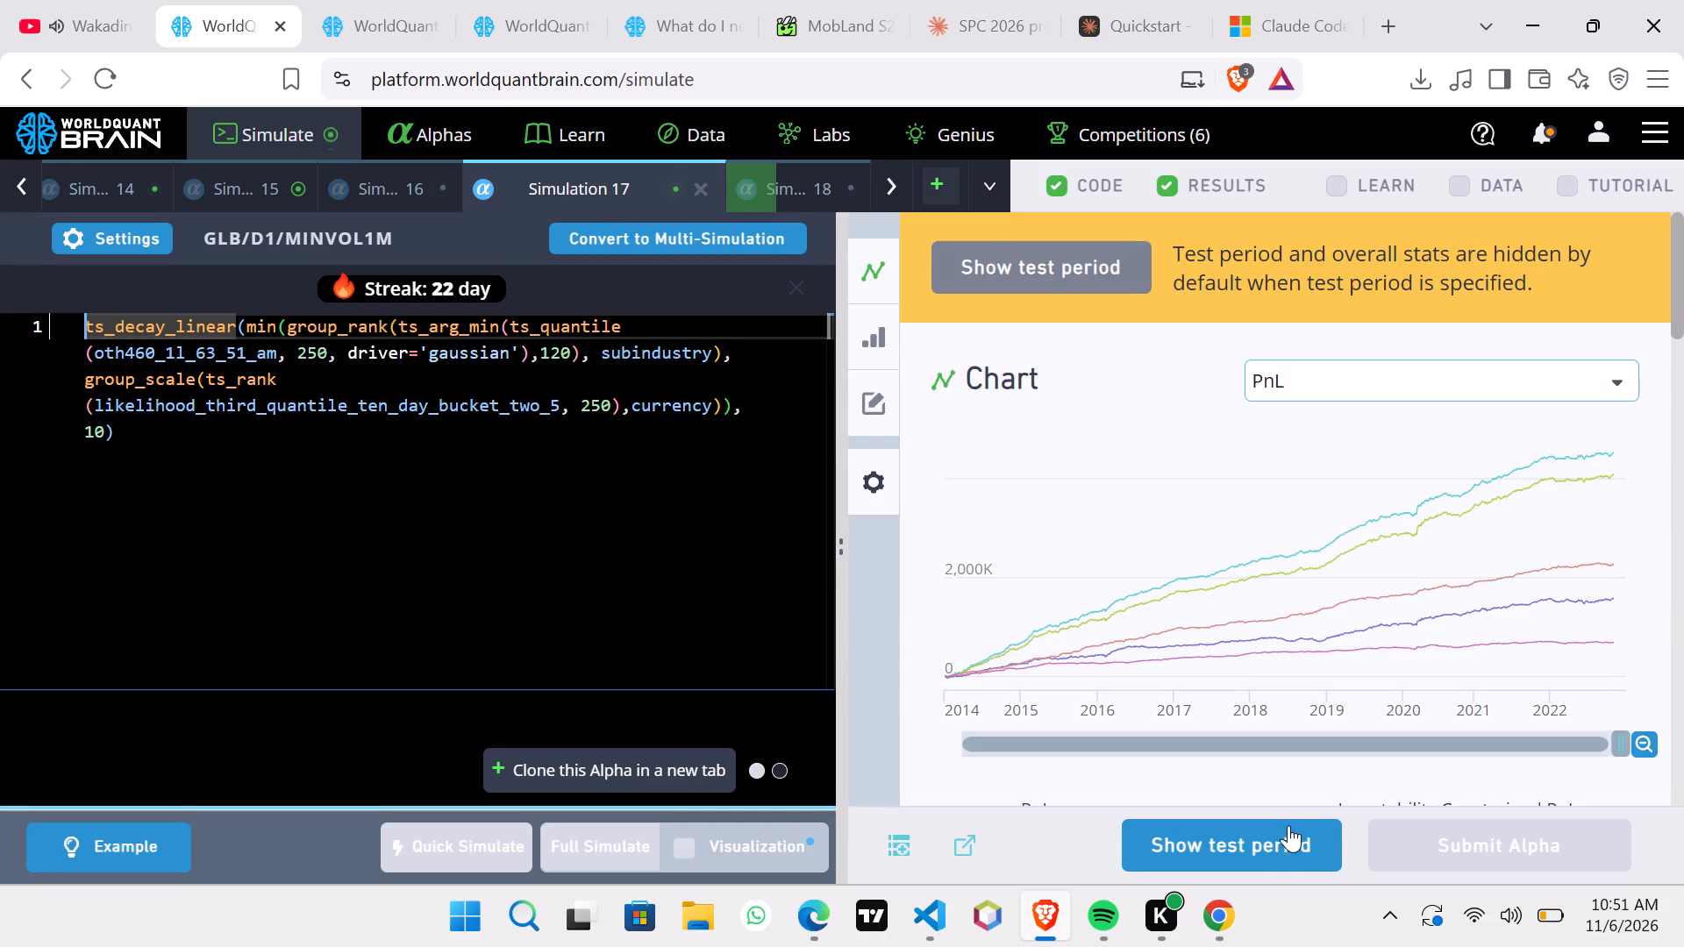
{"action": "left_click", "coordinate": [1281, 850]}
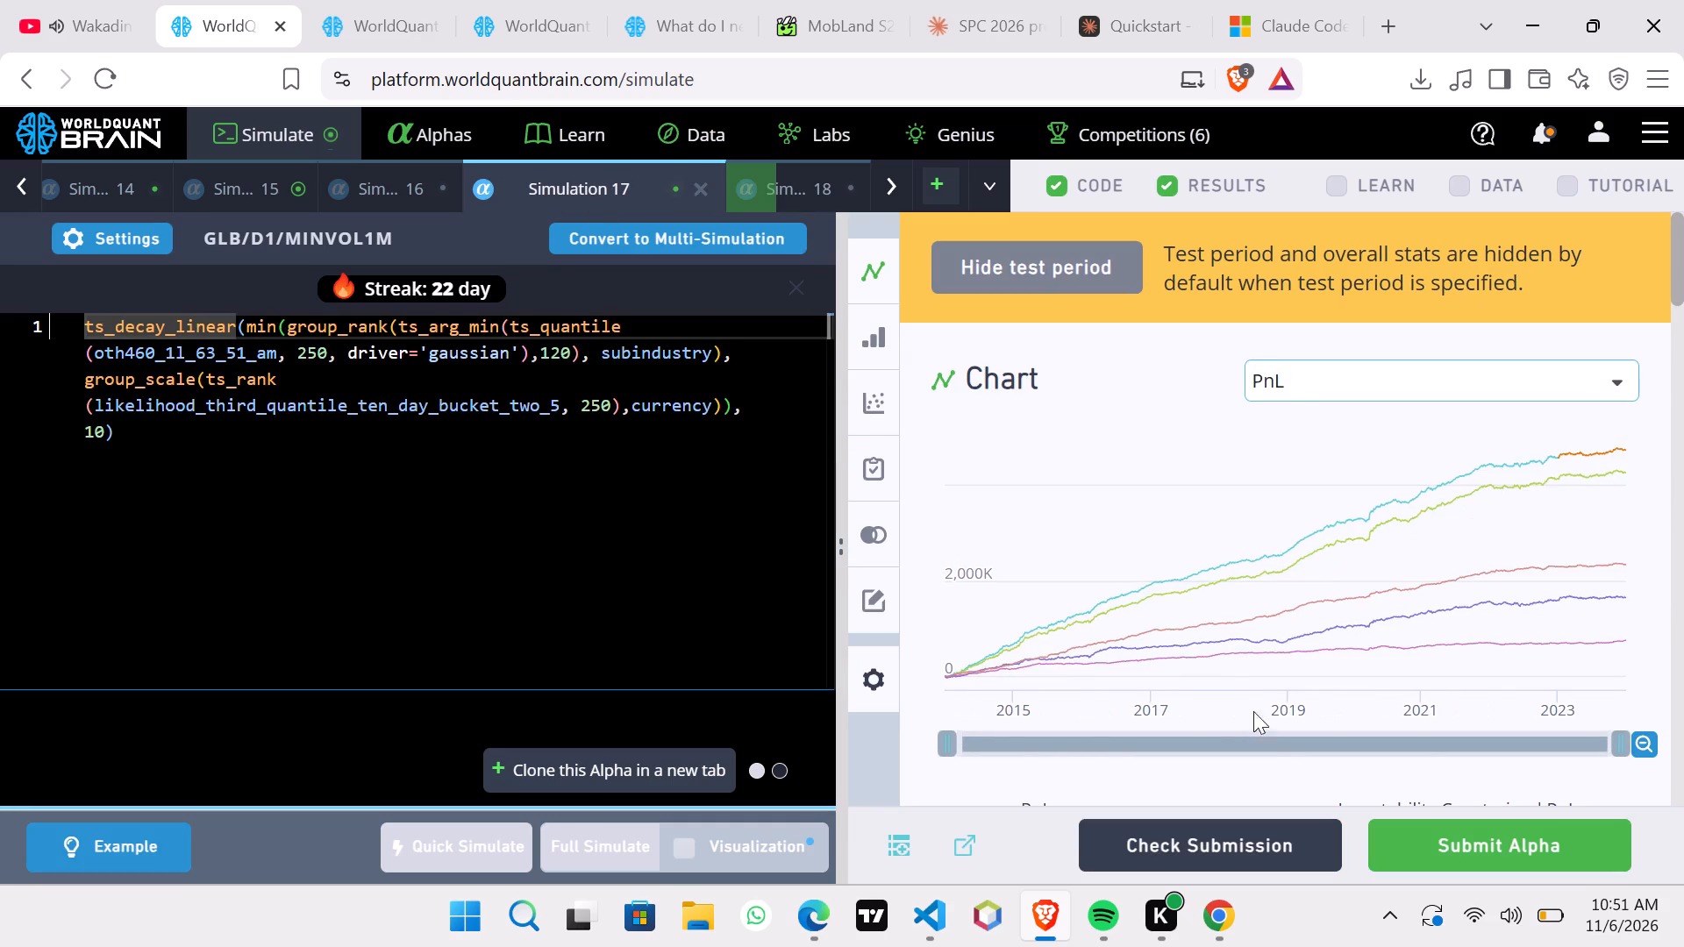
{"action": "scroll", "coordinate": [1231, 644], "scroll_direction": "down", "scroll_amount": 8}
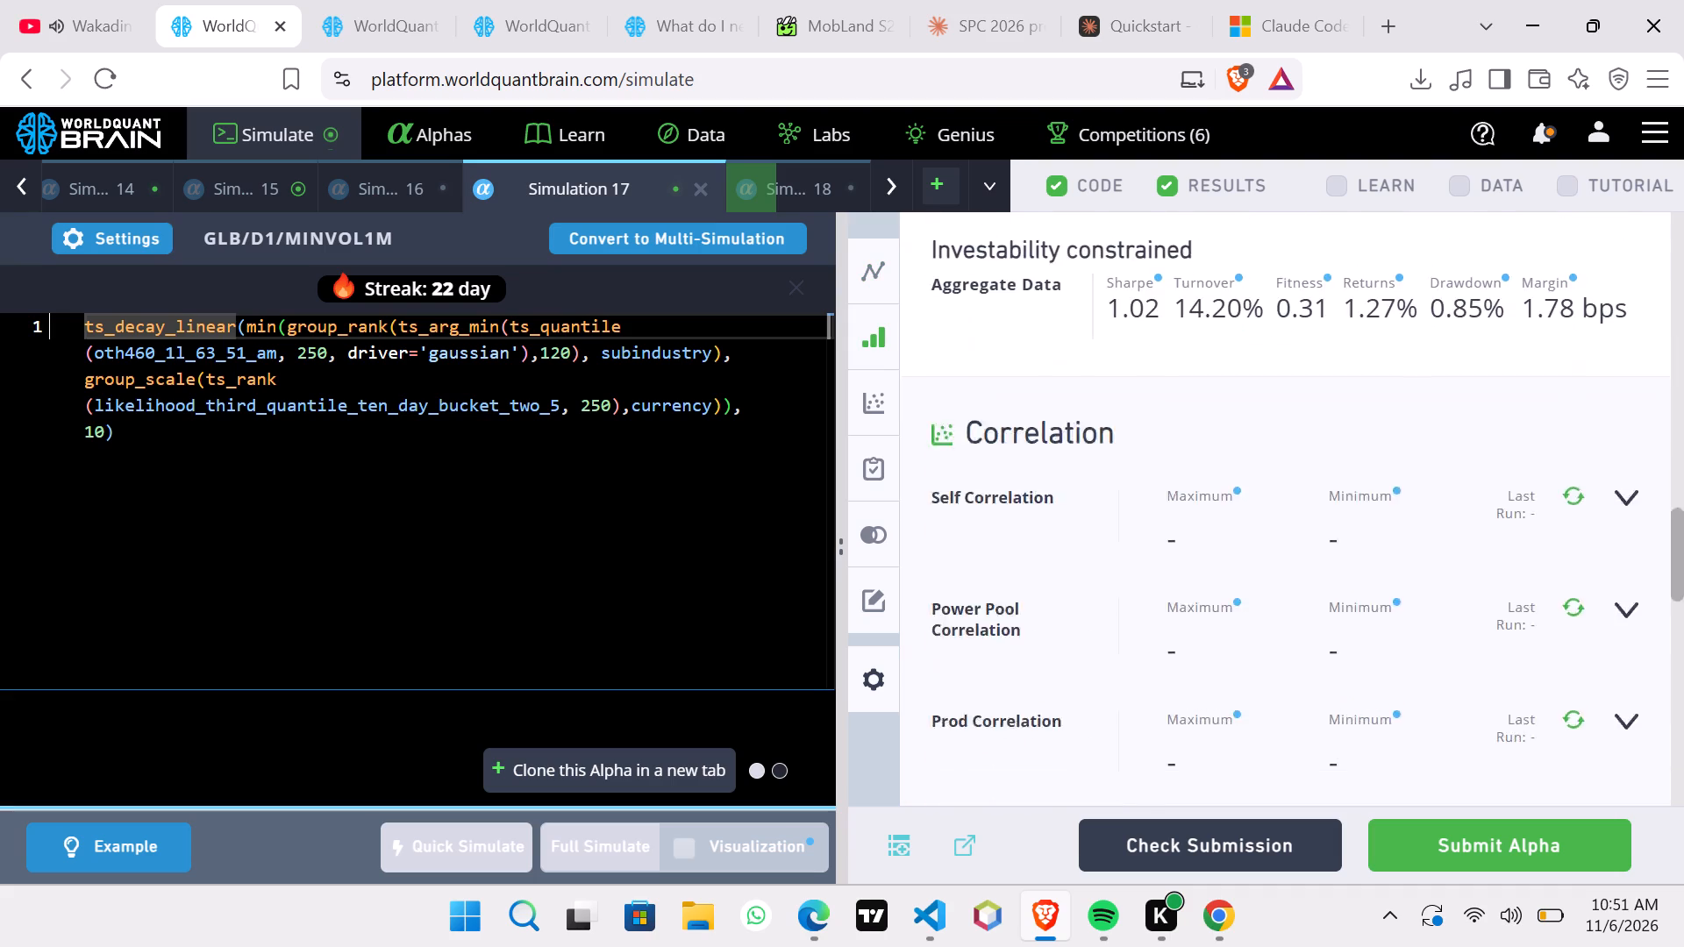
{"action": "scroll", "coordinate": [1231, 644], "scroll_direction": "down", "scroll_amount": 1}
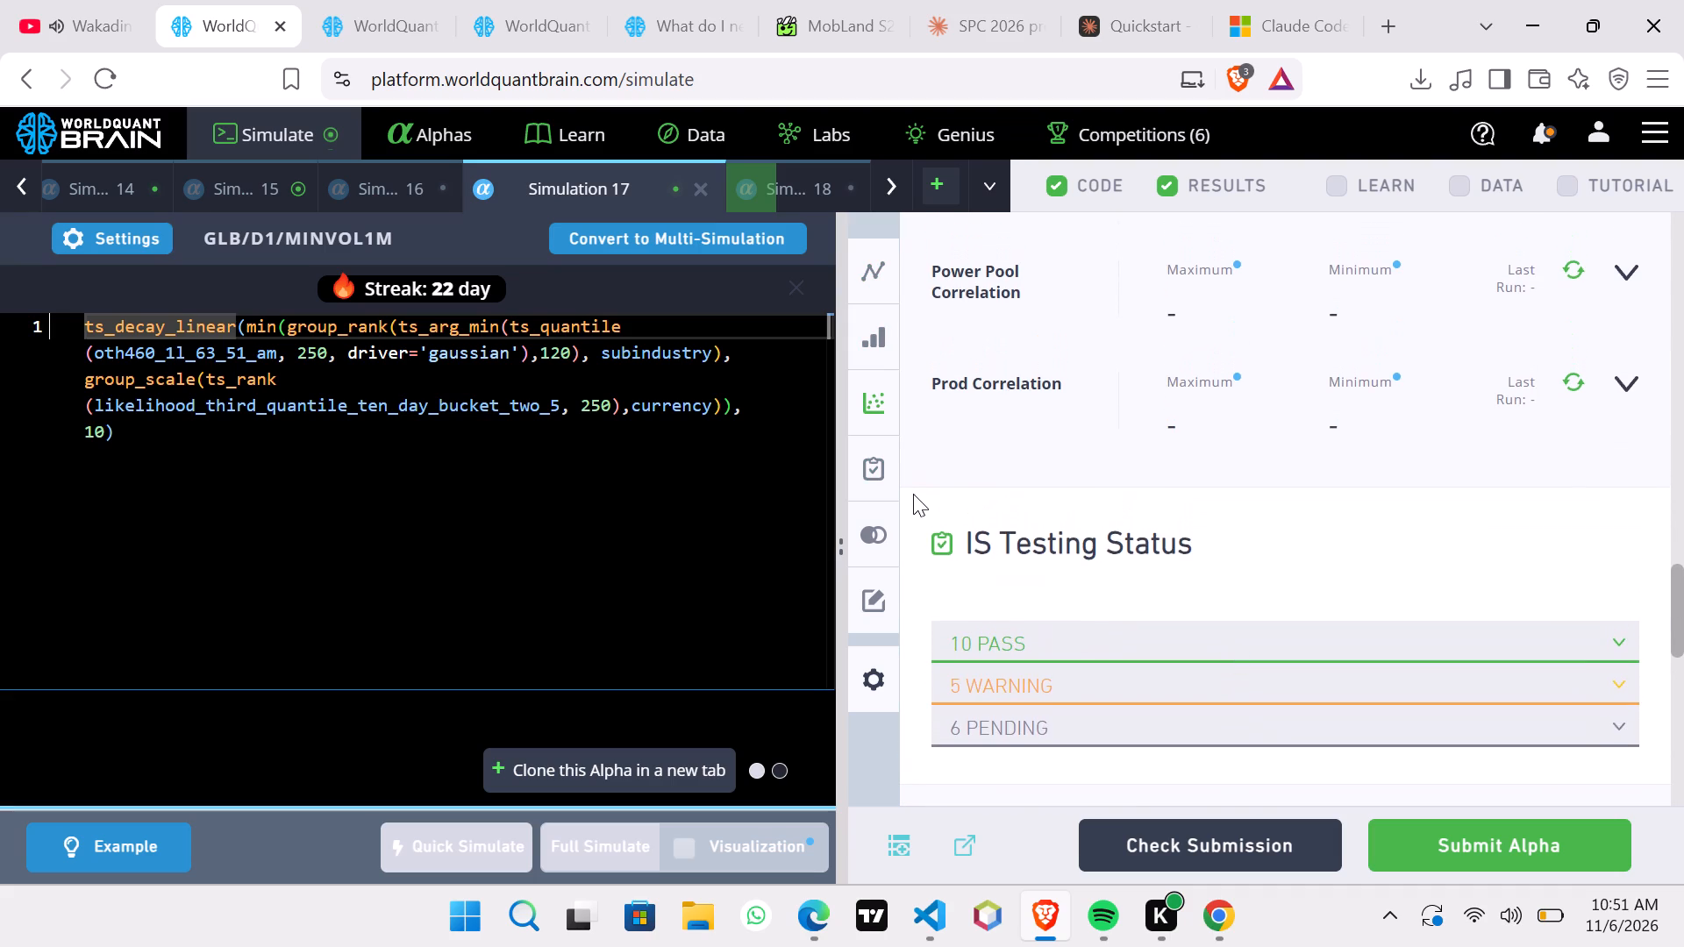
{"action": "left_click", "coordinate": [375, 532]}
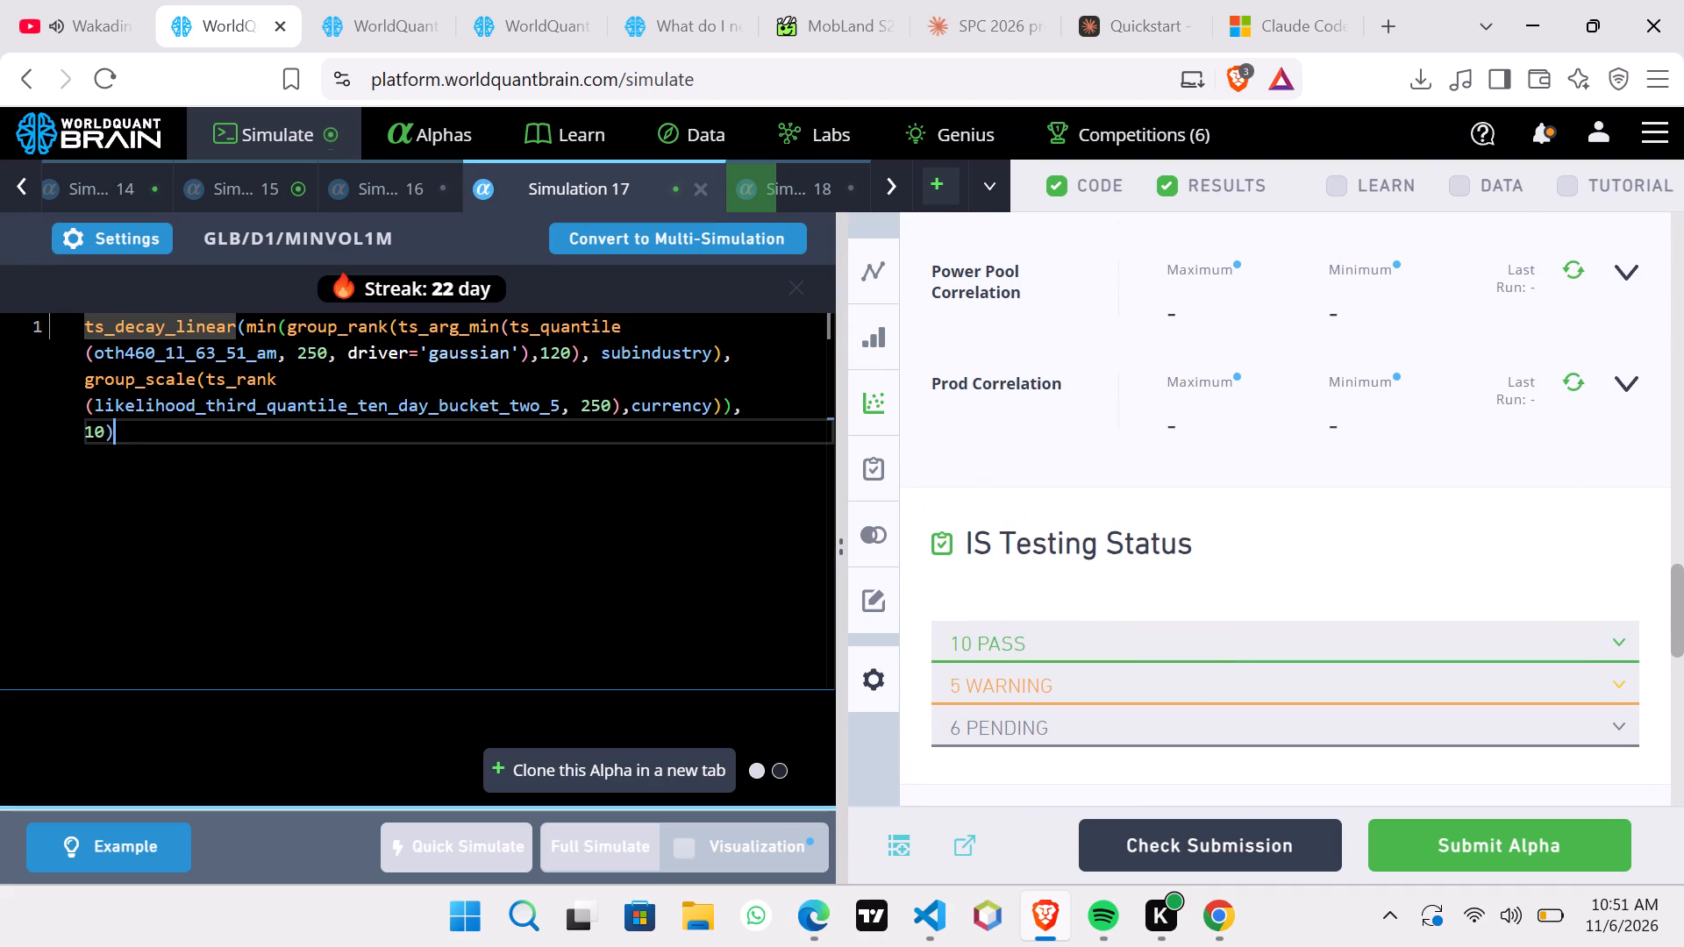
Show the test period for Simulation 15 and view its IS testing status.
{"action": "left_click", "coordinate": [257, 183]}
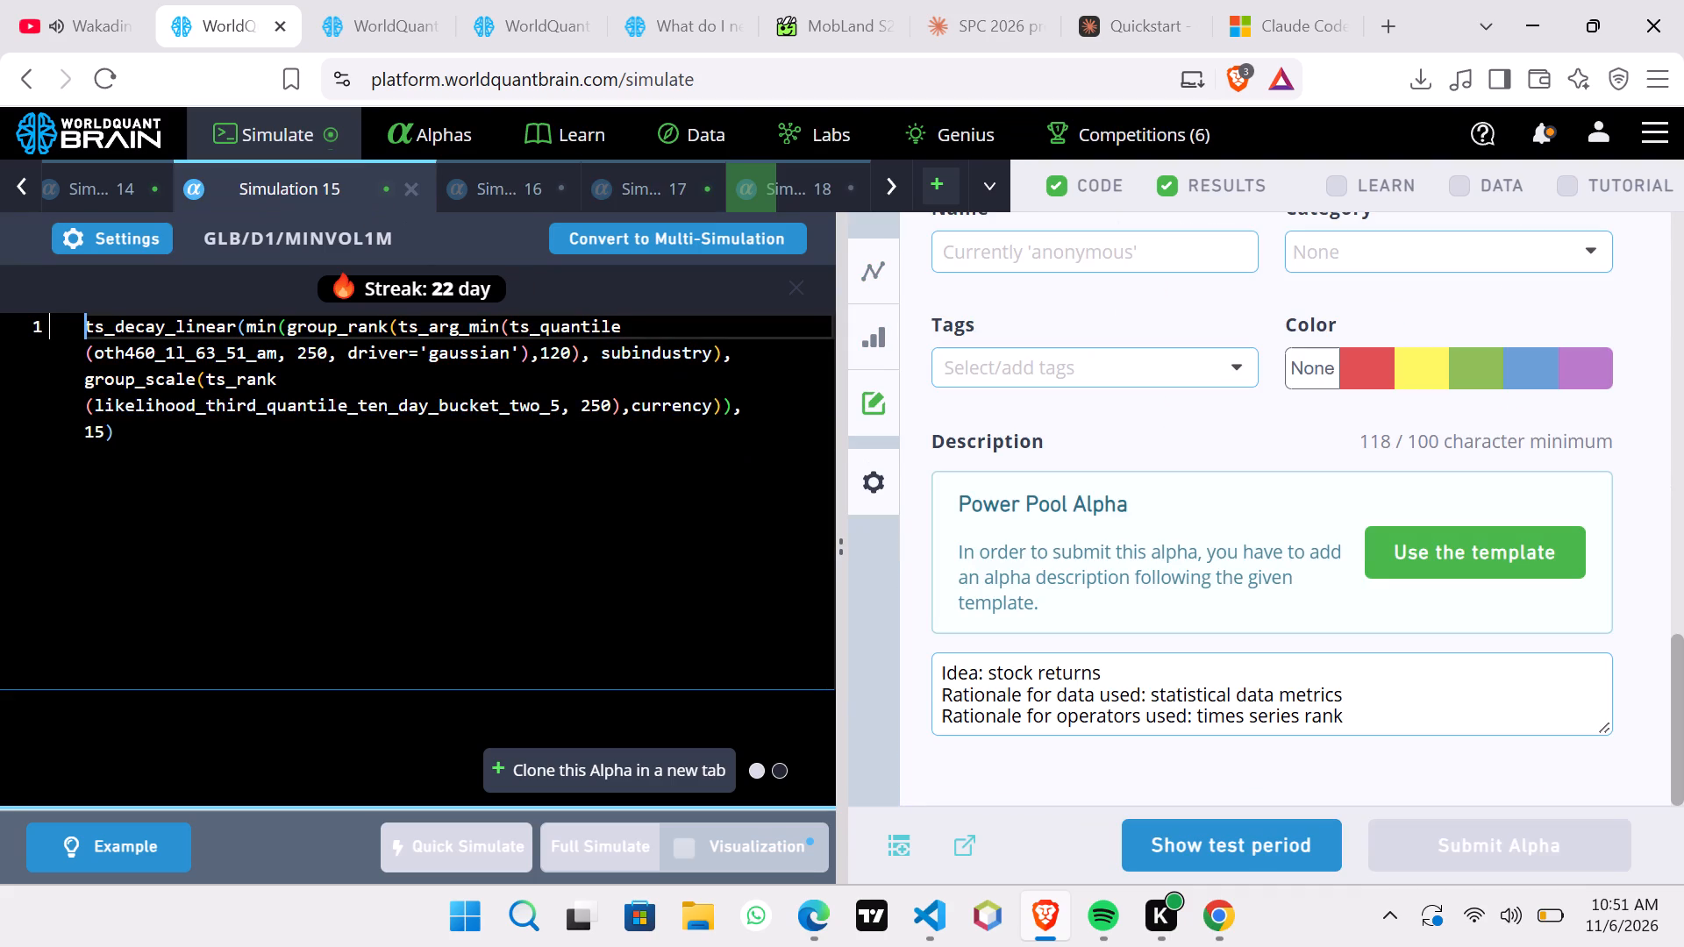
{"action": "left_click", "coordinate": [1227, 851]}
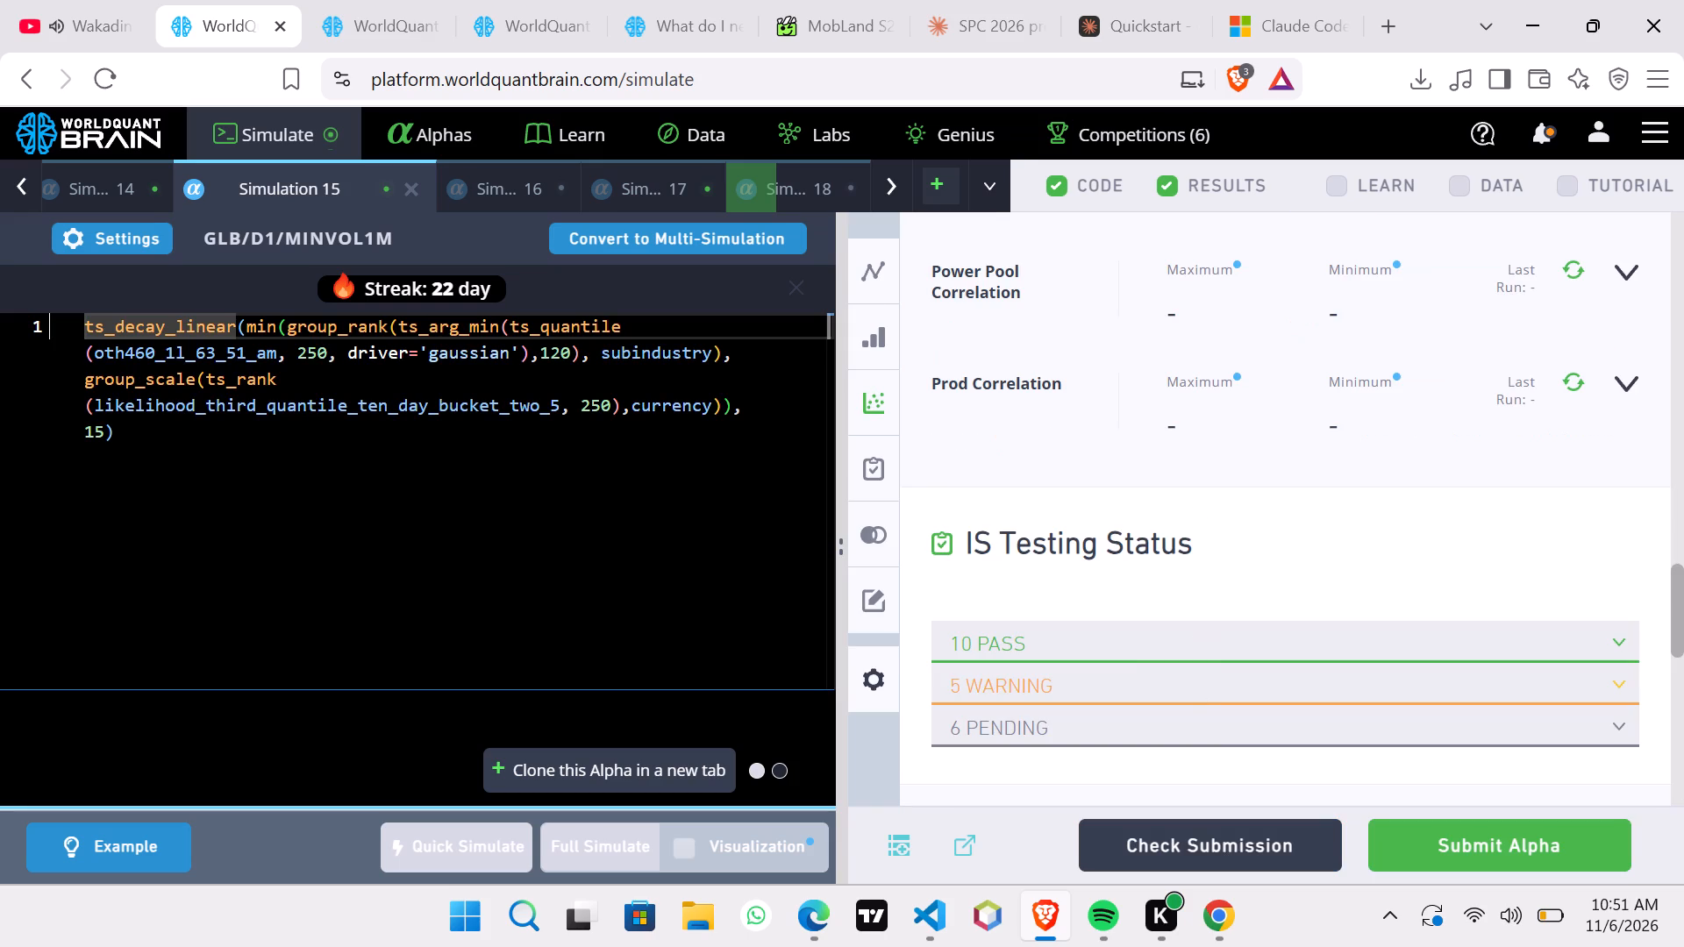
Remove the ts_decay_linear operator name and its final 15-day argument with closing parenthesis from the Simulation 15 expression.
{"action": "left_click", "coordinate": [136, 421]}
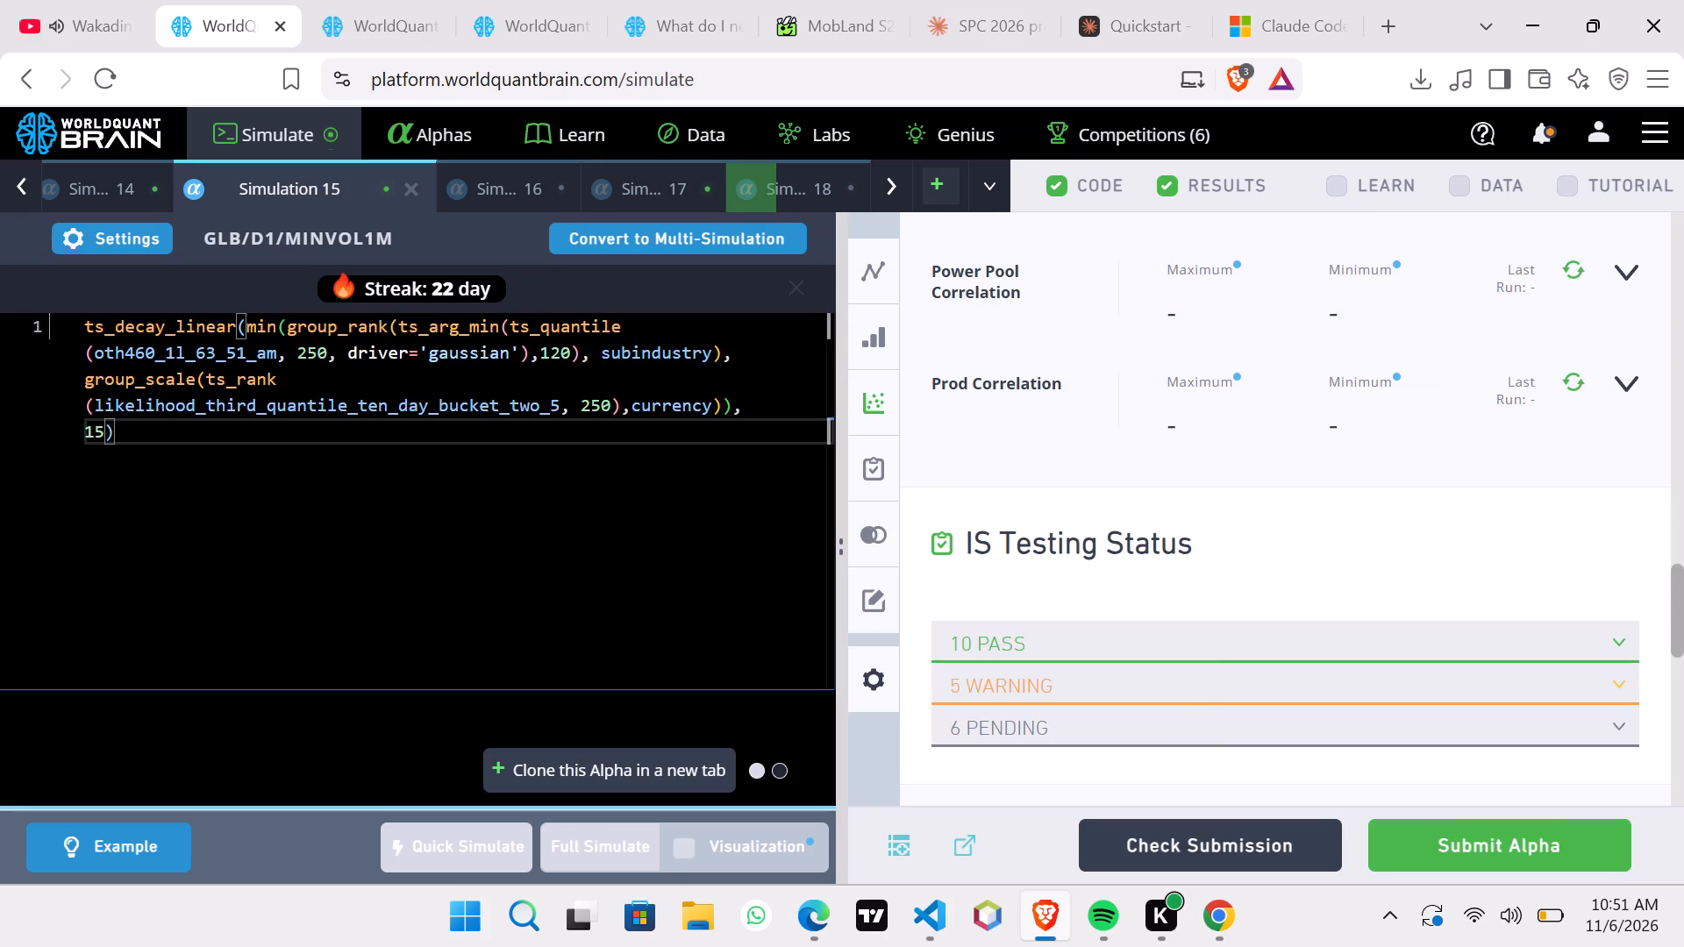
{"action": "key", "text": "BackSpace"}
{"action": "key", "text": "BackSpace"}
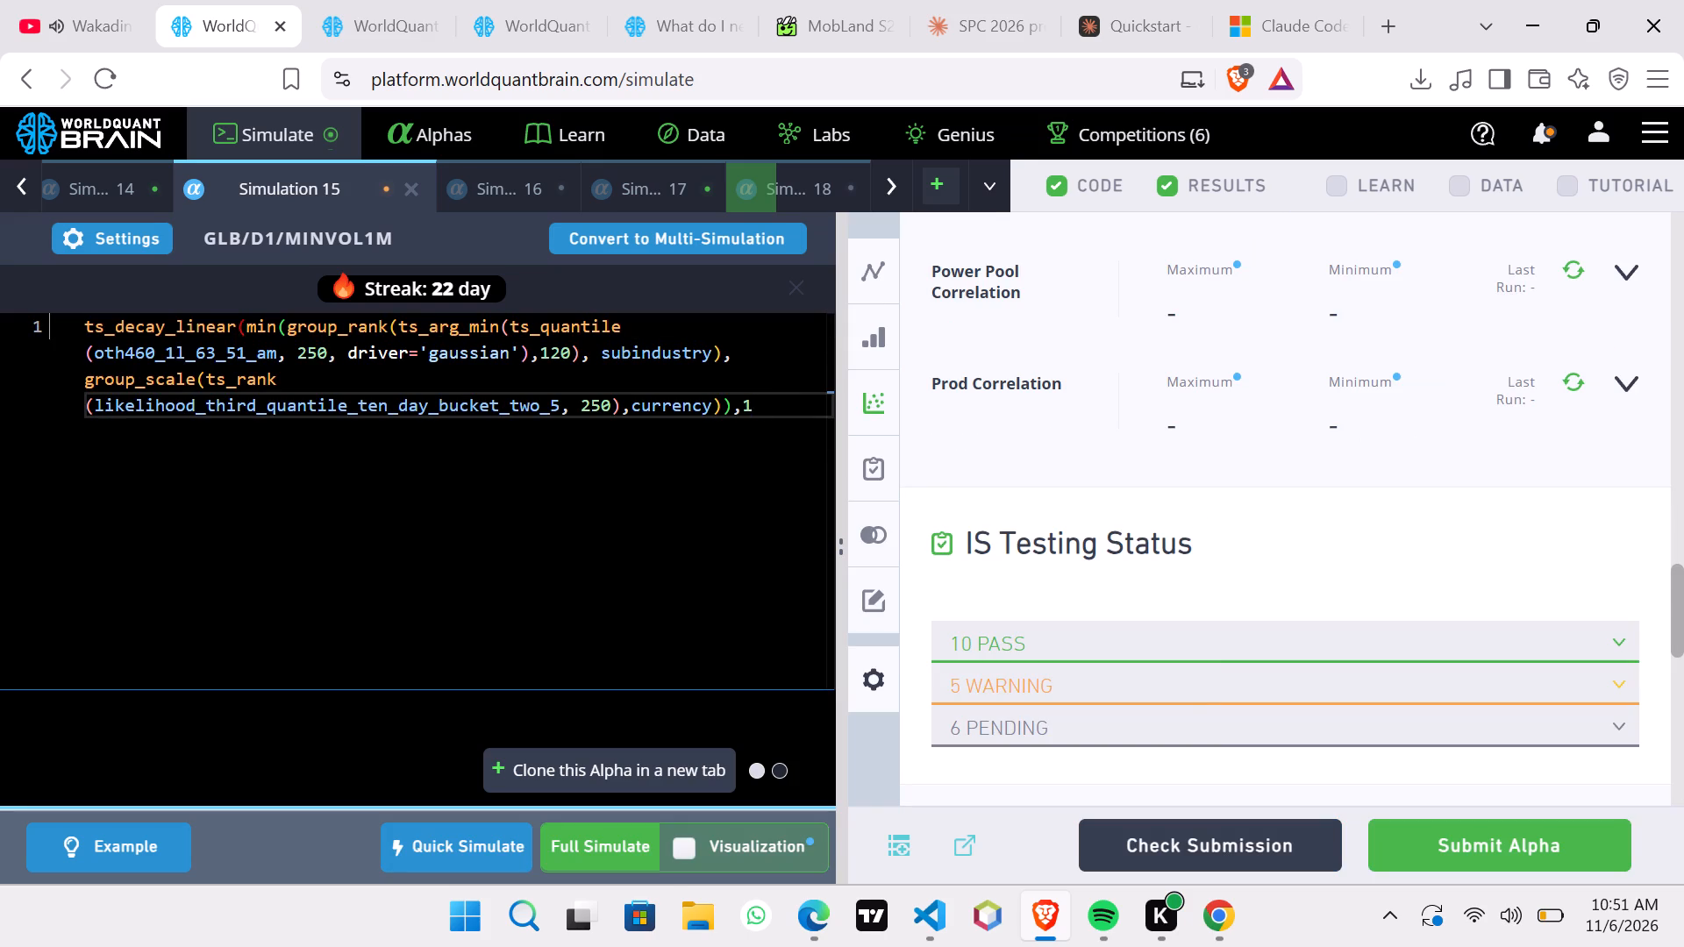
{"action": "key", "text": "BackSpace"}
{"action": "key", "text": "BackSpace"}
{"action": "left_click", "coordinate": [235, 337]}
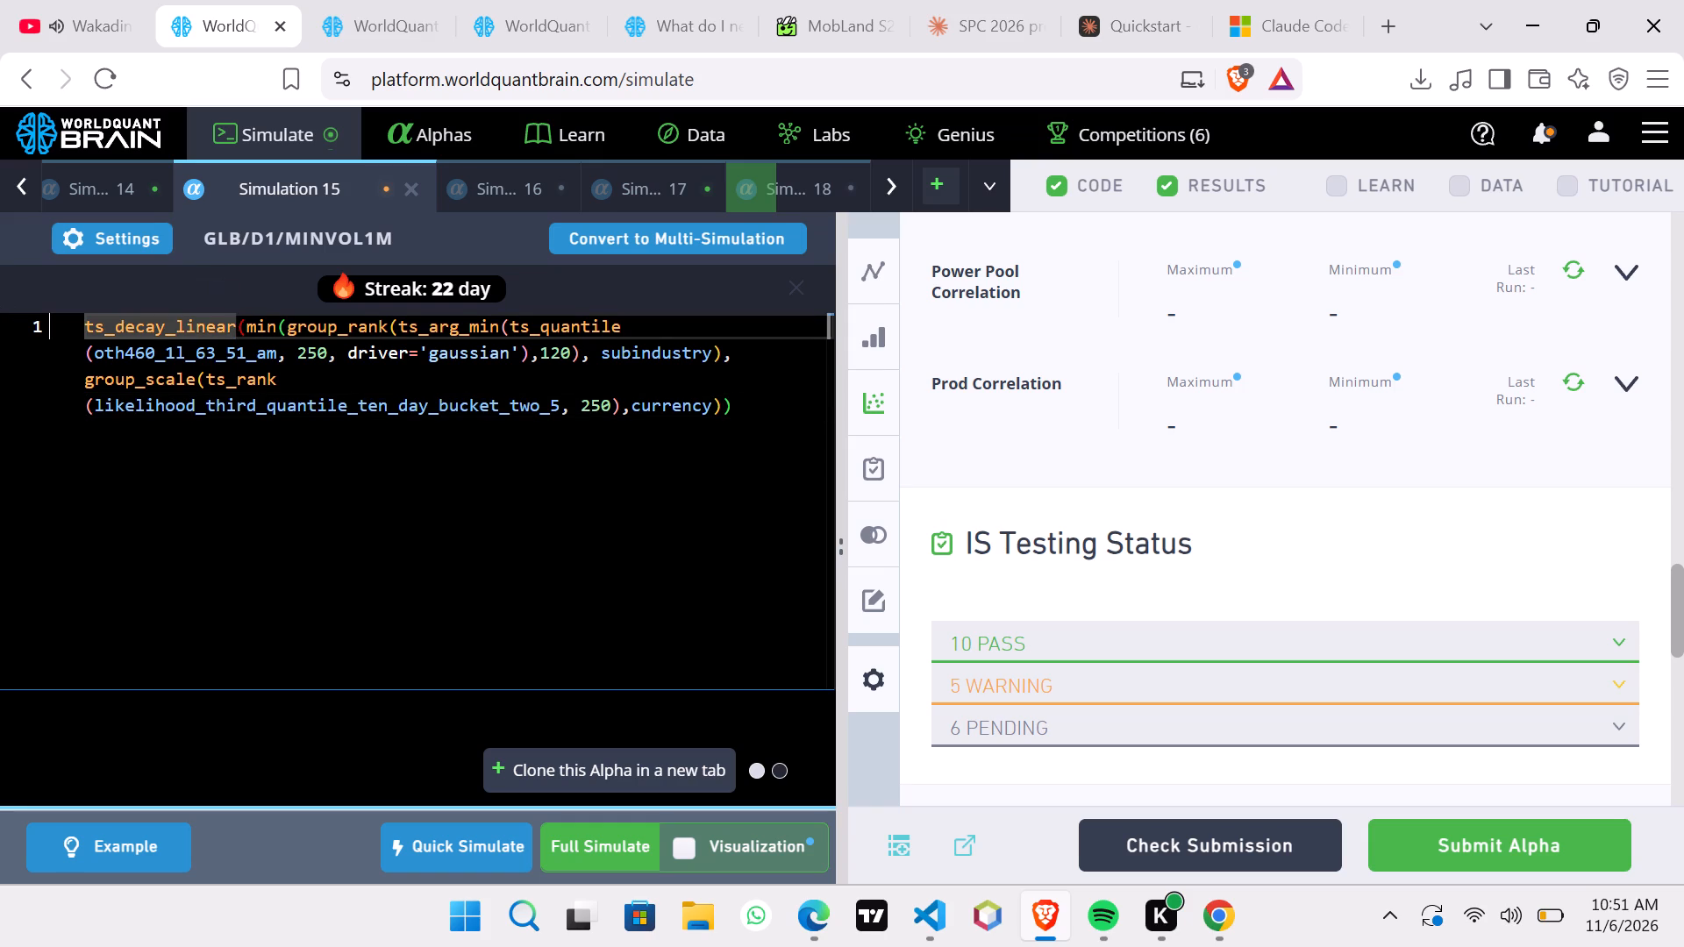
{"action": "key", "text": "BackSpace"}
{"action": "key", "text": "BackSpace"}
{"action": "key", "text": "BackSpace"}
{"action": "key", "text": "BackSpace"}
{"action": "key", "text": "BackSpace"}
{"action": "key", "text": "BackSpace"}
{"action": "key", "text": "BackSpace"}
{"action": "key", "text": "BackSpace"}
{"action": "key", "text": "BackSpace"}
{"action": "key", "text": "BackSpace"}
{"action": "key", "text": "BackSpace"}
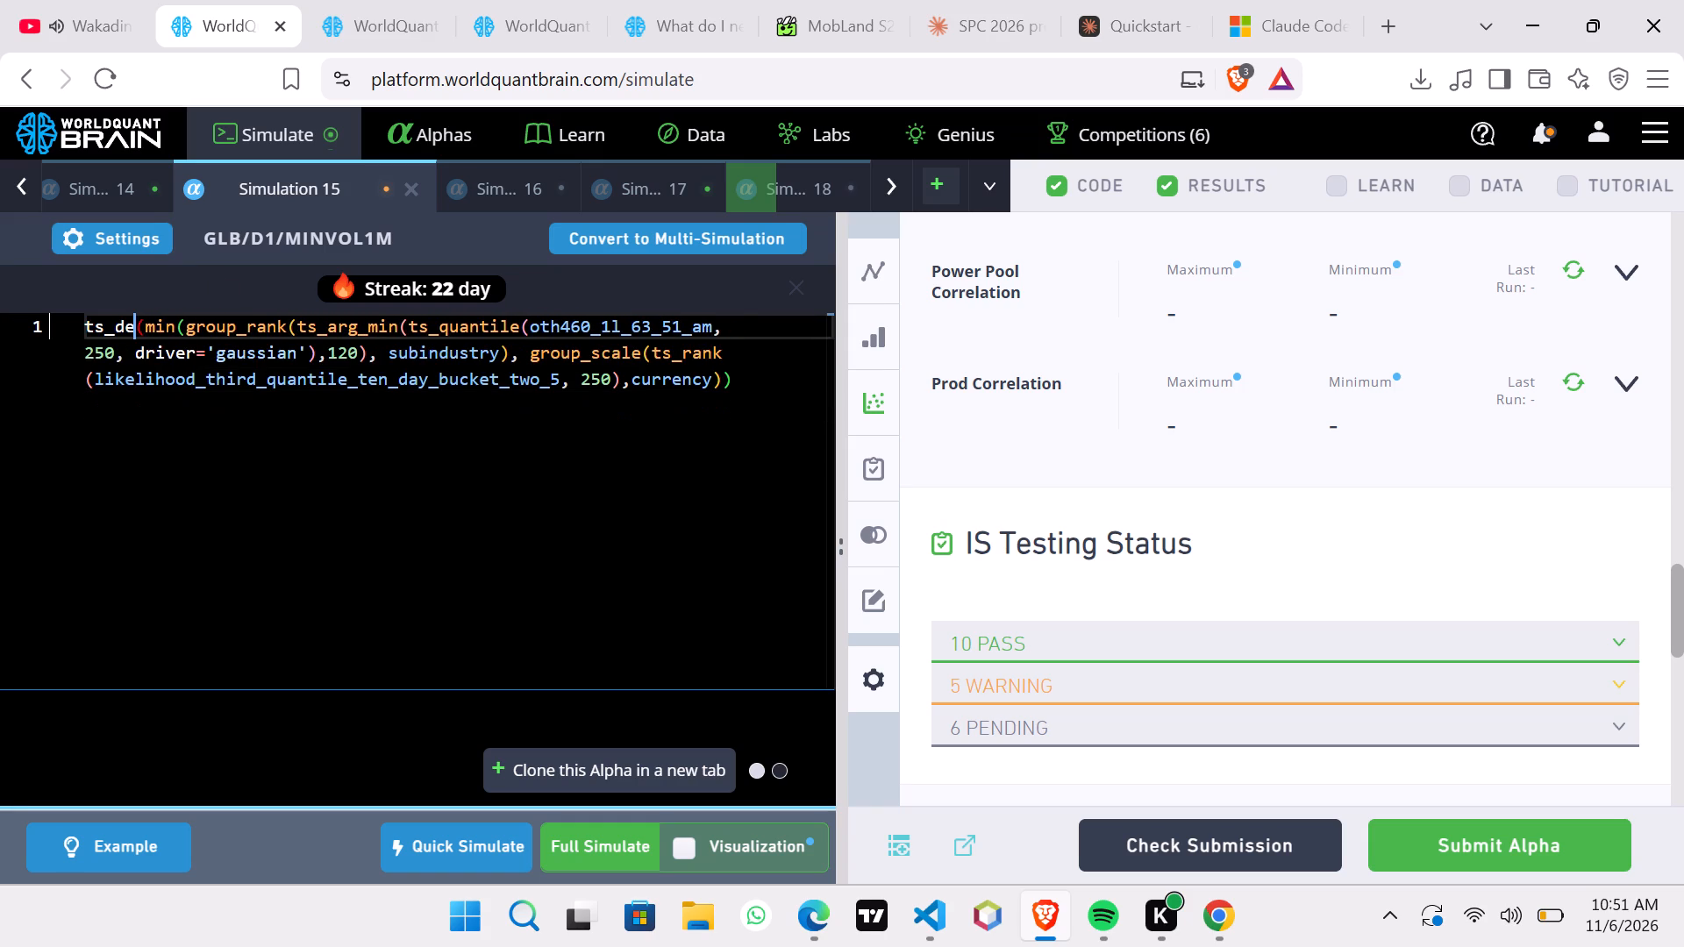
{"action": "key", "text": "BackSpace"}
{"action": "key", "text": "BackSpace"}
{"action": "key", "text": "BackSpace"}
{"action": "key", "text": "BackSpace"}
{"action": "key", "text": "BackSpace"}
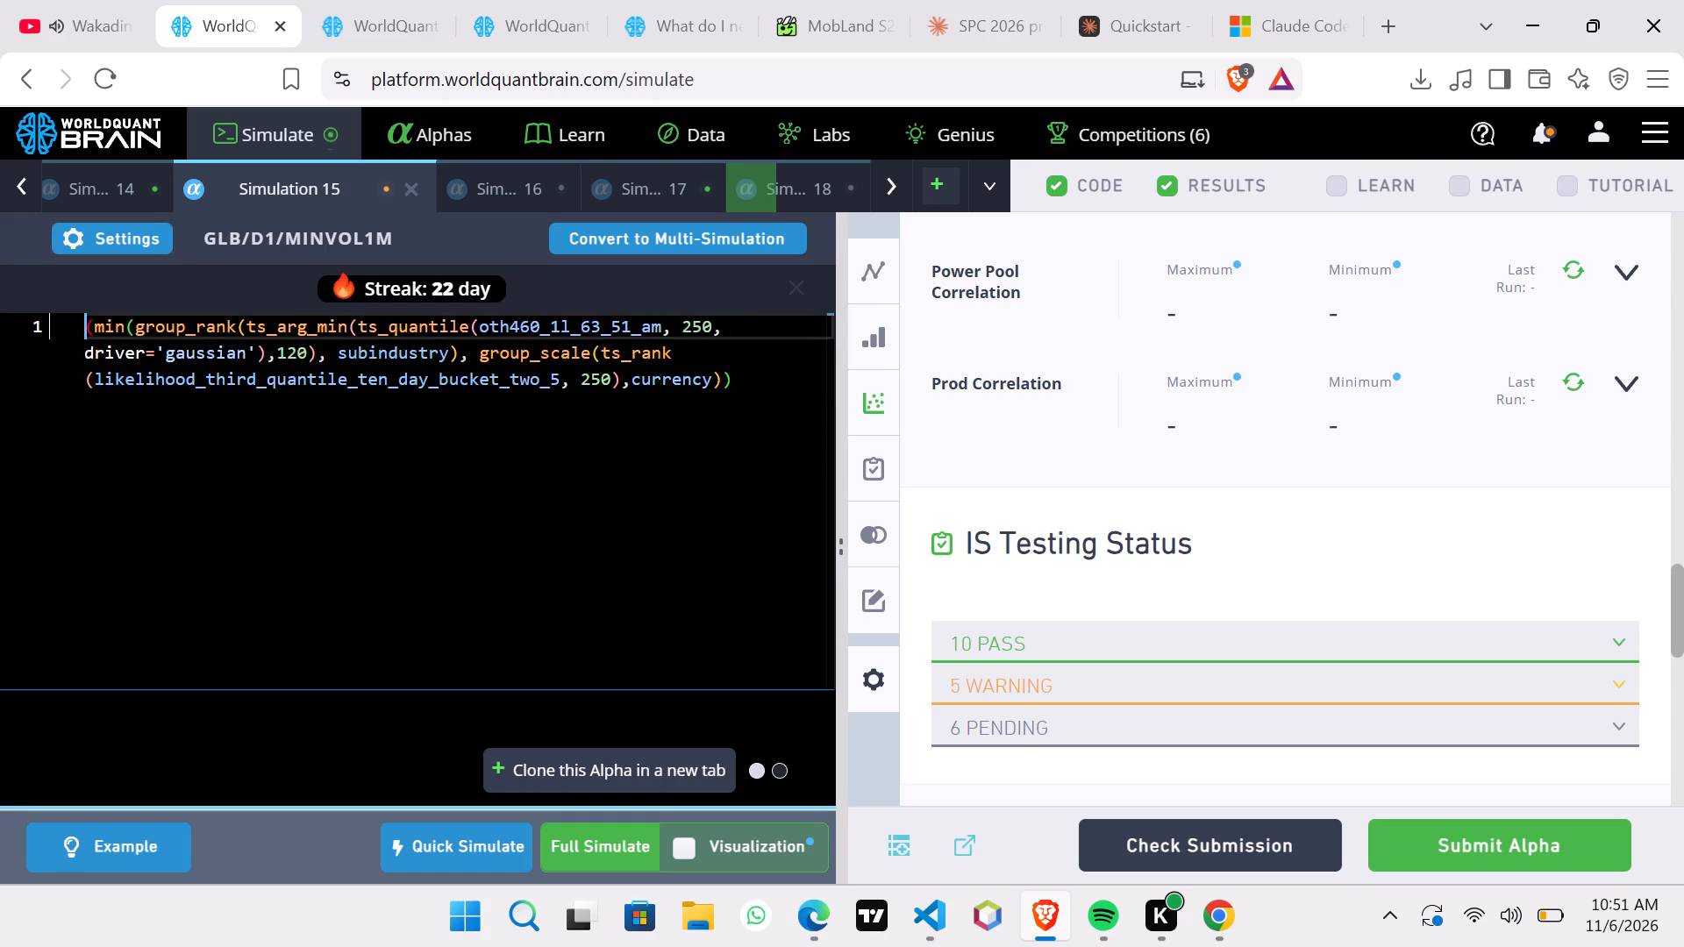
{"action": "left_click", "coordinate": [403, 611]}
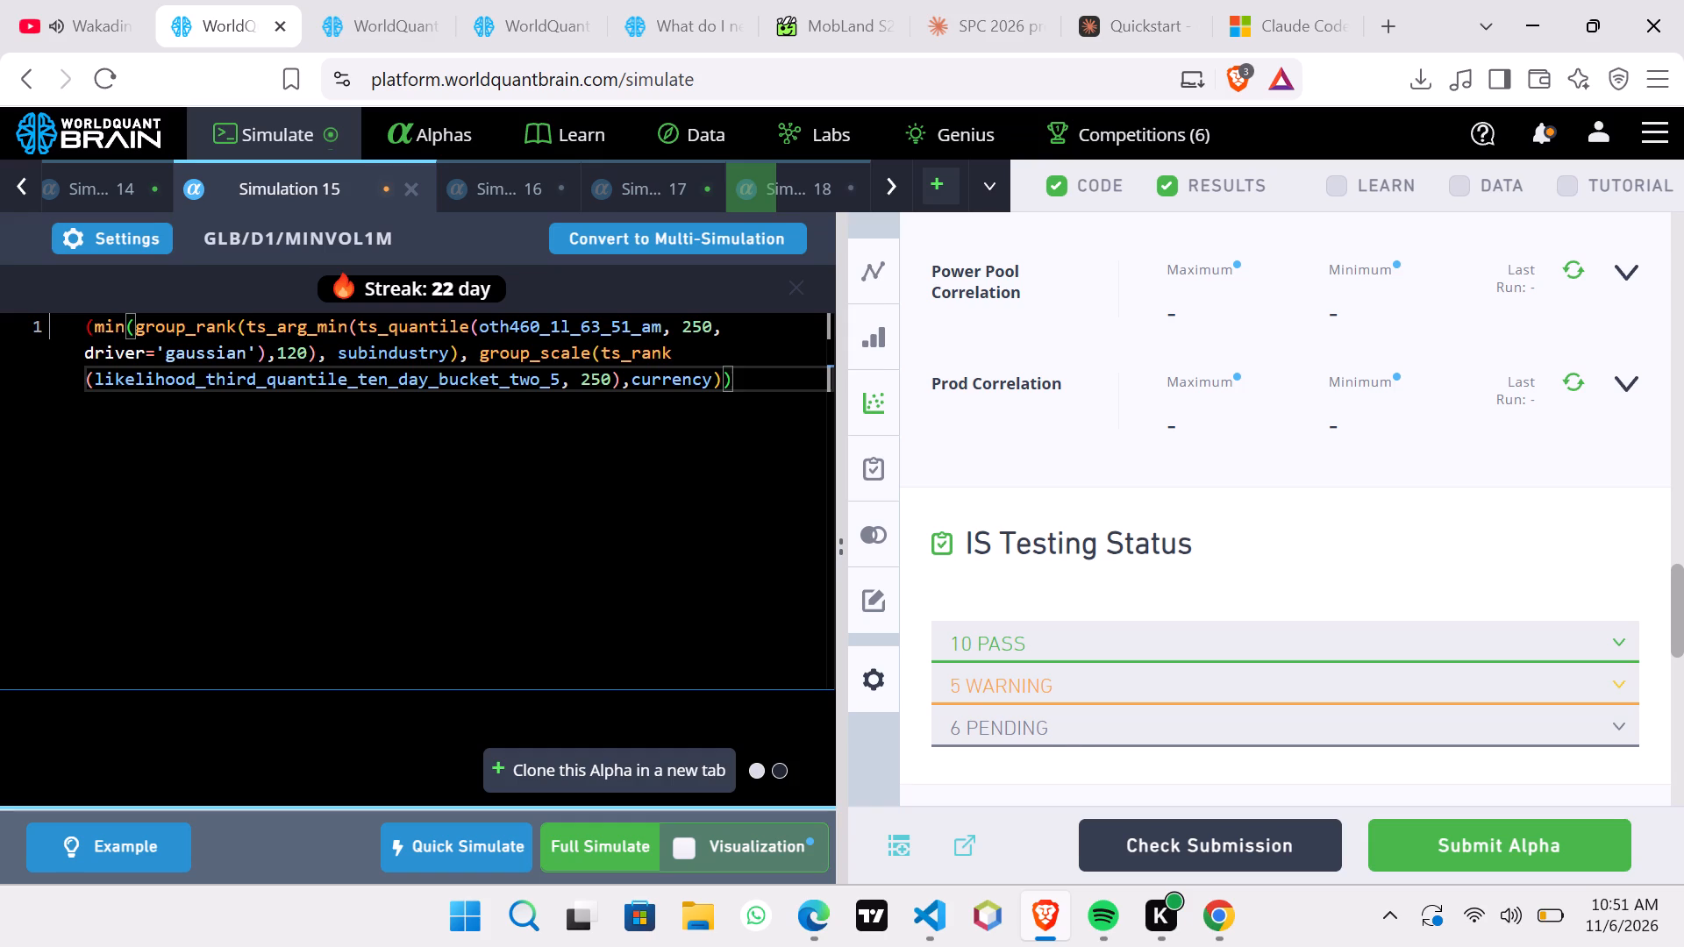
Read the warnings in Simulation 15's IS testing status, then collapse them.
{"action": "left_click", "coordinate": [1073, 667]}
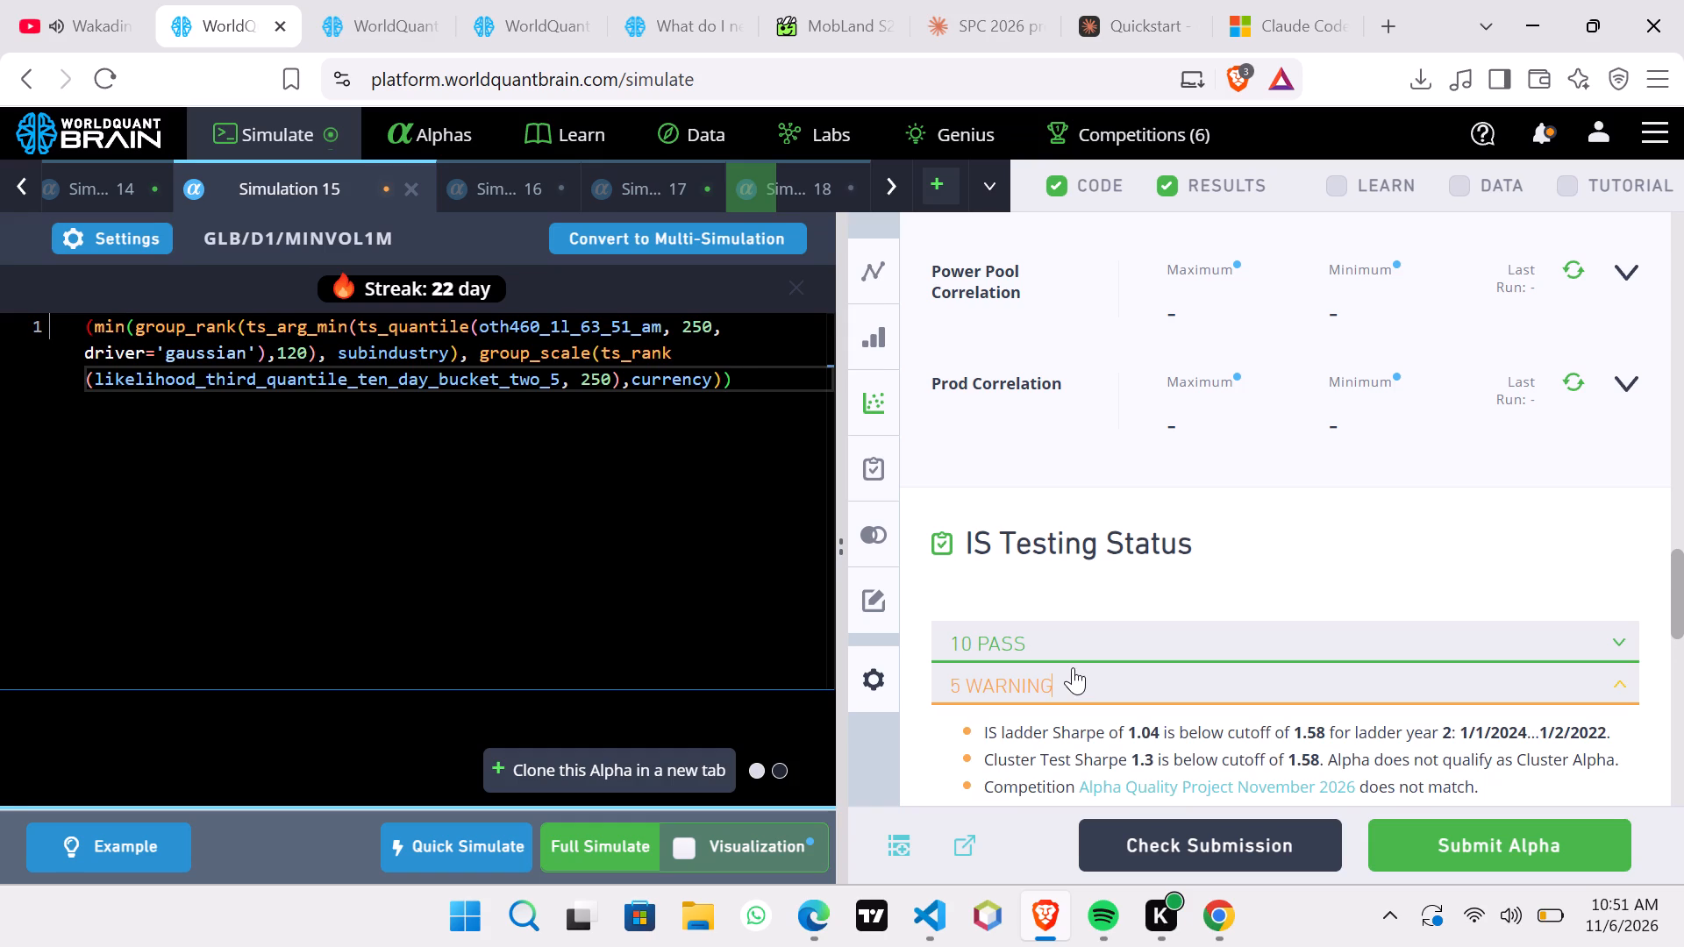
{"action": "left_click", "coordinate": [1073, 667]}
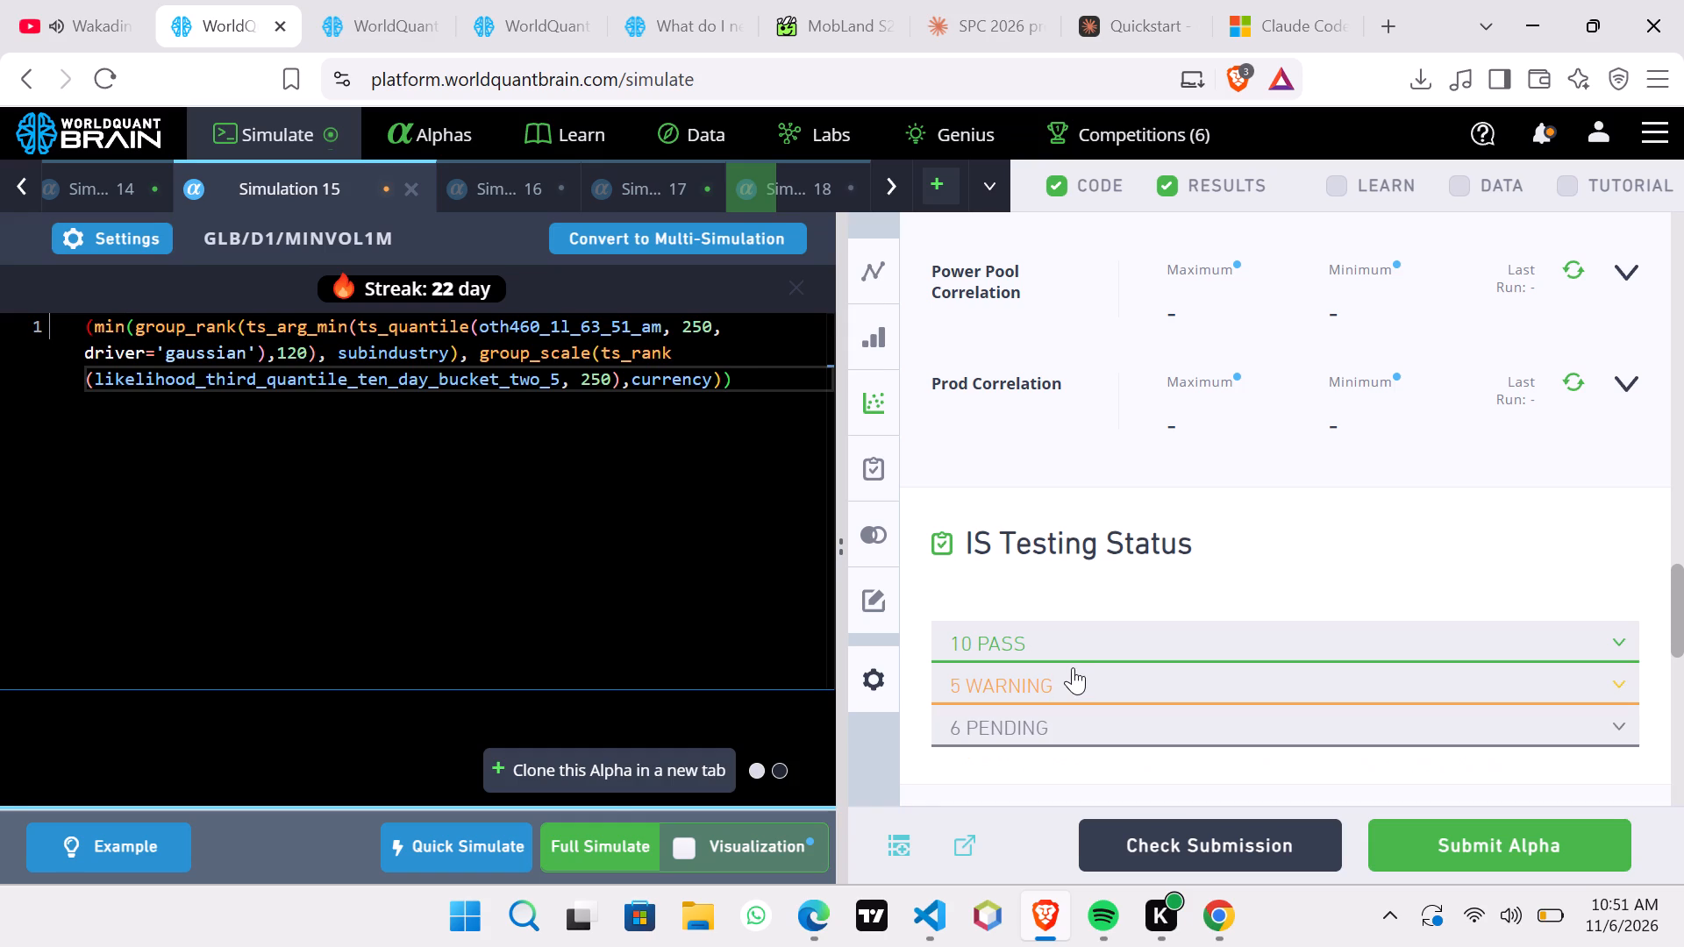
Clone the edited Simulation 15 alpha into a new simulation.
{"action": "left_click", "coordinate": [614, 772]}
Set the ts_quantile lookback of oth460_1l_63_51_am in Simulation 19 to 180 and run a full simulation.
{"action": "left_click", "coordinate": [698, 331]}
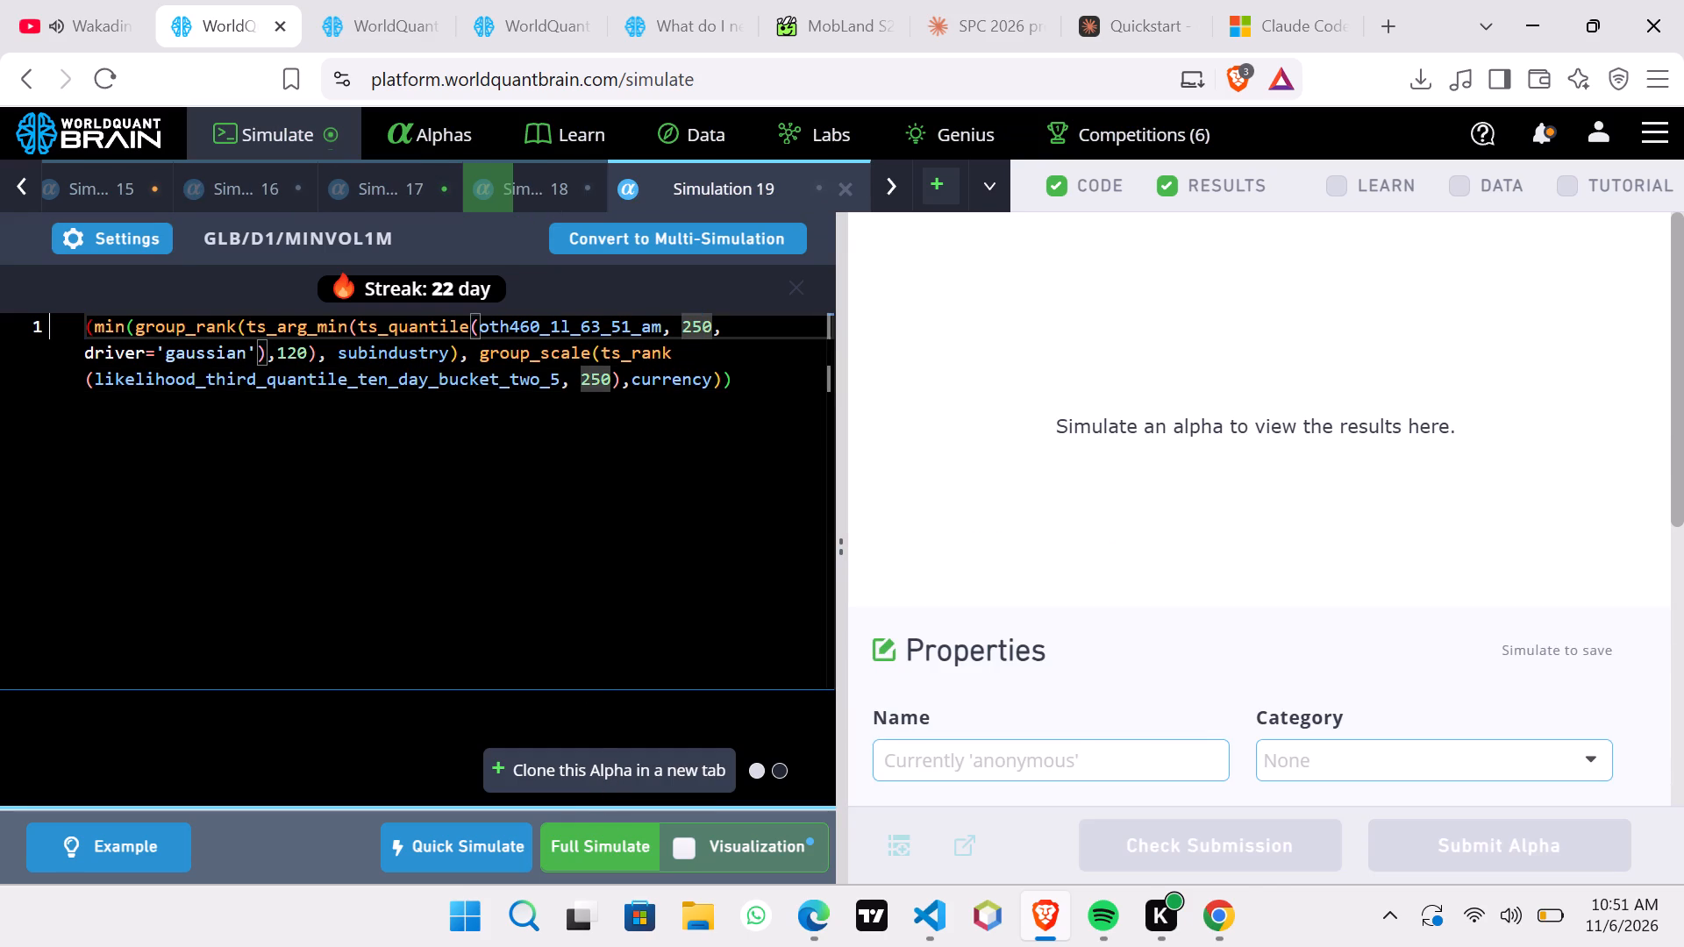
{"action": "key", "text": "BackSpace"}
{"action": "key", "text": "BackSpace"}
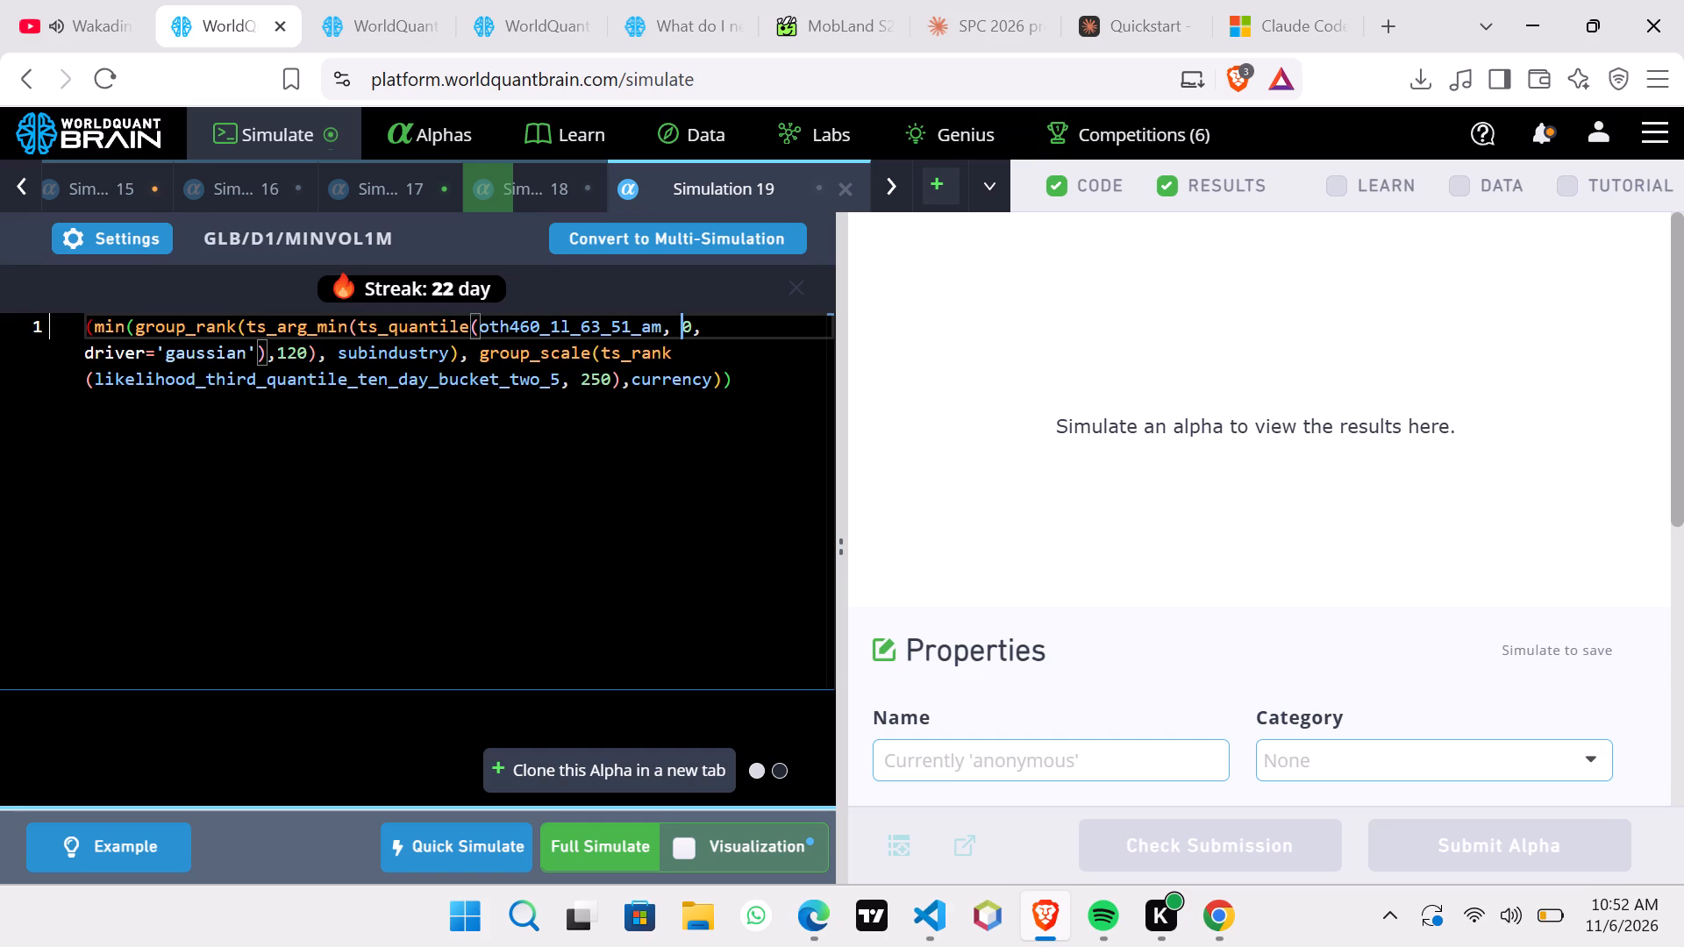
{"action": "type", "text": "18"}
{"action": "left_click", "coordinate": [702, 509]}
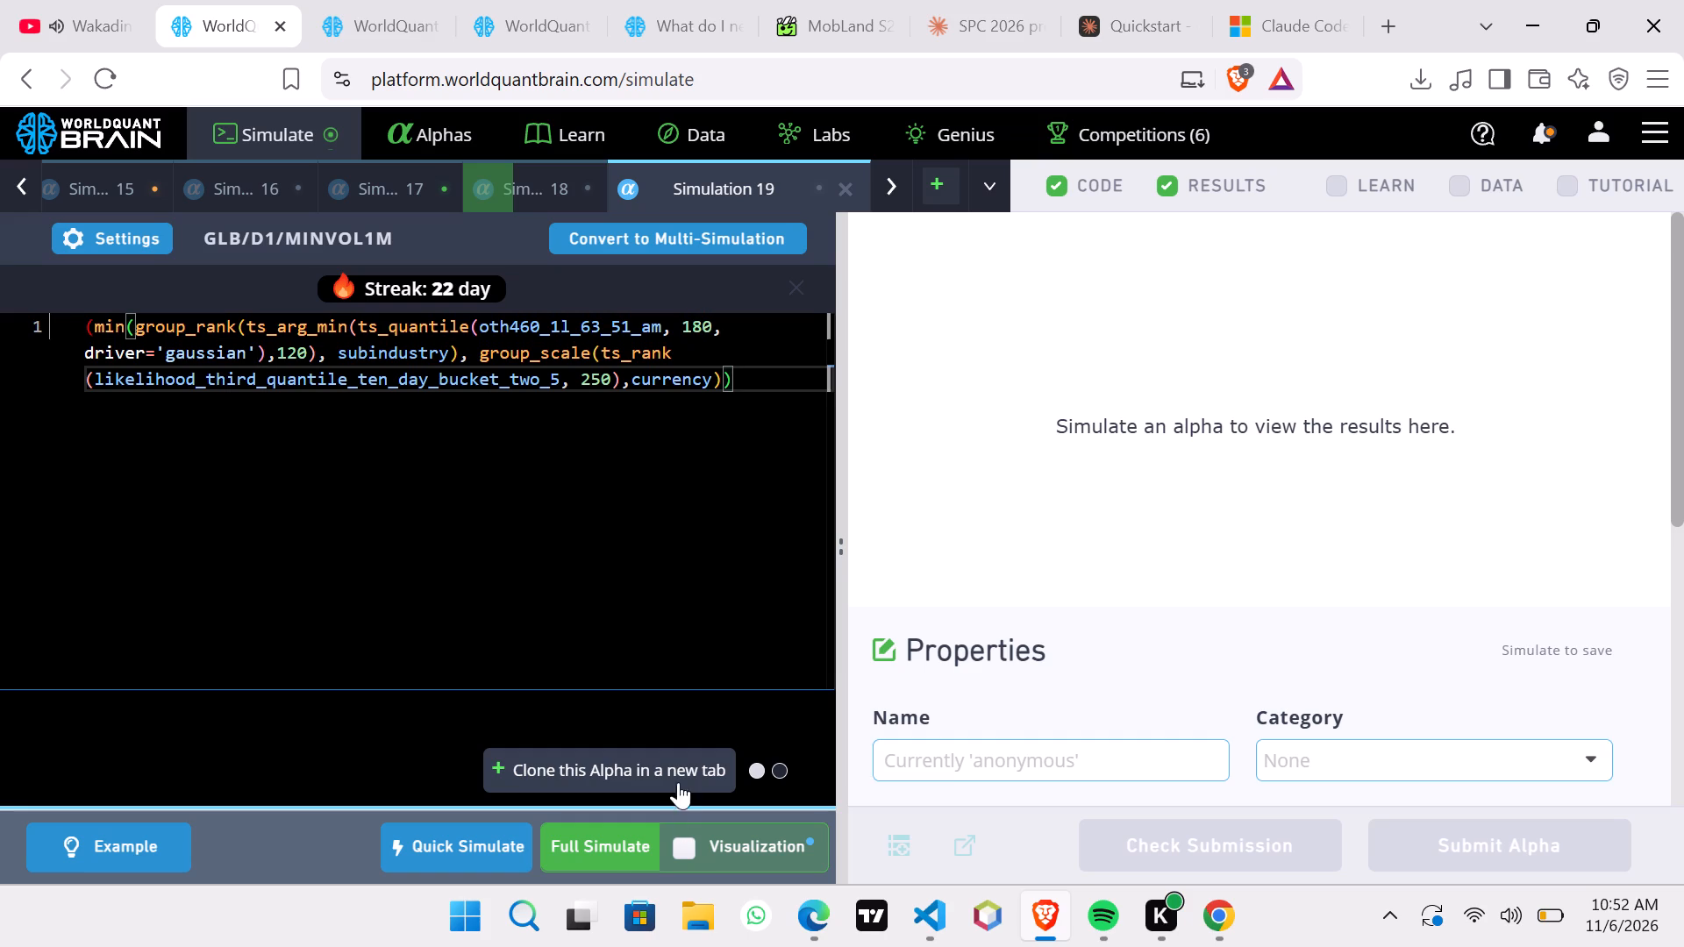
{"action": "left_click", "coordinate": [607, 854]}
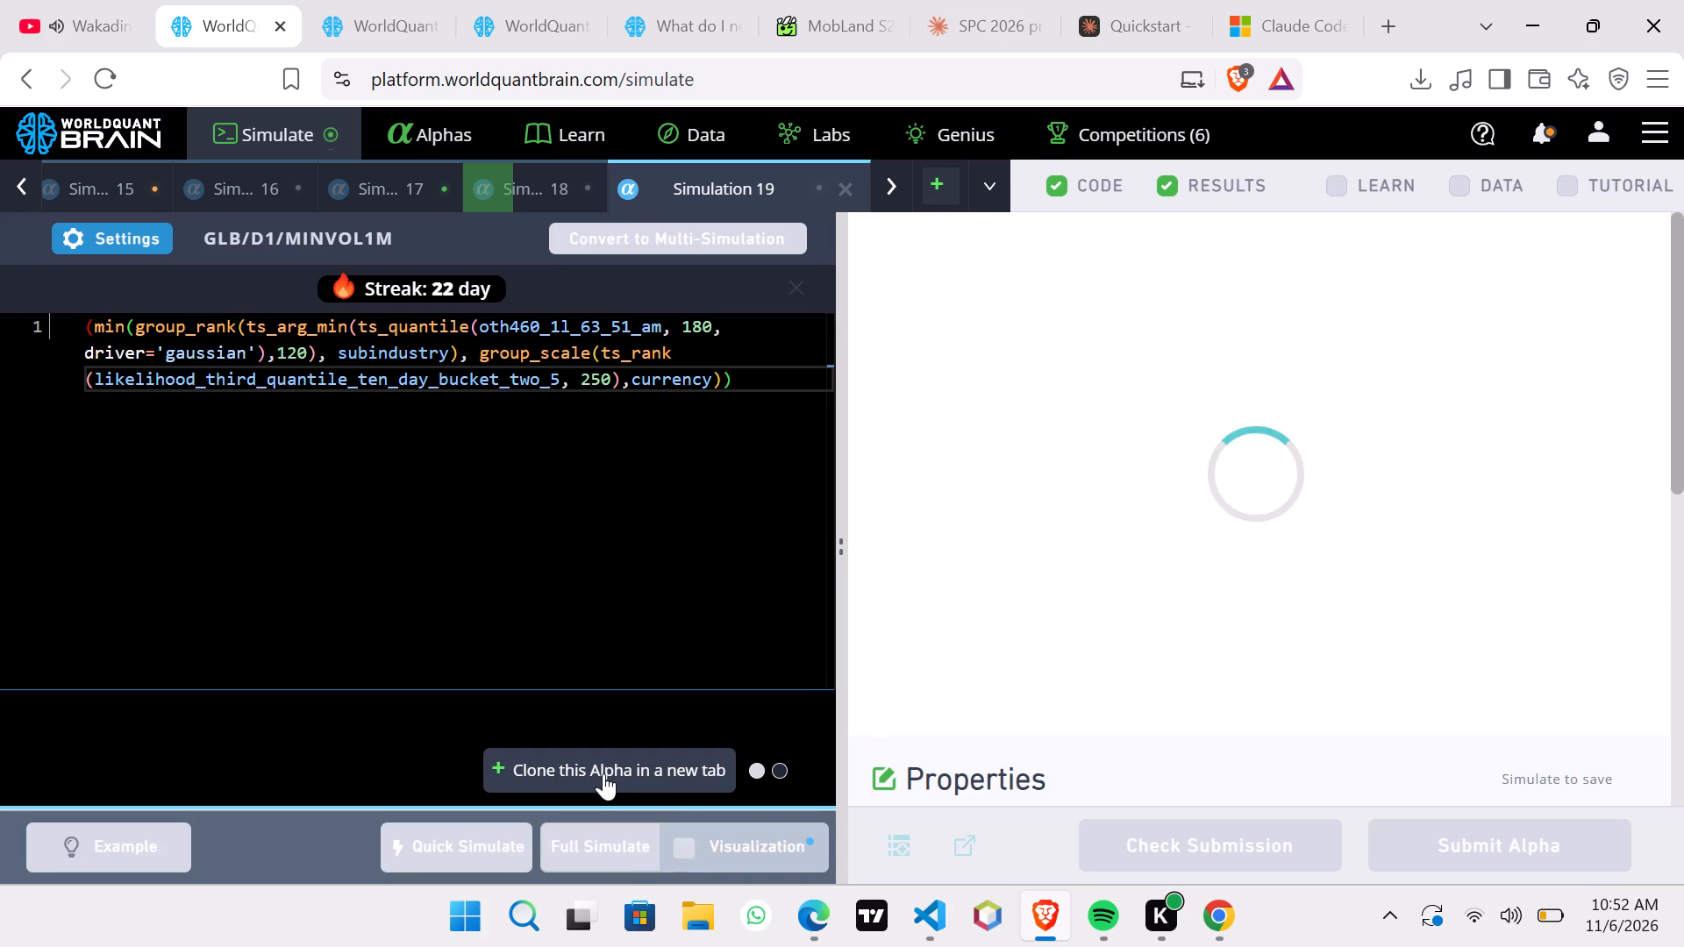
Clone the alpha and run a full simulation of the copy with its ts_rank lookback set to 200.
{"action": "left_click", "coordinate": [603, 773]}
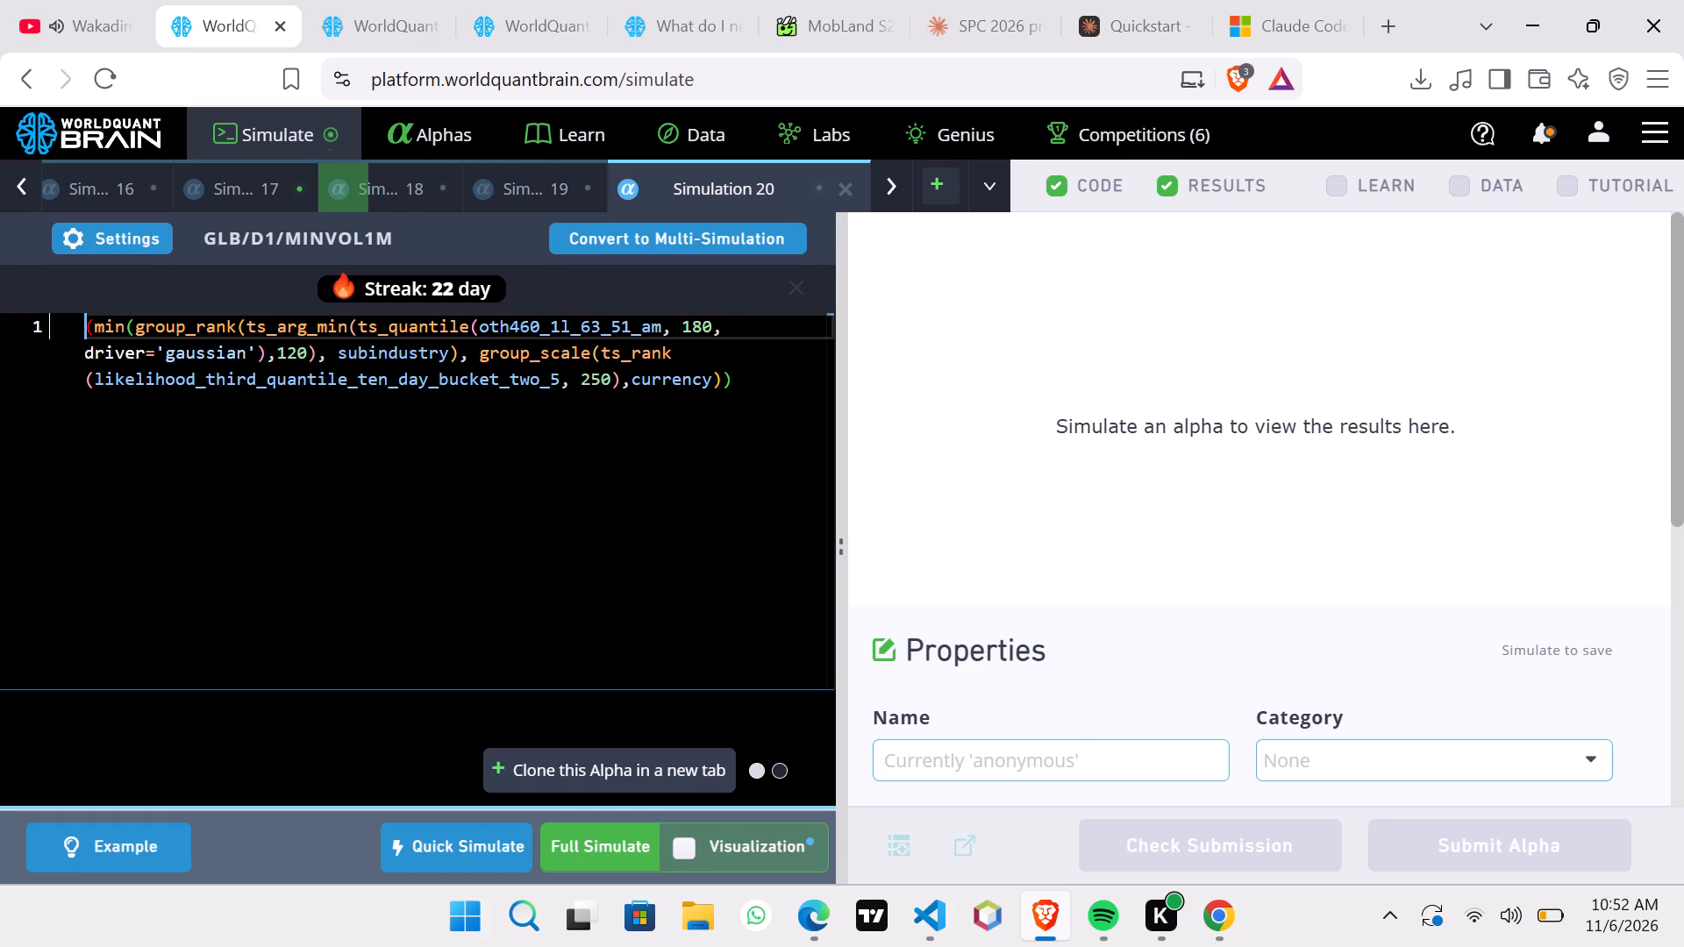
{"action": "left_click", "coordinate": [599, 379]}
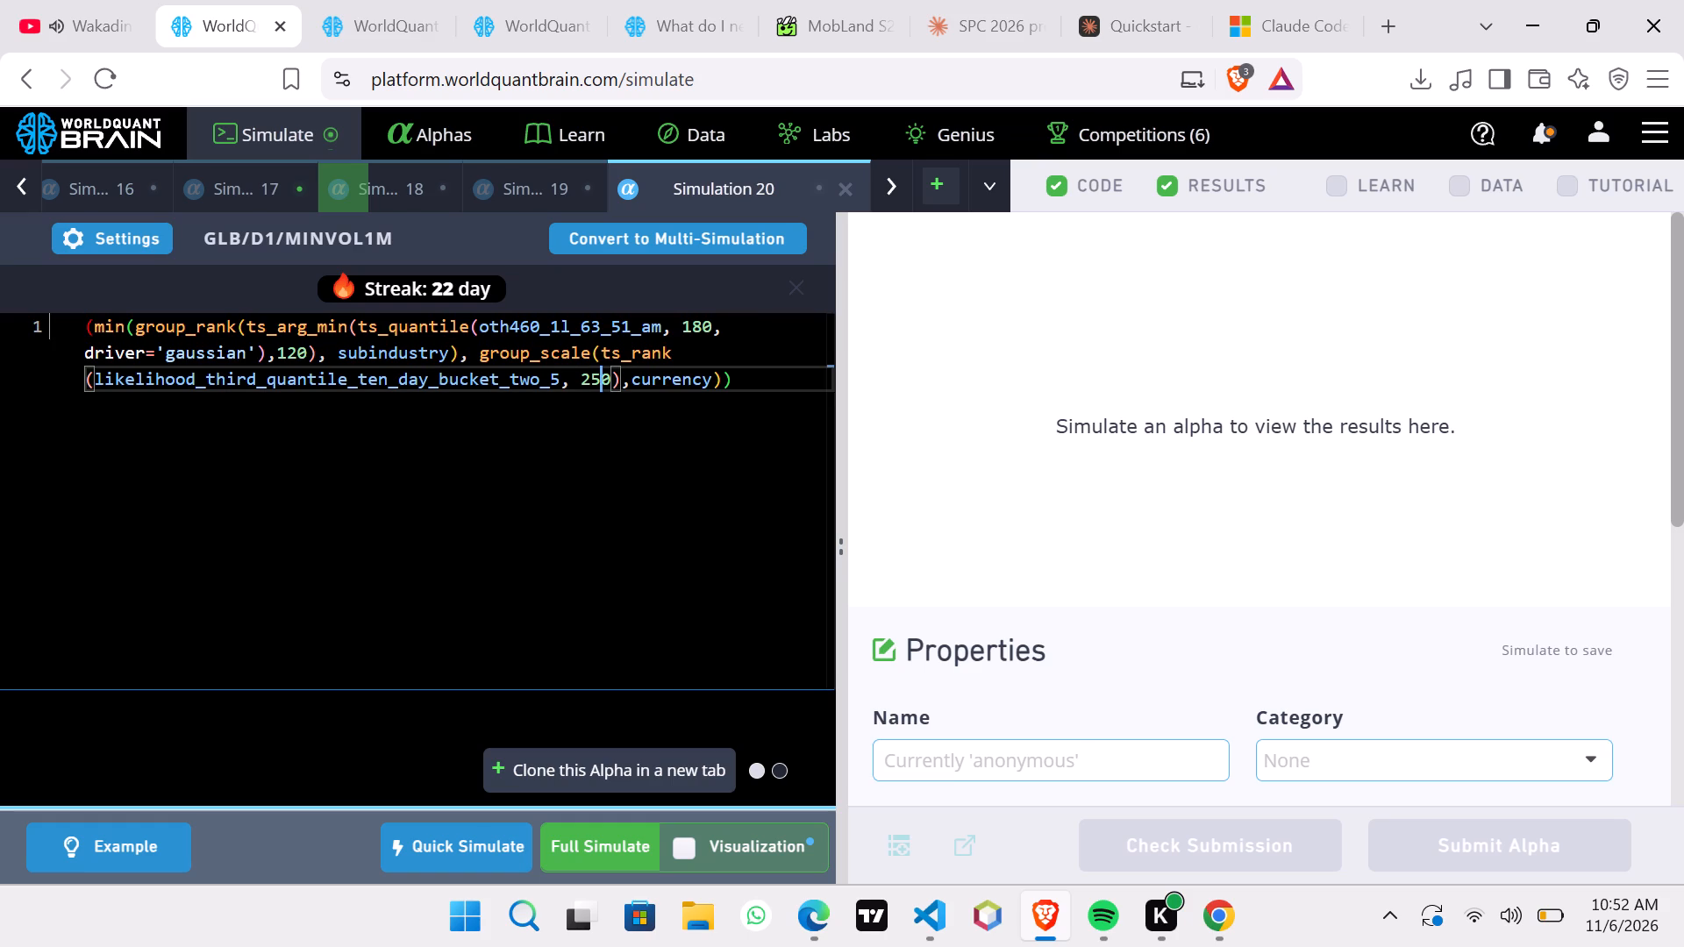
{"action": "key", "text": "BackSpace"}
{"action": "key", "text": "0"}
{"action": "left_click", "coordinate": [632, 575]}
{"action": "left_click", "coordinate": [628, 853]}
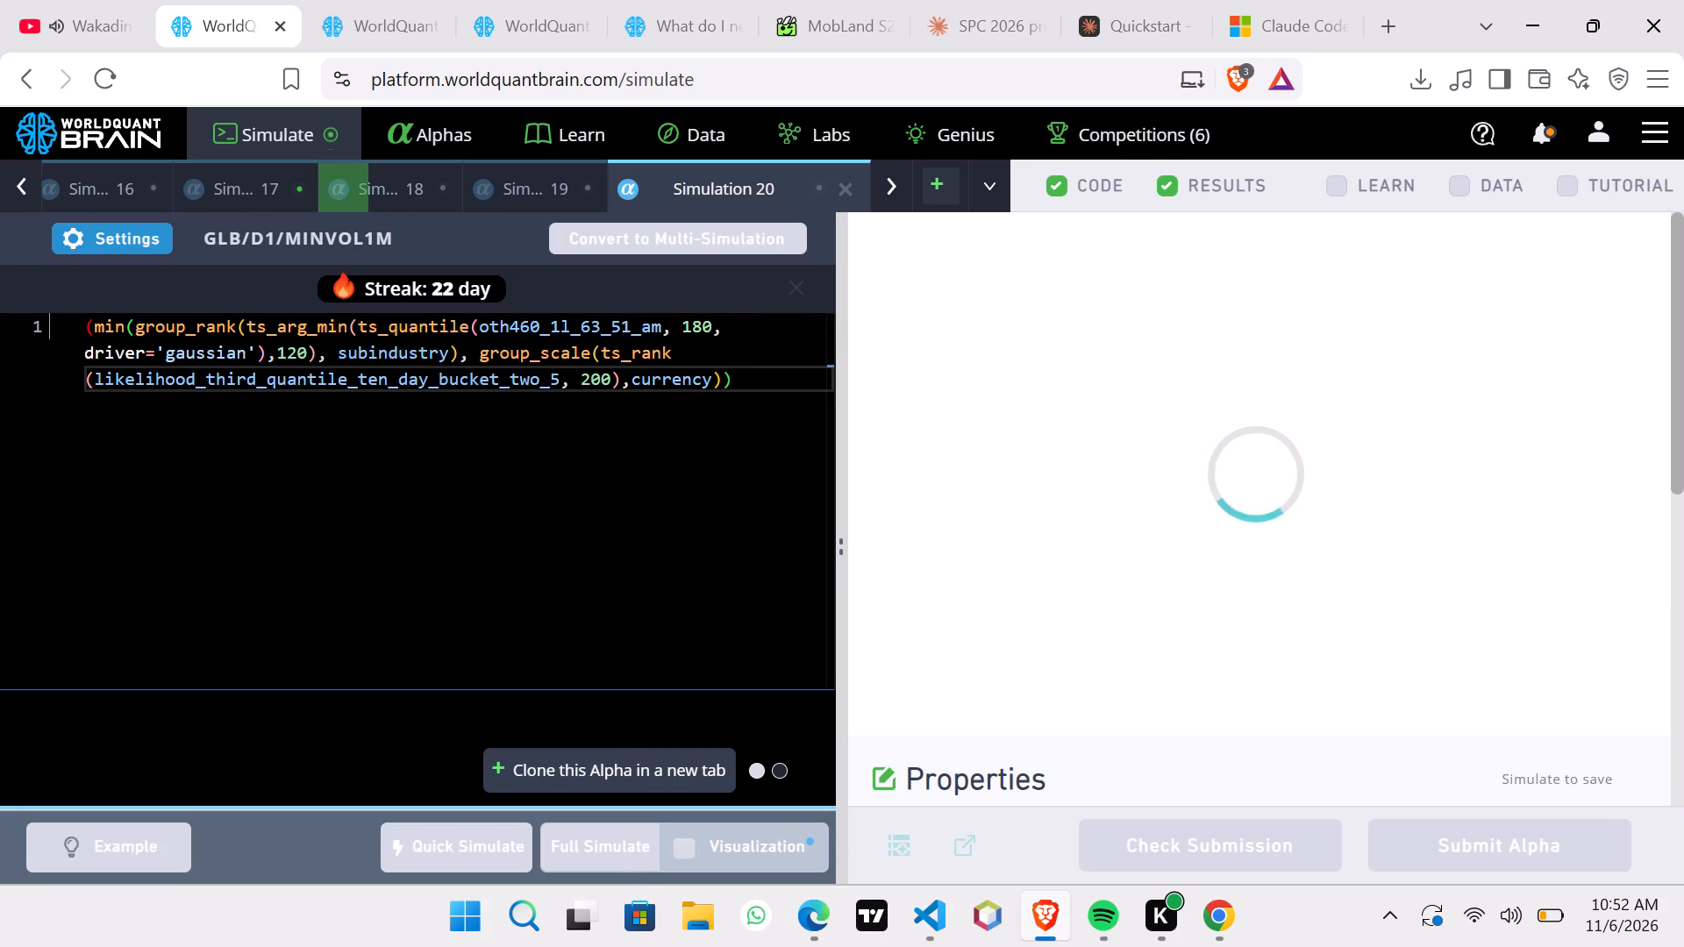
Browse the list of unsubmitted alphas for USA TOP3000 super alphas, checking their Sharpe, returns and turnover.
{"action": "left_click", "coordinate": [385, 0]}
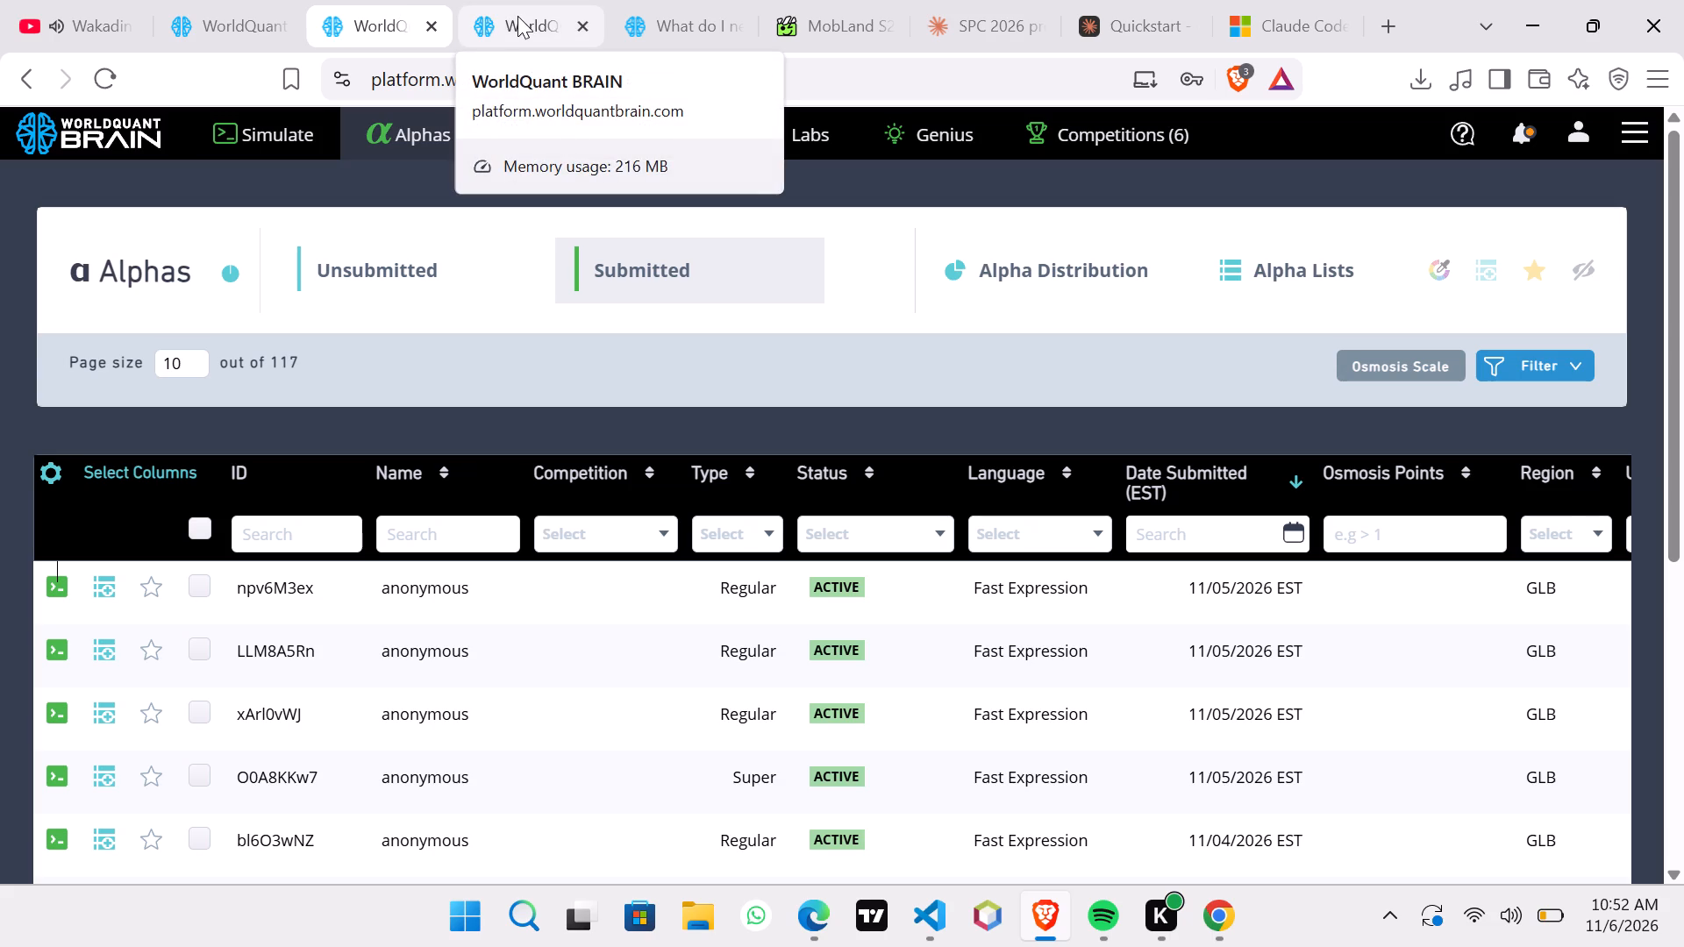
{"action": "left_click", "coordinate": [442, 246]}
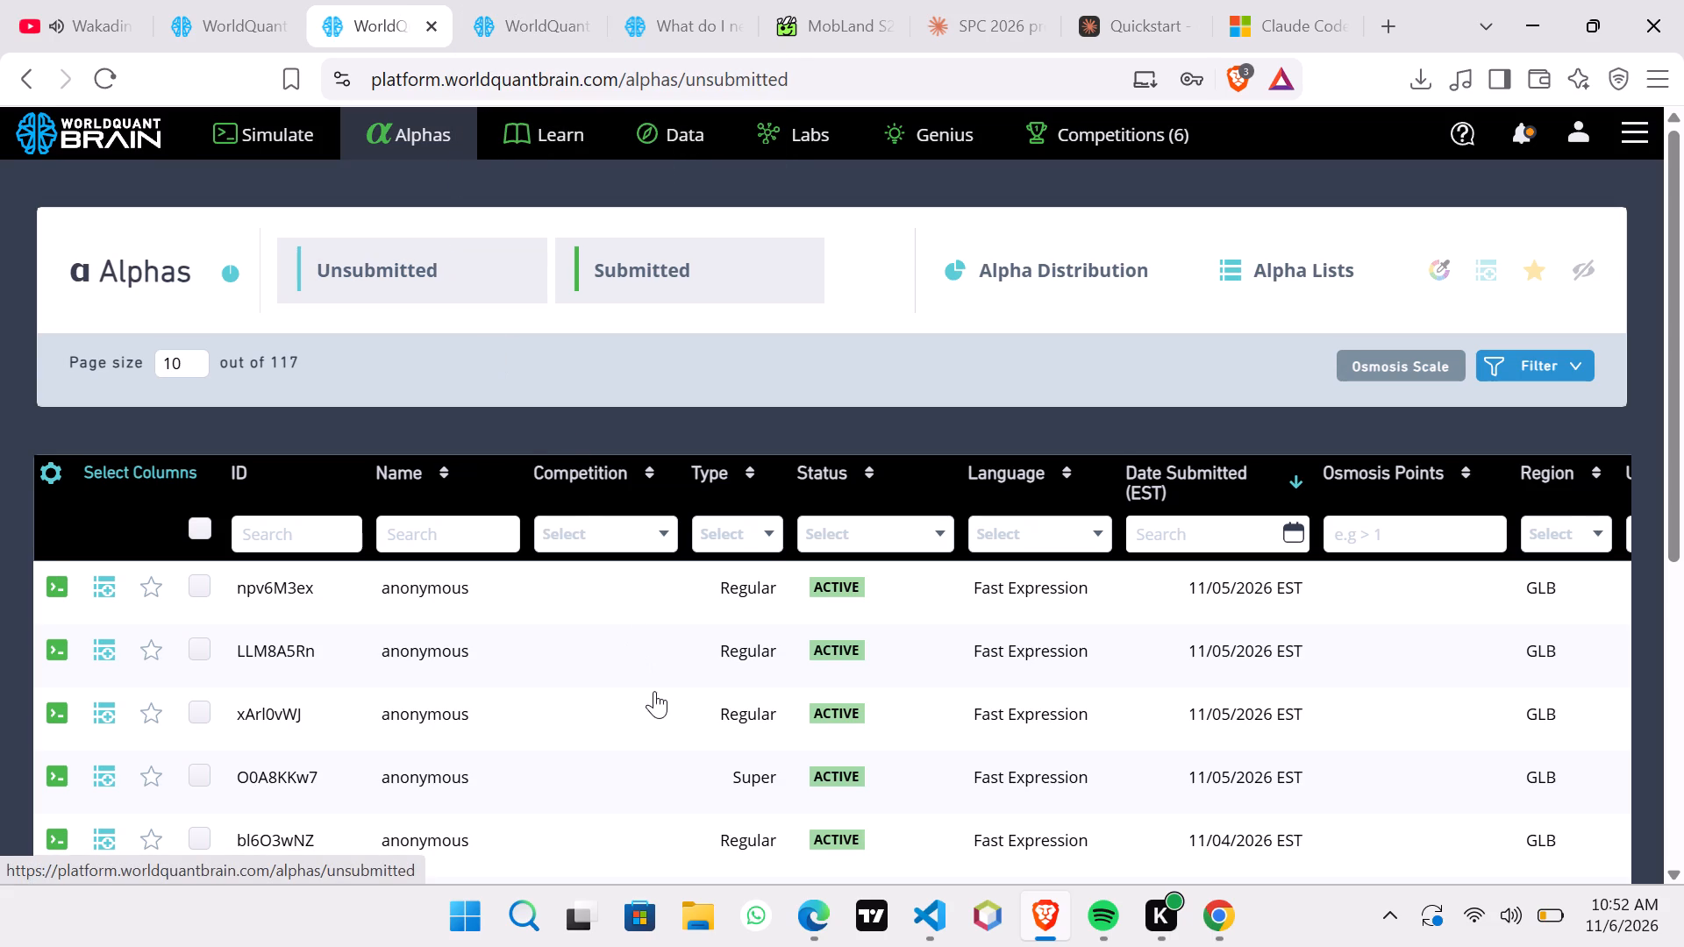
{"action": "scroll", "coordinate": [654, 691], "scroll_direction": "down", "scroll_amount": 1}
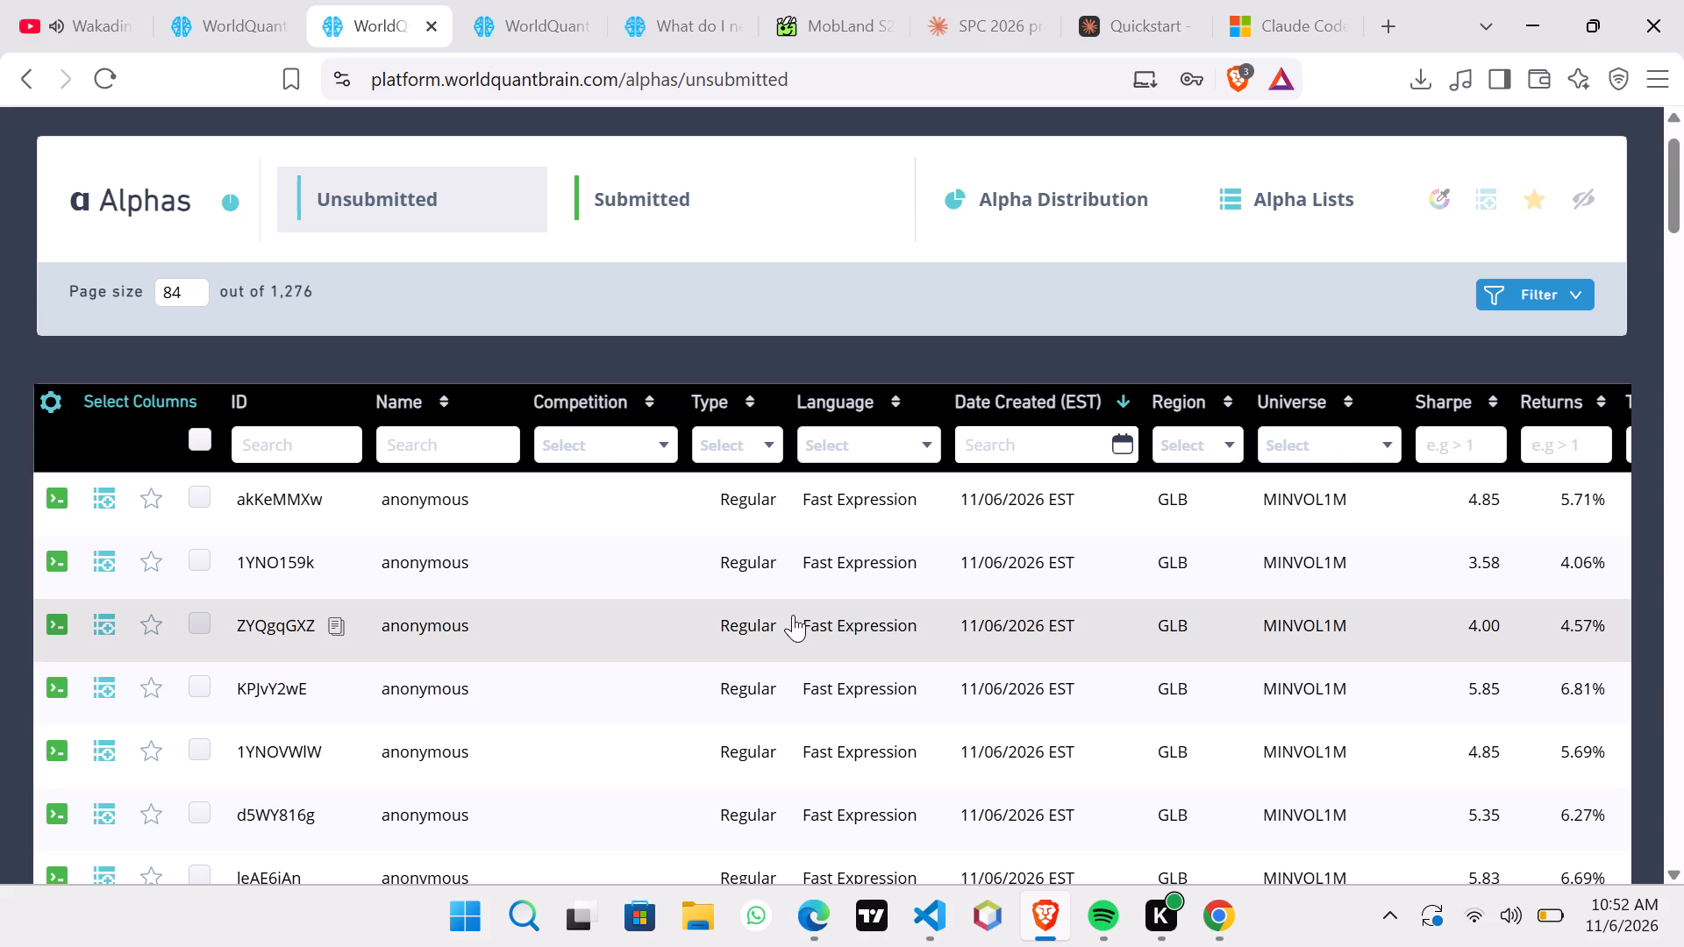
{"action": "scroll", "coordinate": [793, 615], "scroll_direction": "down", "scroll_amount": 4}
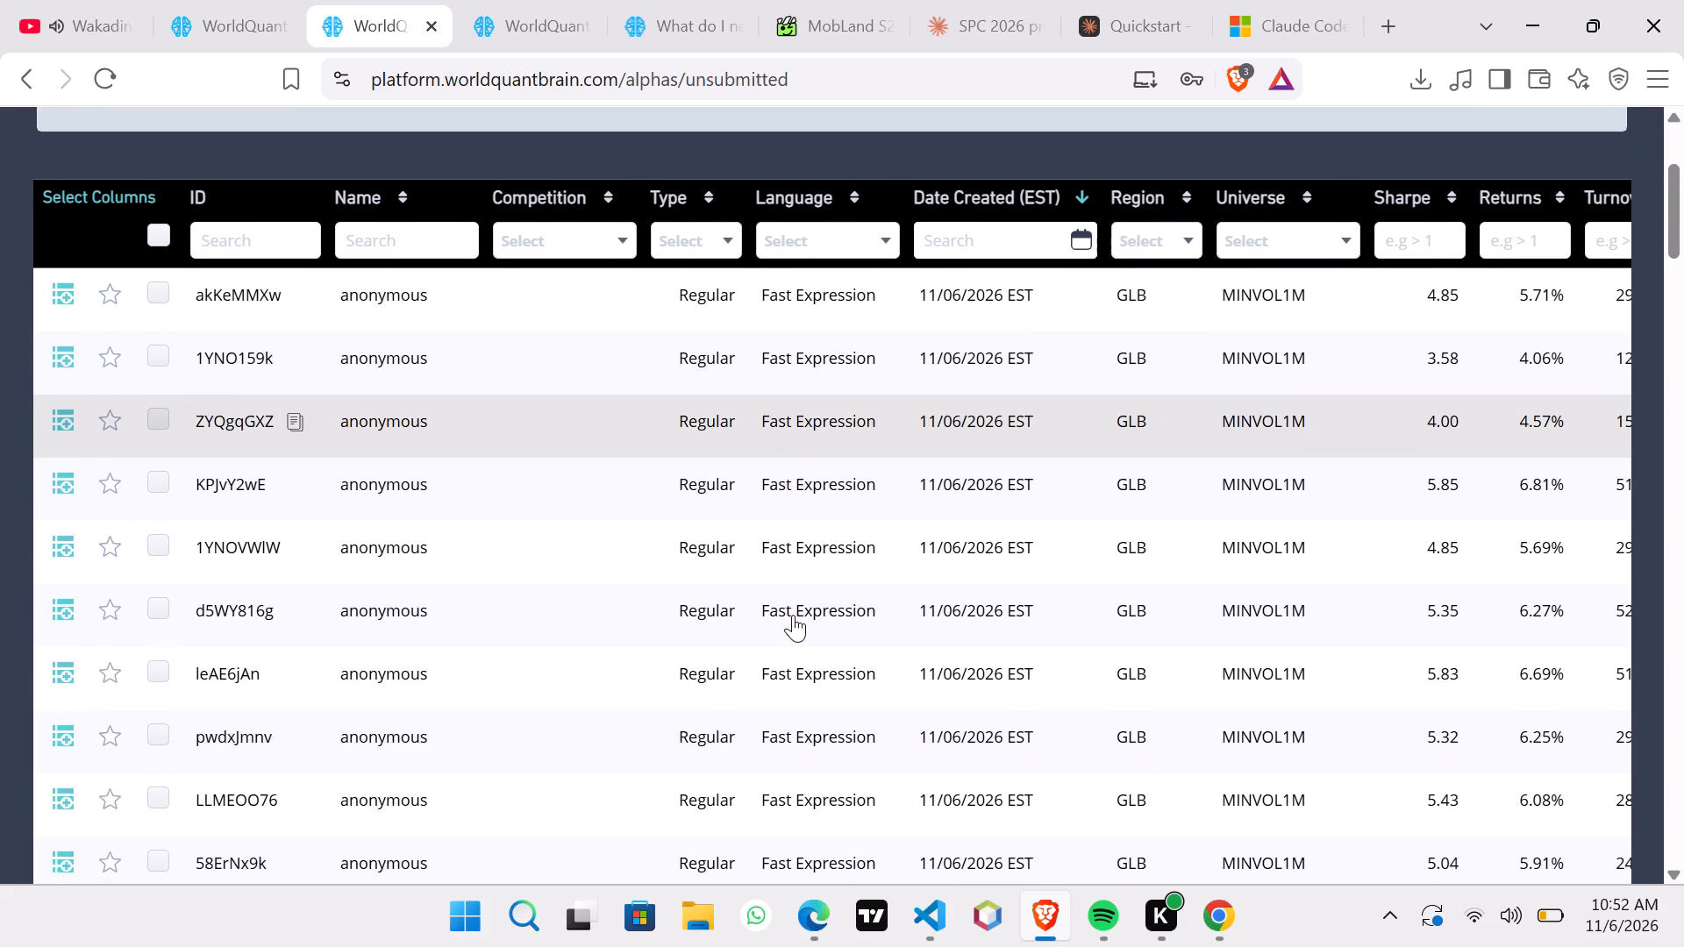
{"action": "scroll", "coordinate": [793, 615], "scroll_direction": "down", "scroll_amount": 4}
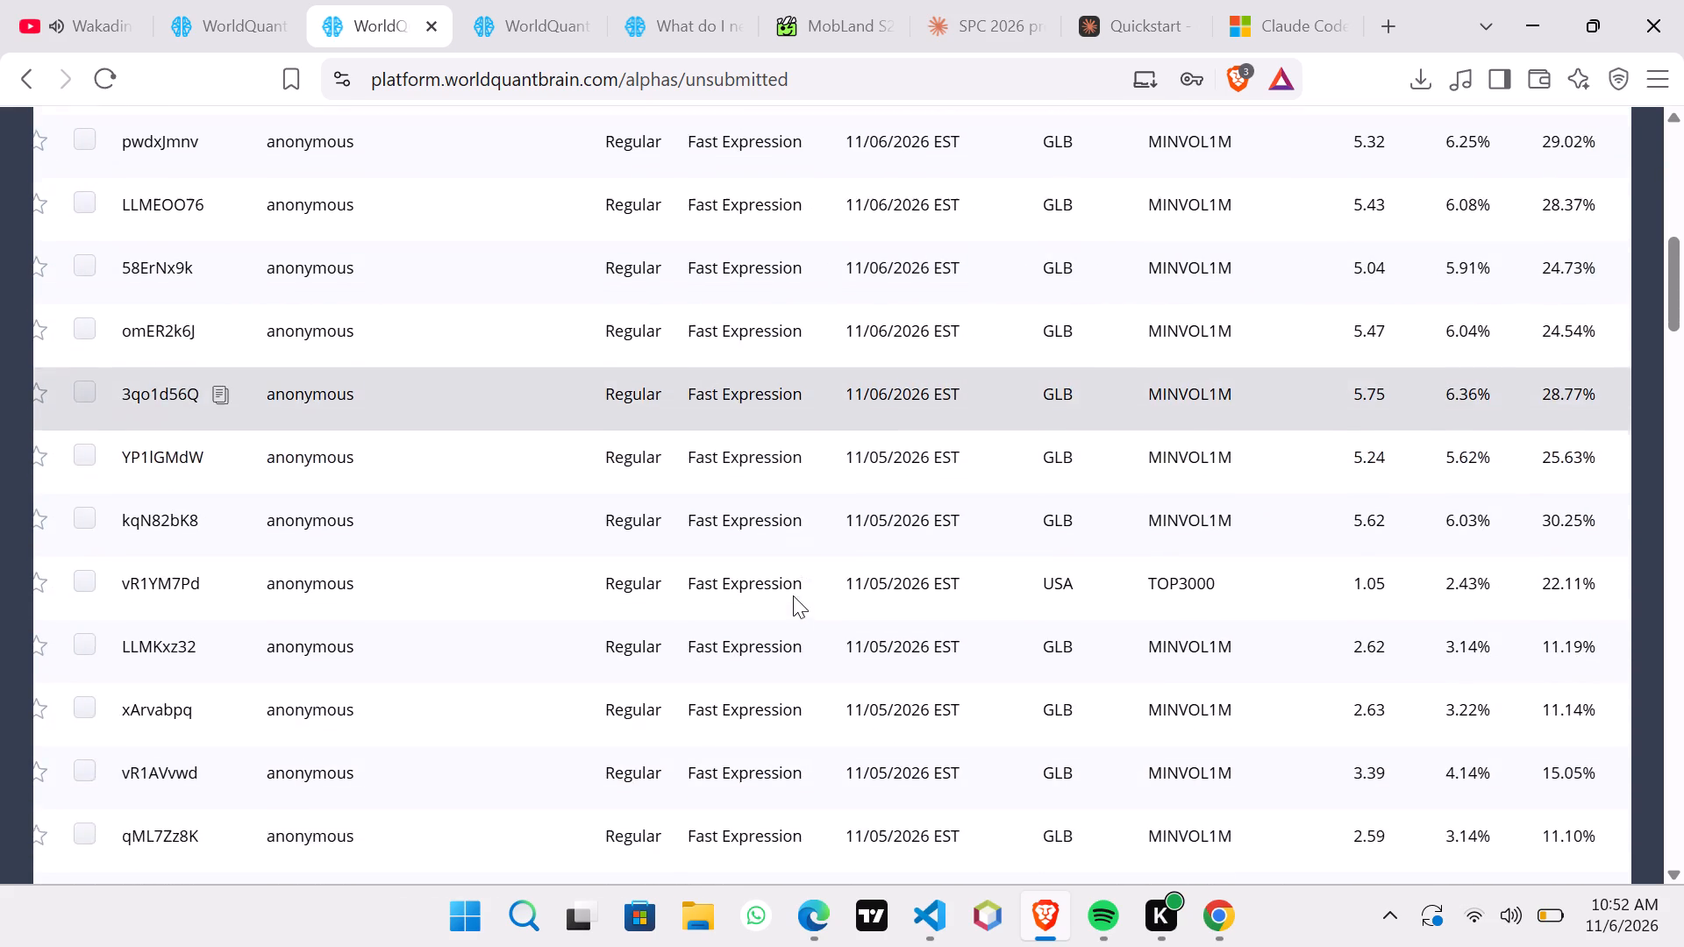
{"action": "scroll", "coordinate": [793, 595], "scroll_direction": "down", "scroll_amount": 6}
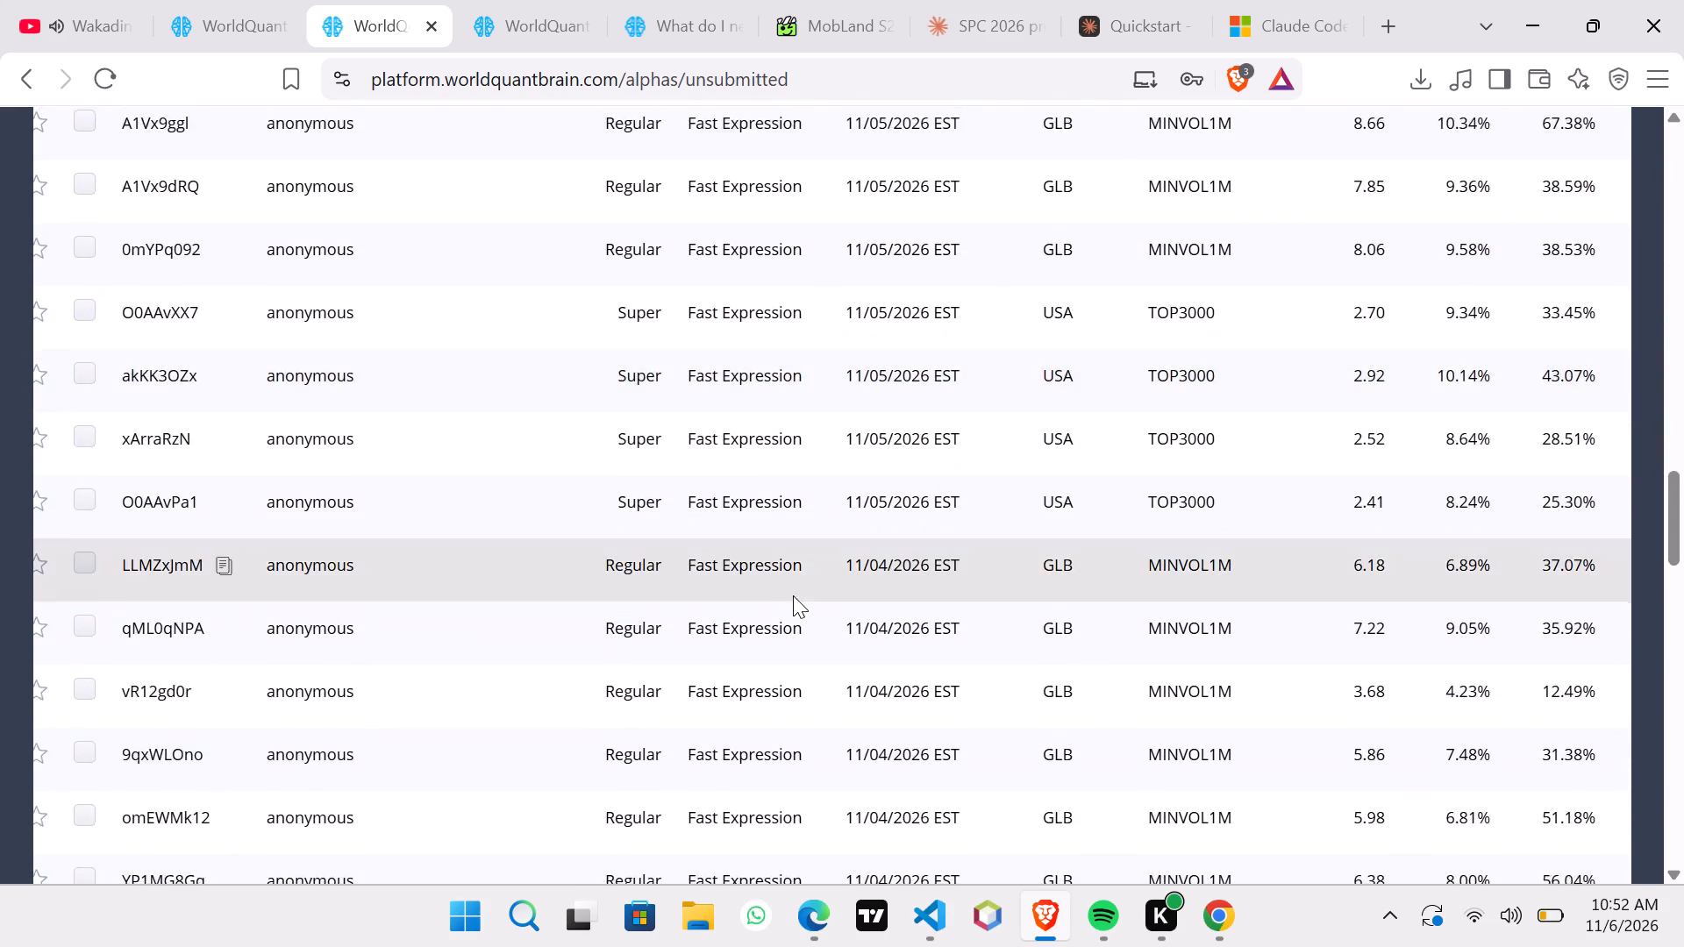
{"action": "scroll", "coordinate": [793, 595], "scroll_direction": "down", "scroll_amount": 1}
Open the details of unsubmitted super alpha xArraRzN and show its test period.
{"action": "left_click", "coordinate": [541, 516]}
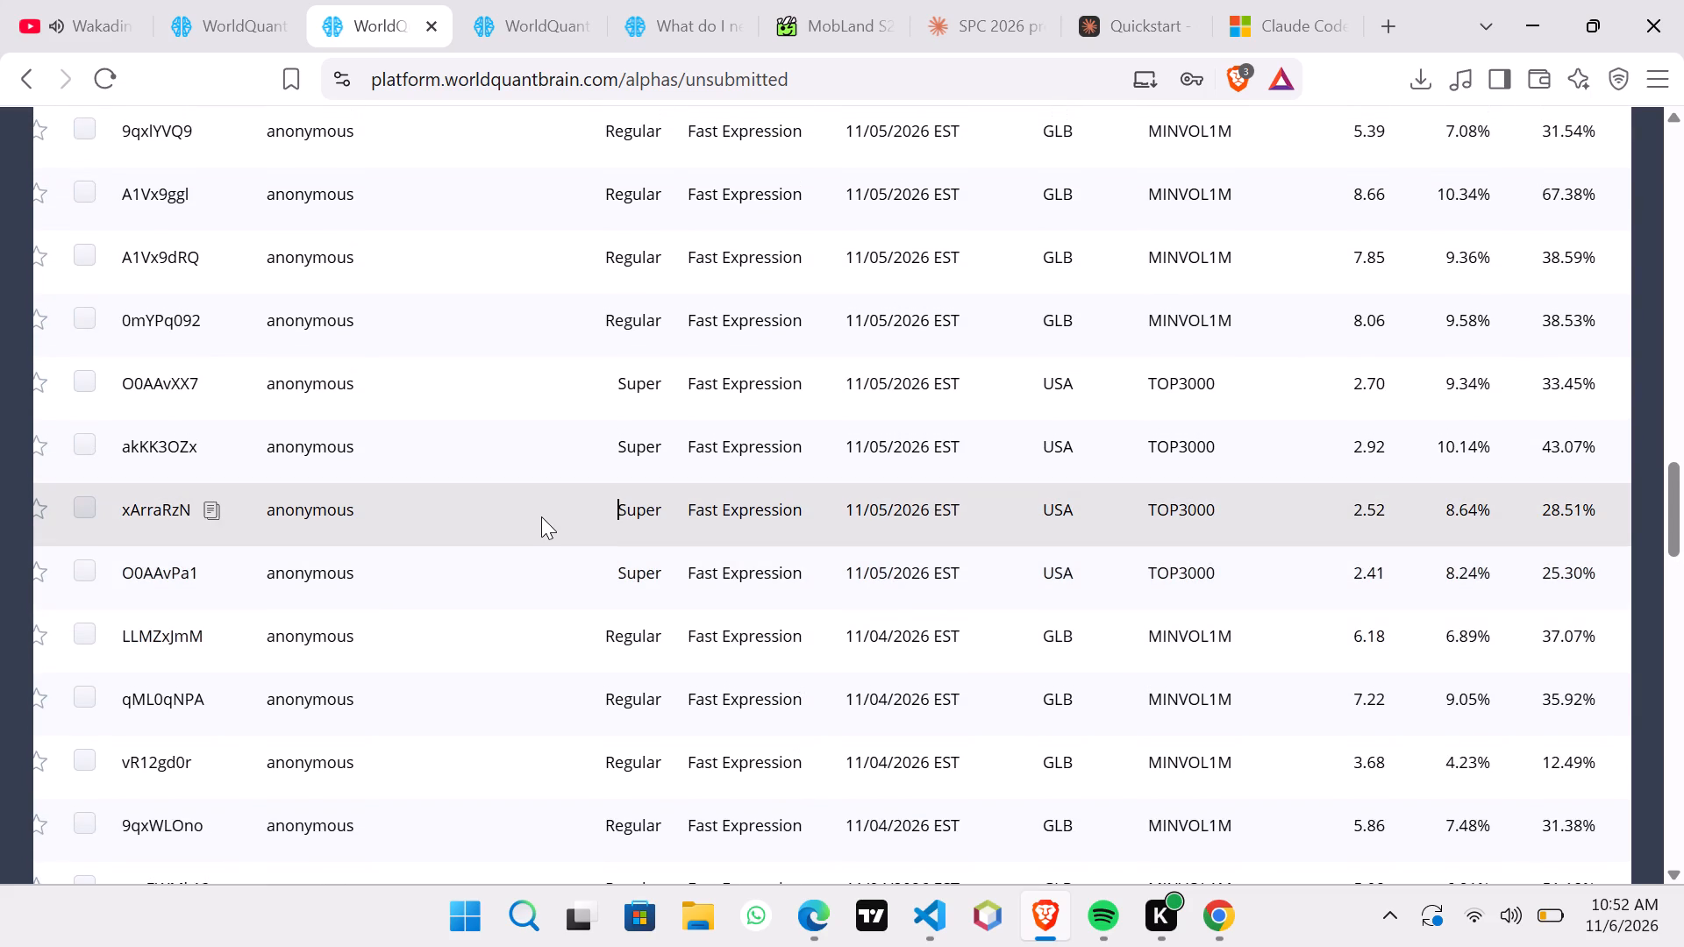
{"action": "left_click", "coordinate": [303, 495]}
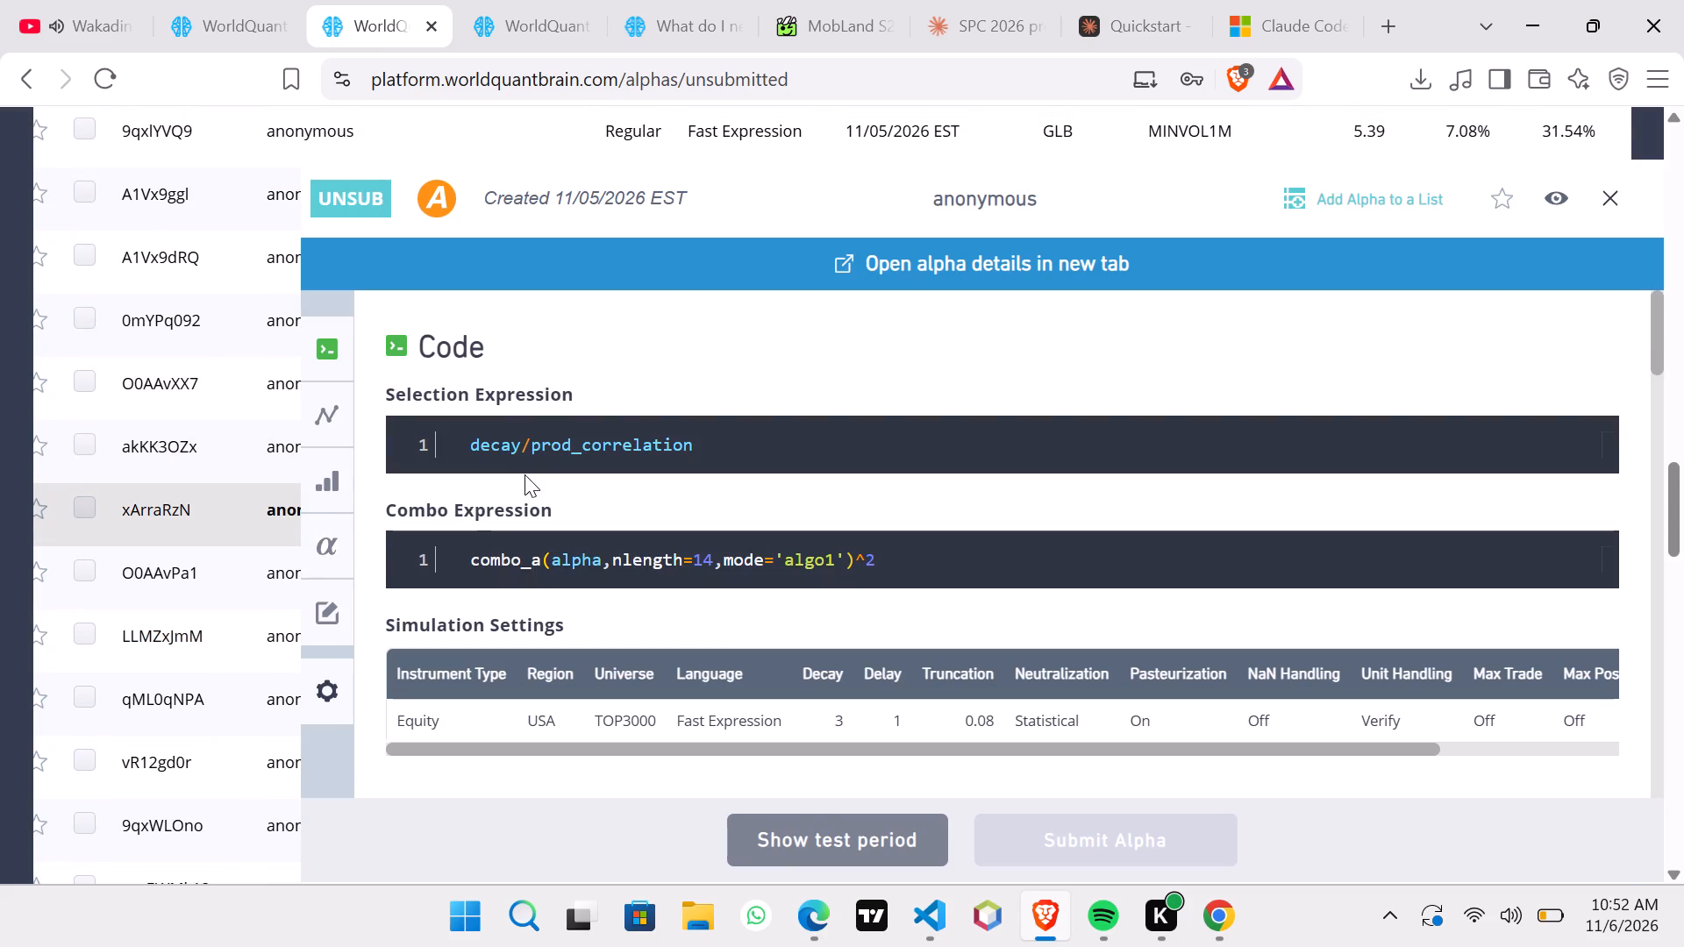
{"action": "scroll", "coordinate": [629, 553], "scroll_direction": "down", "scroll_amount": 2}
{"action": "left_click", "coordinate": [802, 832]}
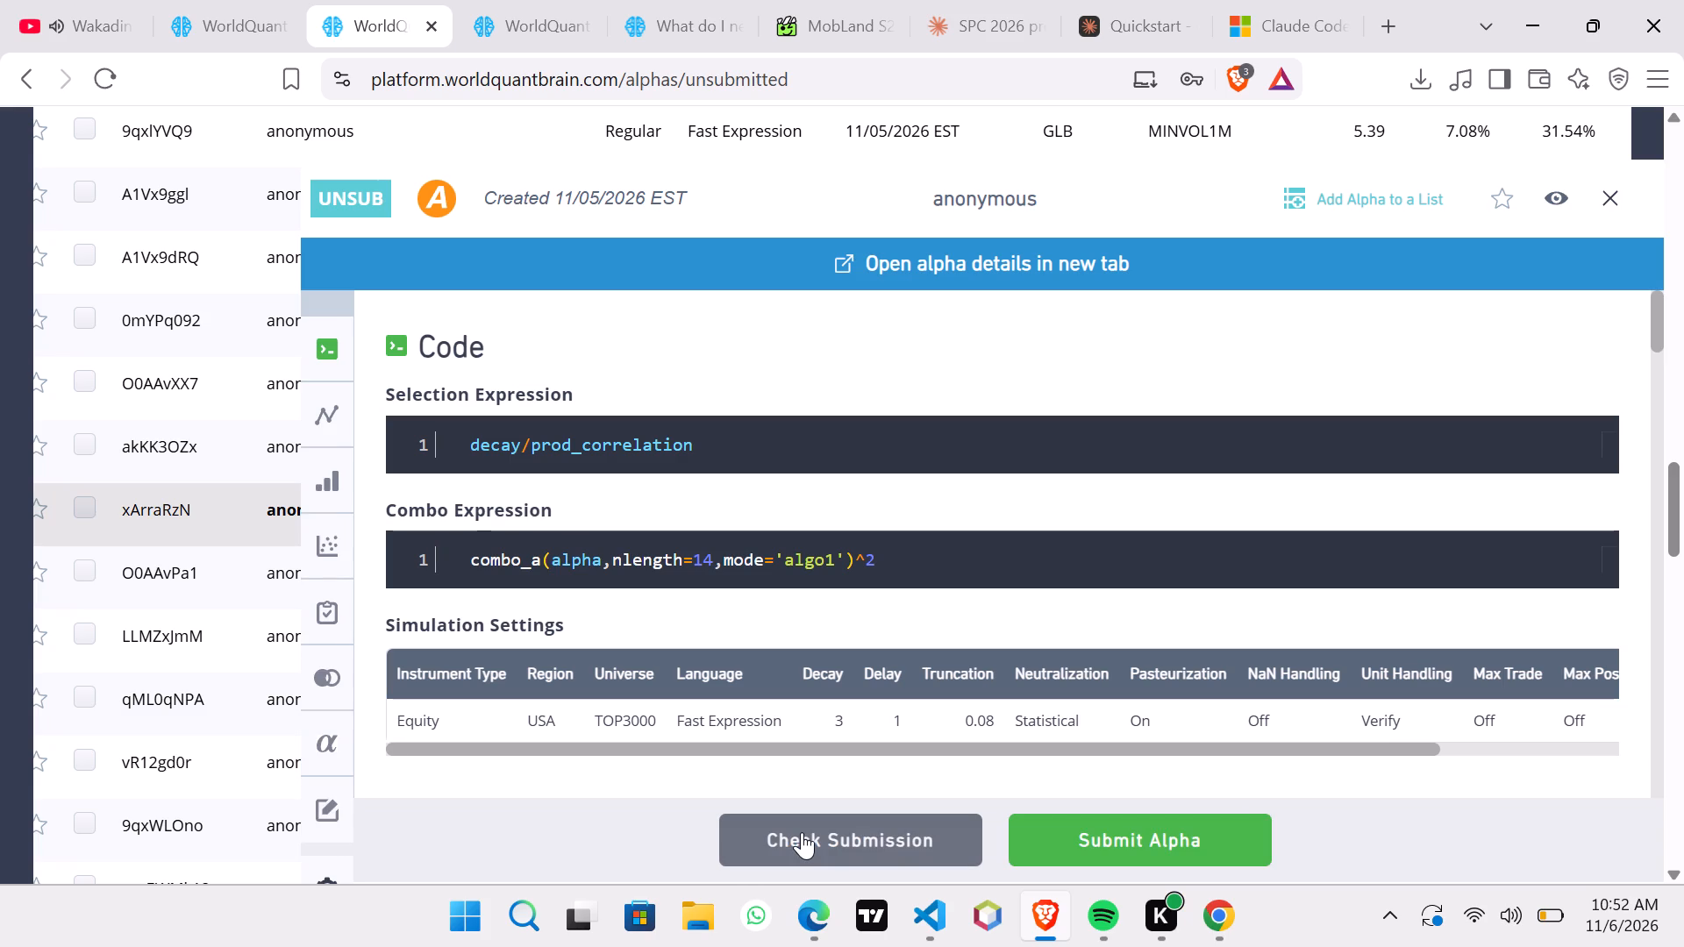
Examine the super alpha's test-period IS summary and expand the warning and pending checks in its IS testing status.
{"action": "scroll", "coordinate": [1110, 603], "scroll_direction": "down", "scroll_amount": 5}
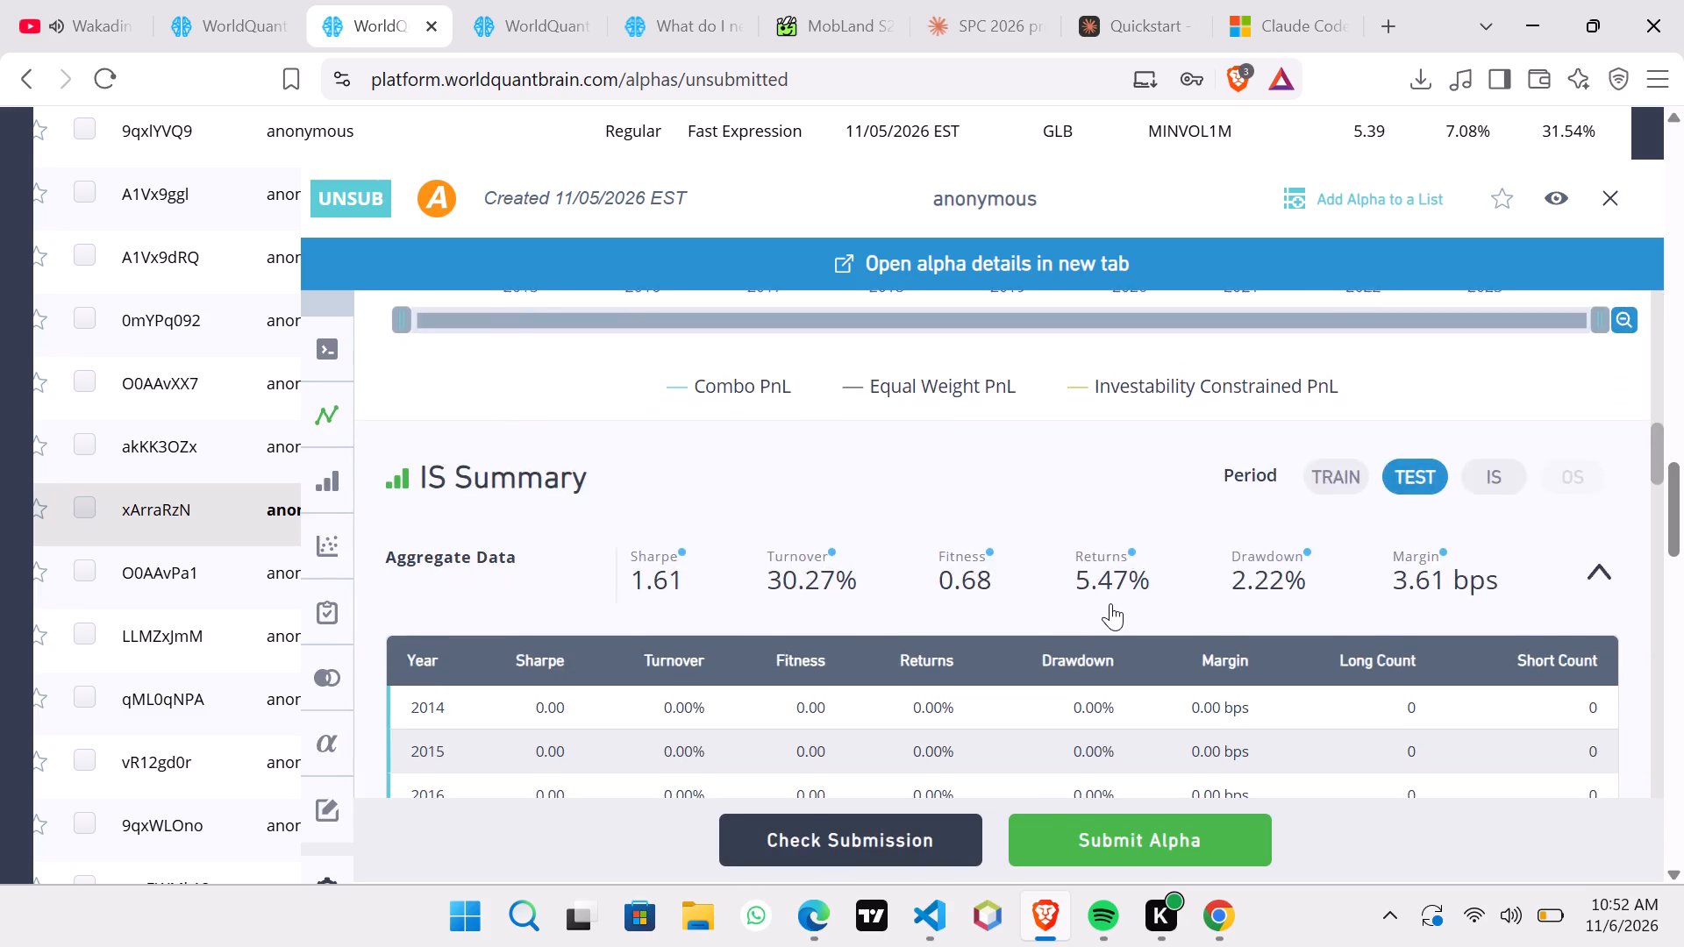
{"action": "scroll", "coordinate": [1110, 603], "scroll_direction": "down", "scroll_amount": 1}
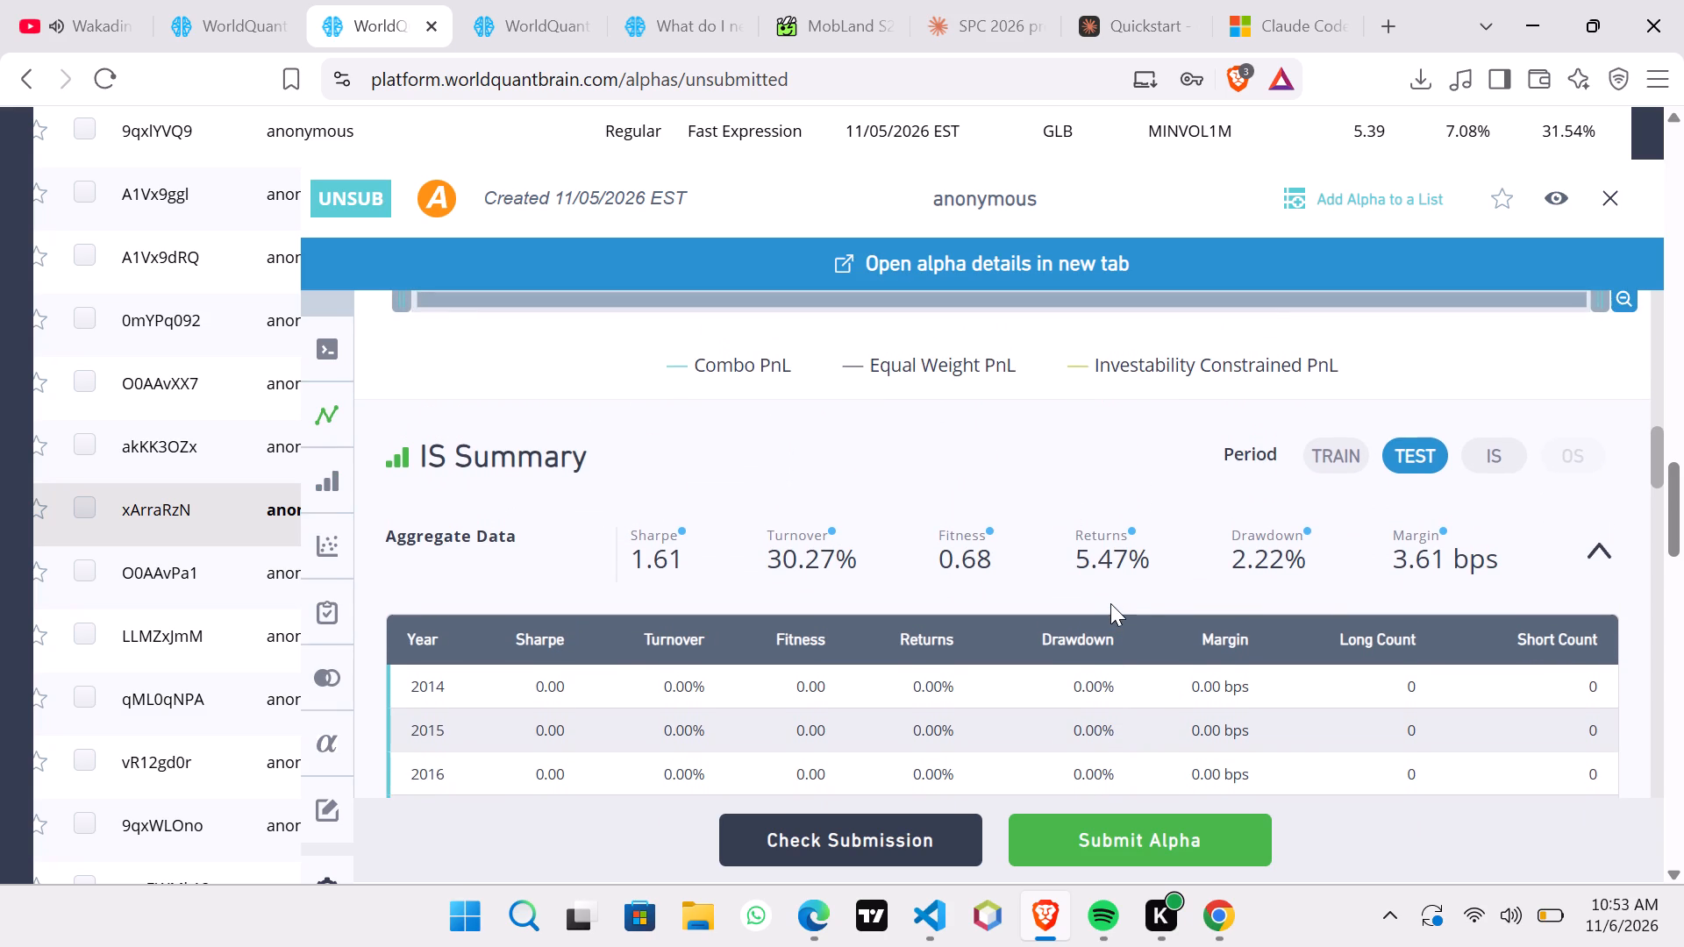
{"action": "scroll", "coordinate": [1110, 603], "scroll_direction": "down", "scroll_amount": 2}
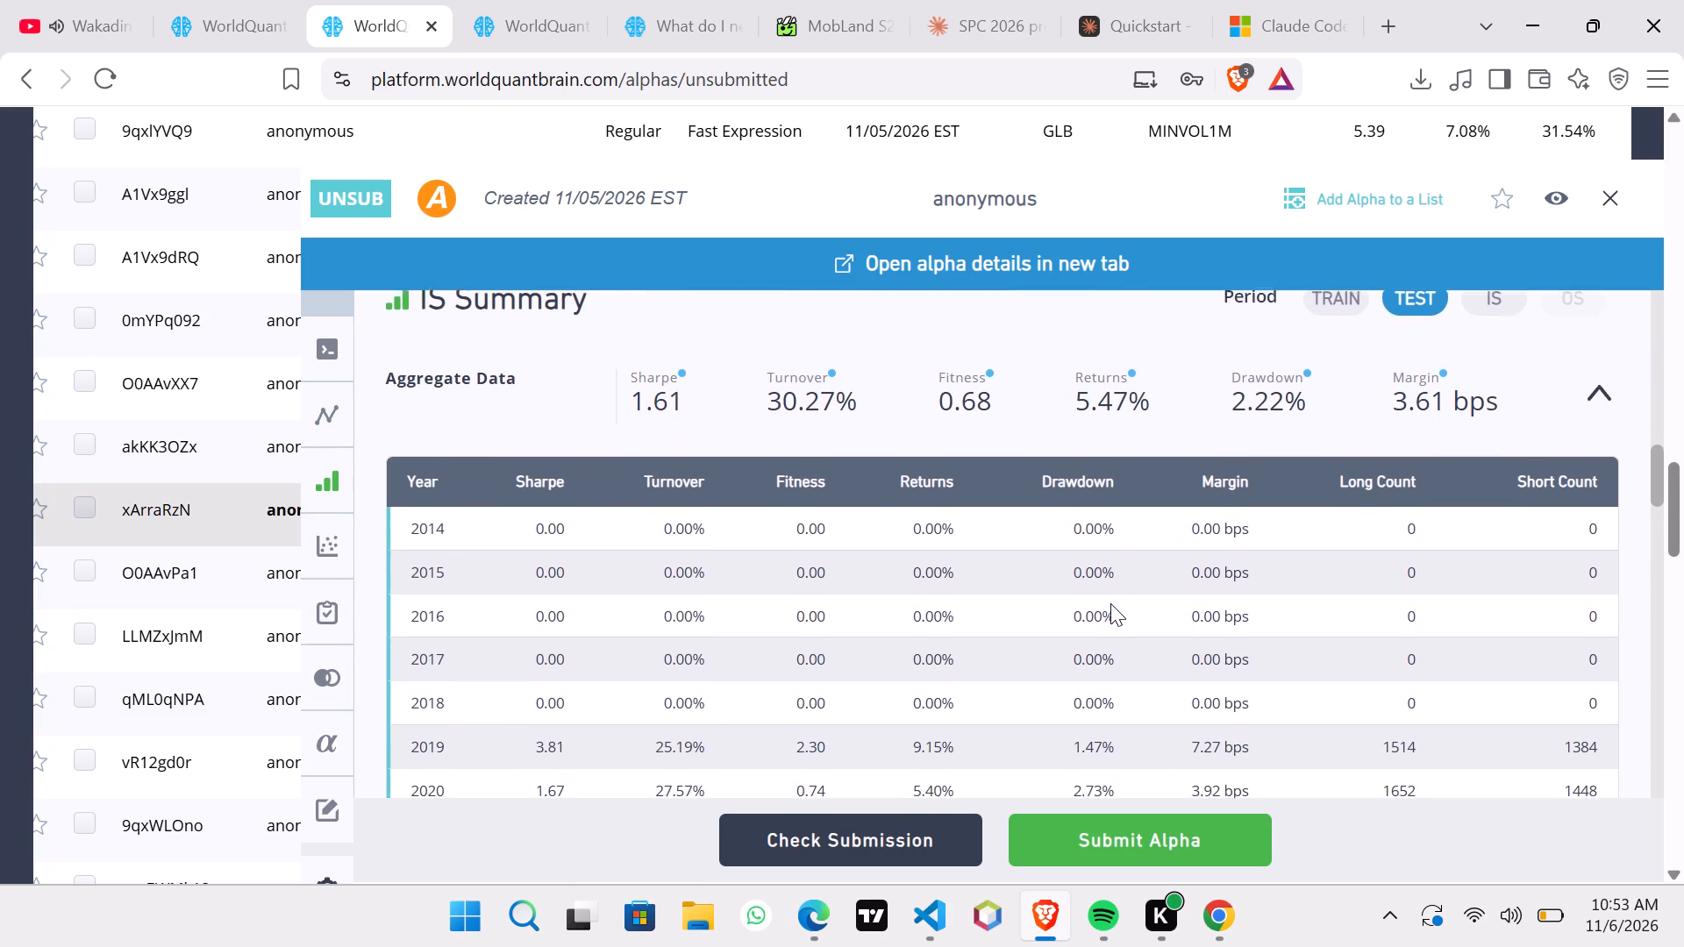
{"action": "scroll", "coordinate": [1110, 603], "scroll_direction": "down", "scroll_amount": 7}
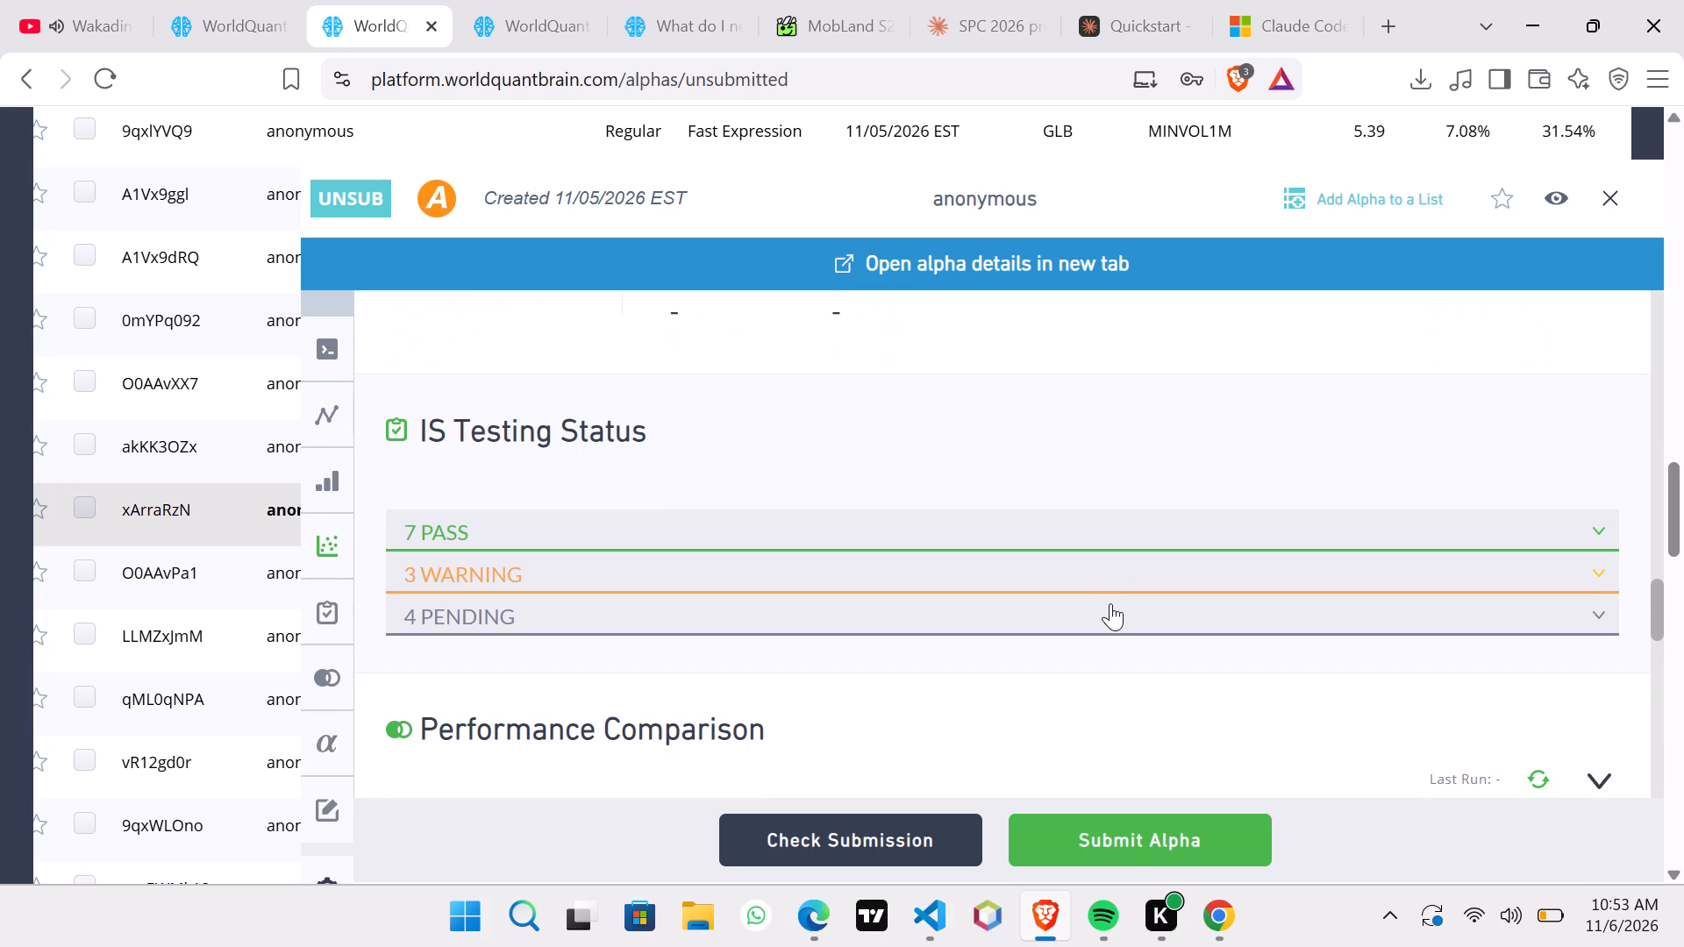
{"action": "left_click", "coordinate": [1110, 603]}
{"action": "left_click", "coordinate": [1110, 583]}
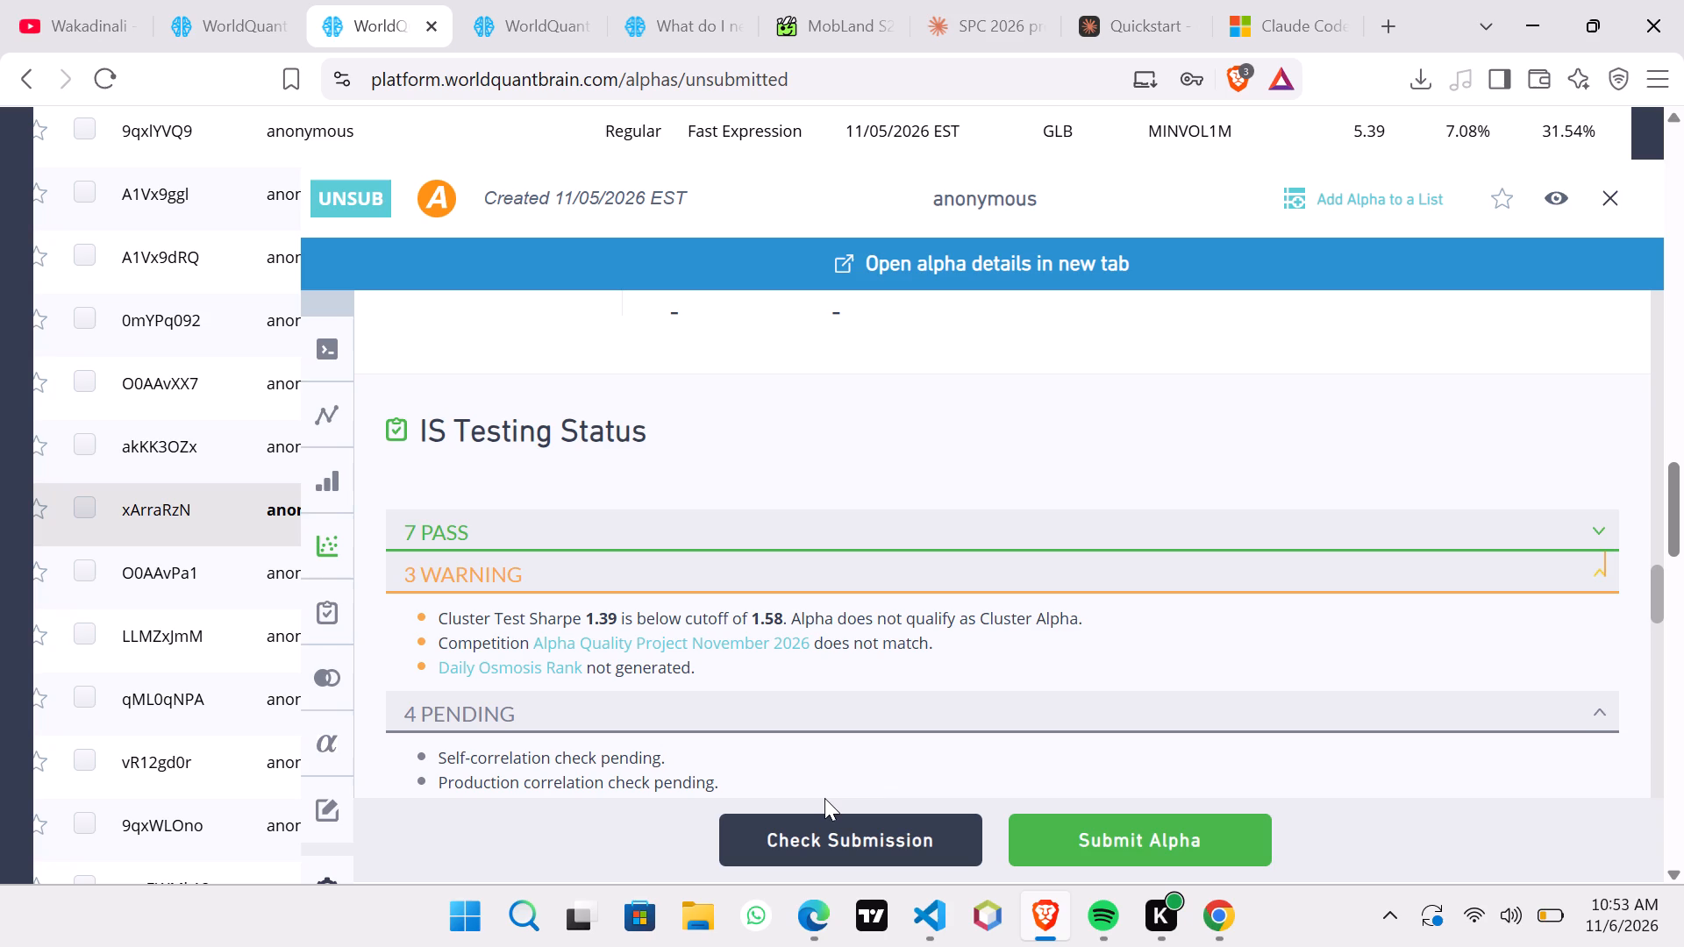
Clone super alpha xArraRzN into a new super simulation.
{"action": "scroll", "coordinate": [1060, 514], "scroll_direction": "up", "scroll_amount": 7}
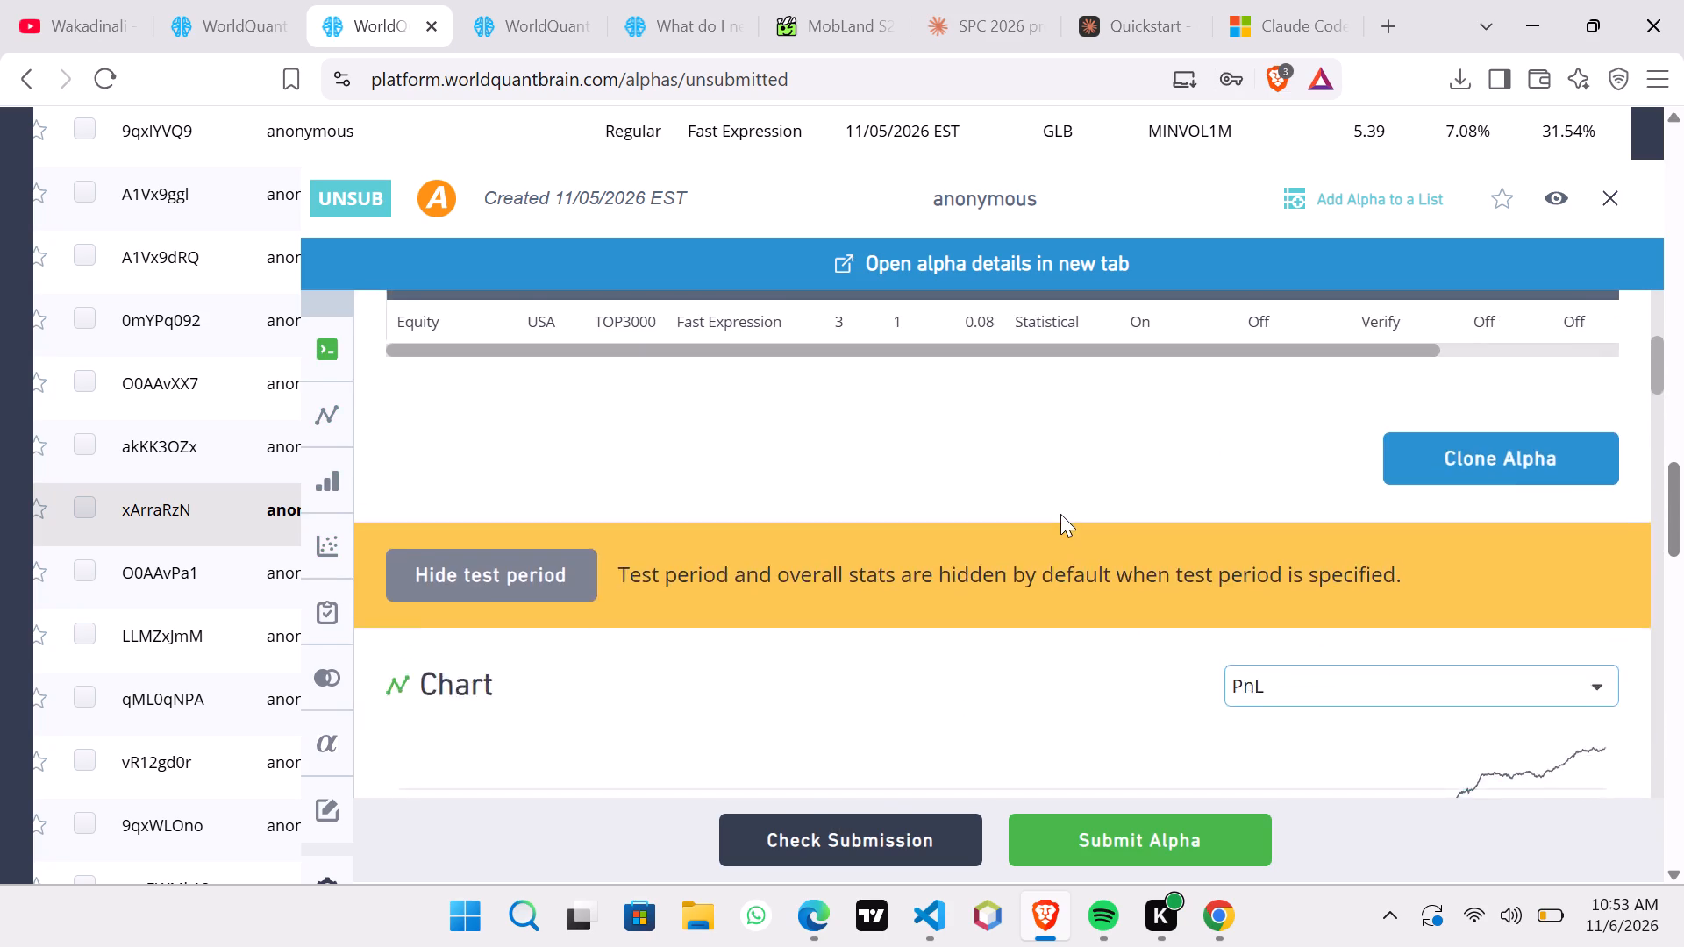
{"action": "scroll", "coordinate": [1060, 514], "scroll_direction": "up", "scroll_amount": 1}
{"action": "left_click", "coordinate": [1452, 544]}
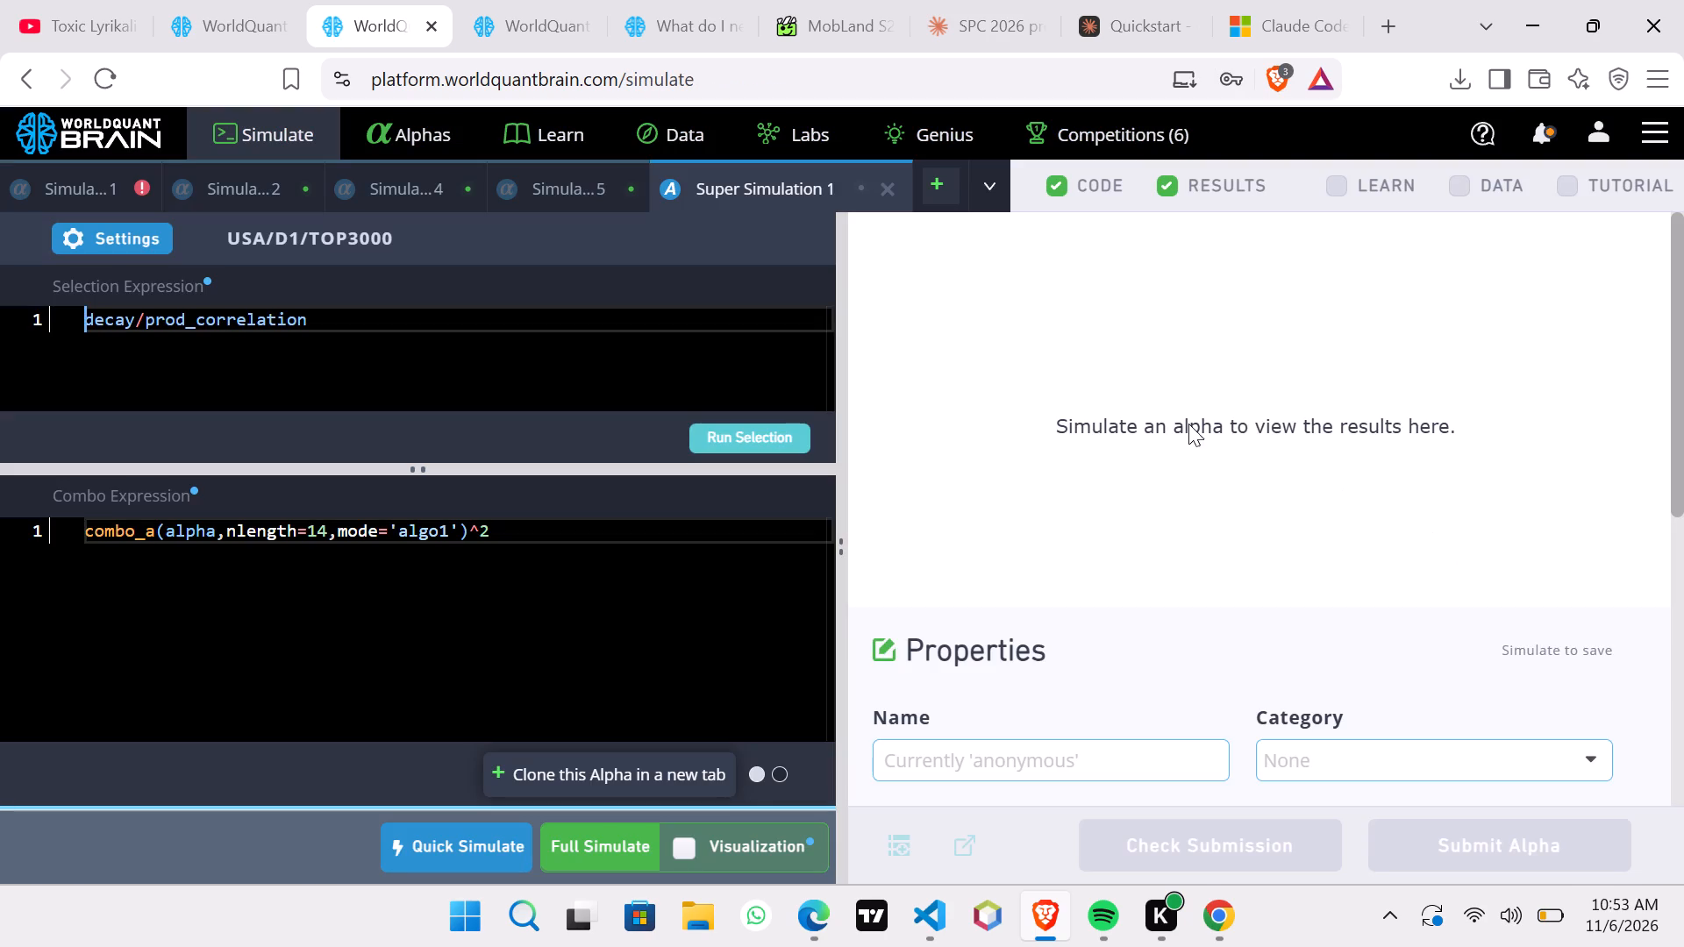
Set the decay to 0 in Super Simulation 1's settings, apply it, and run a full simulation.
{"action": "left_click", "coordinate": [1043, 355]}
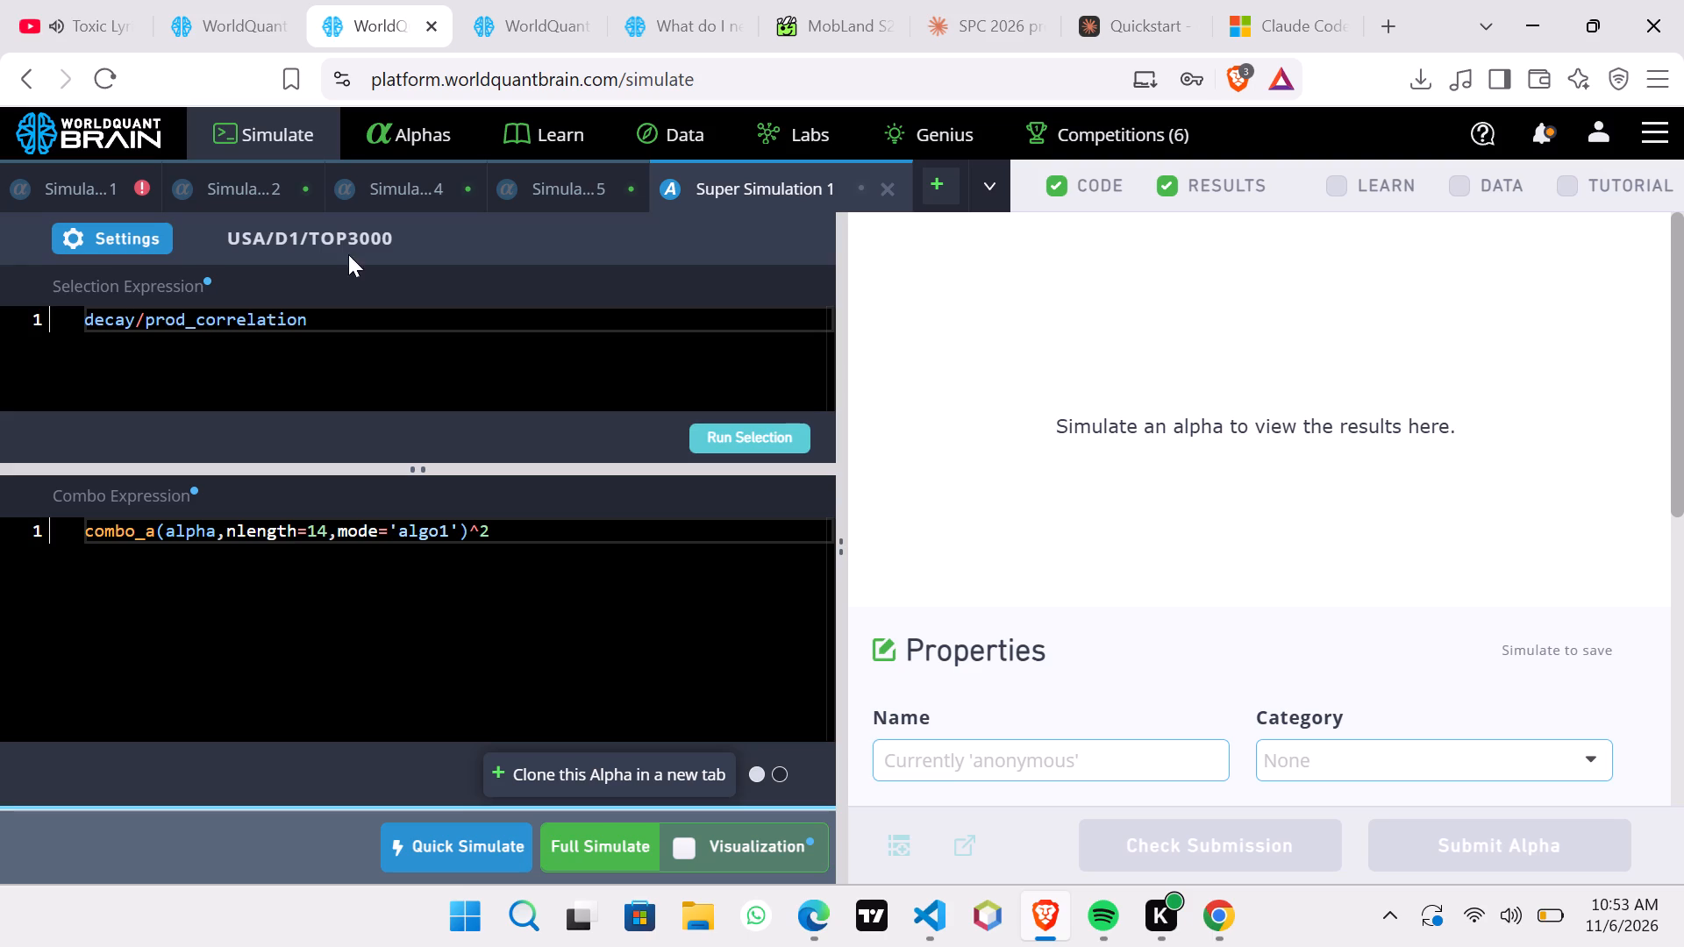
{"action": "left_click", "coordinate": [161, 250]}
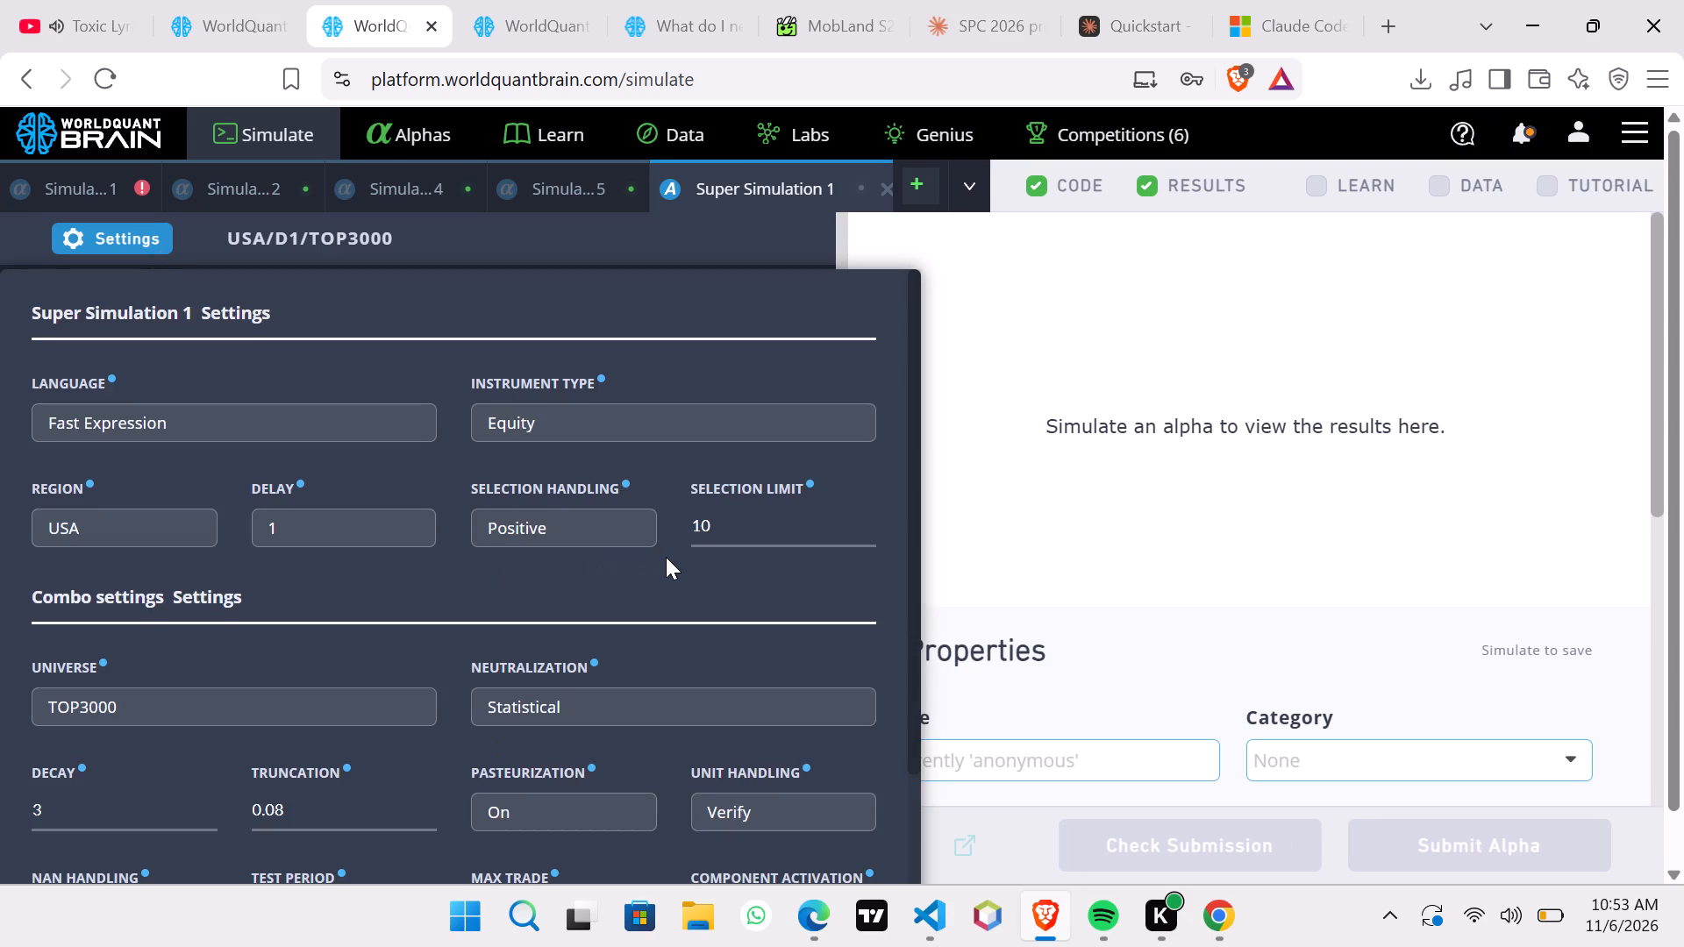
{"action": "scroll", "coordinate": [666, 557], "scroll_direction": "down", "scroll_amount": 3}
{"action": "left_click", "coordinate": [169, 566]}
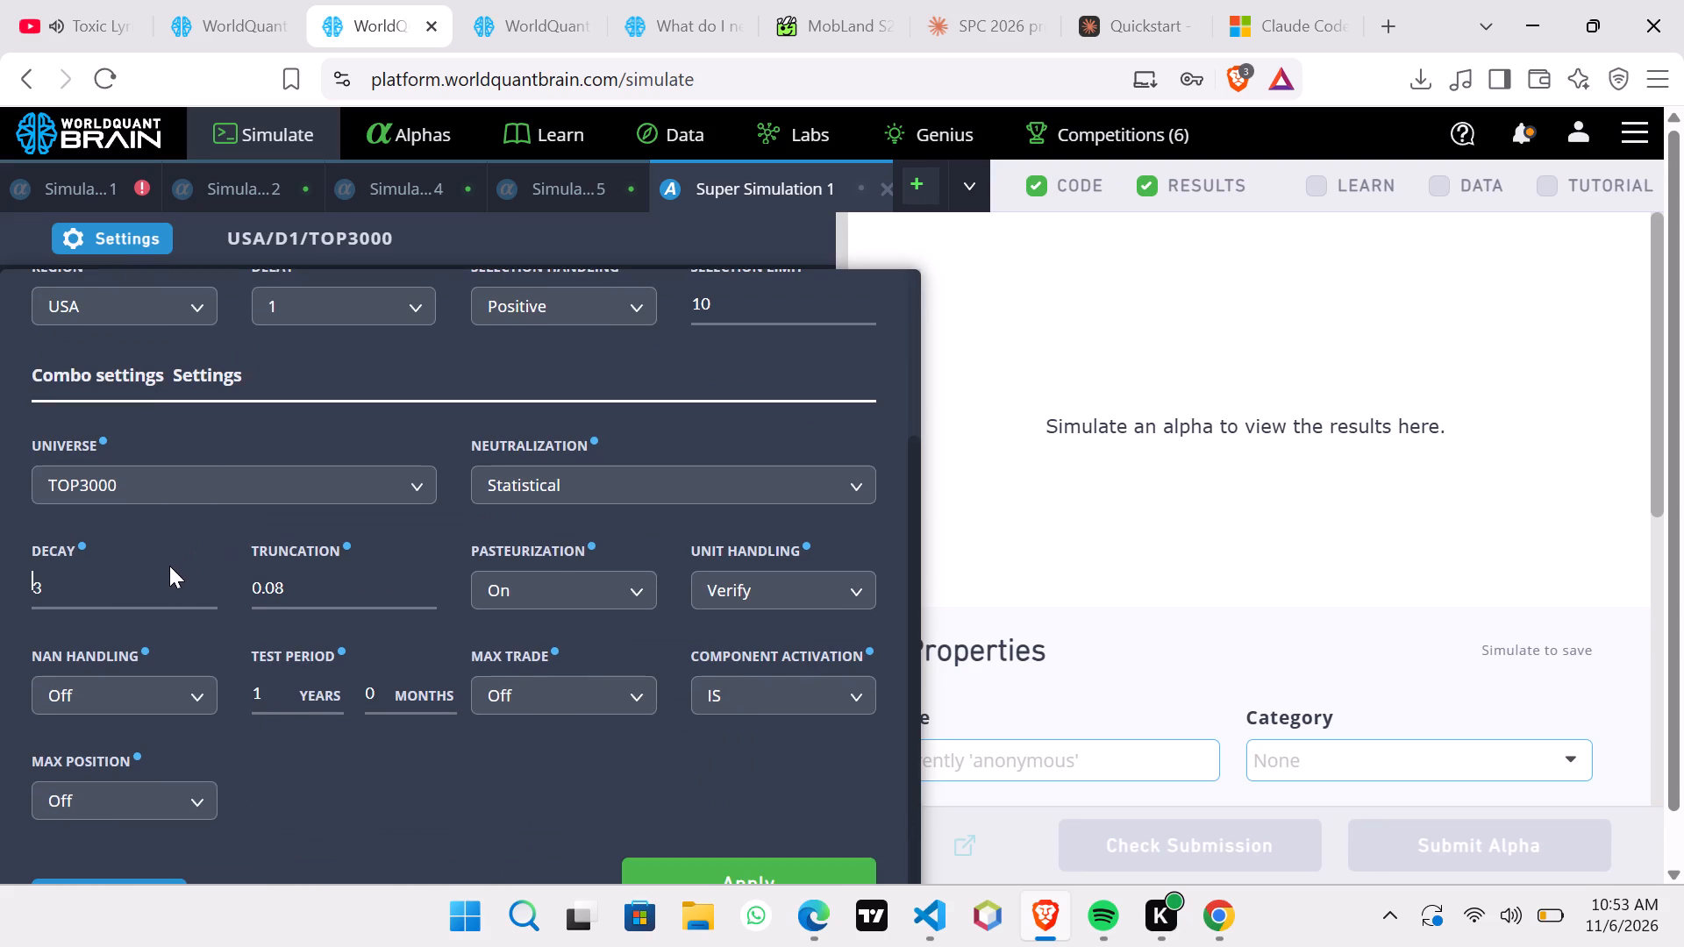
{"action": "left_click", "coordinate": [164, 576]}
{"action": "key", "text": "Down"}
{"action": "key", "text": "Down"}
{"action": "key", "text": "Down"}
{"action": "left_click", "coordinate": [597, 795]}
{"action": "scroll", "coordinate": [597, 795], "scroll_direction": "down", "scroll_amount": 1}
{"action": "left_click", "coordinate": [683, 820]}
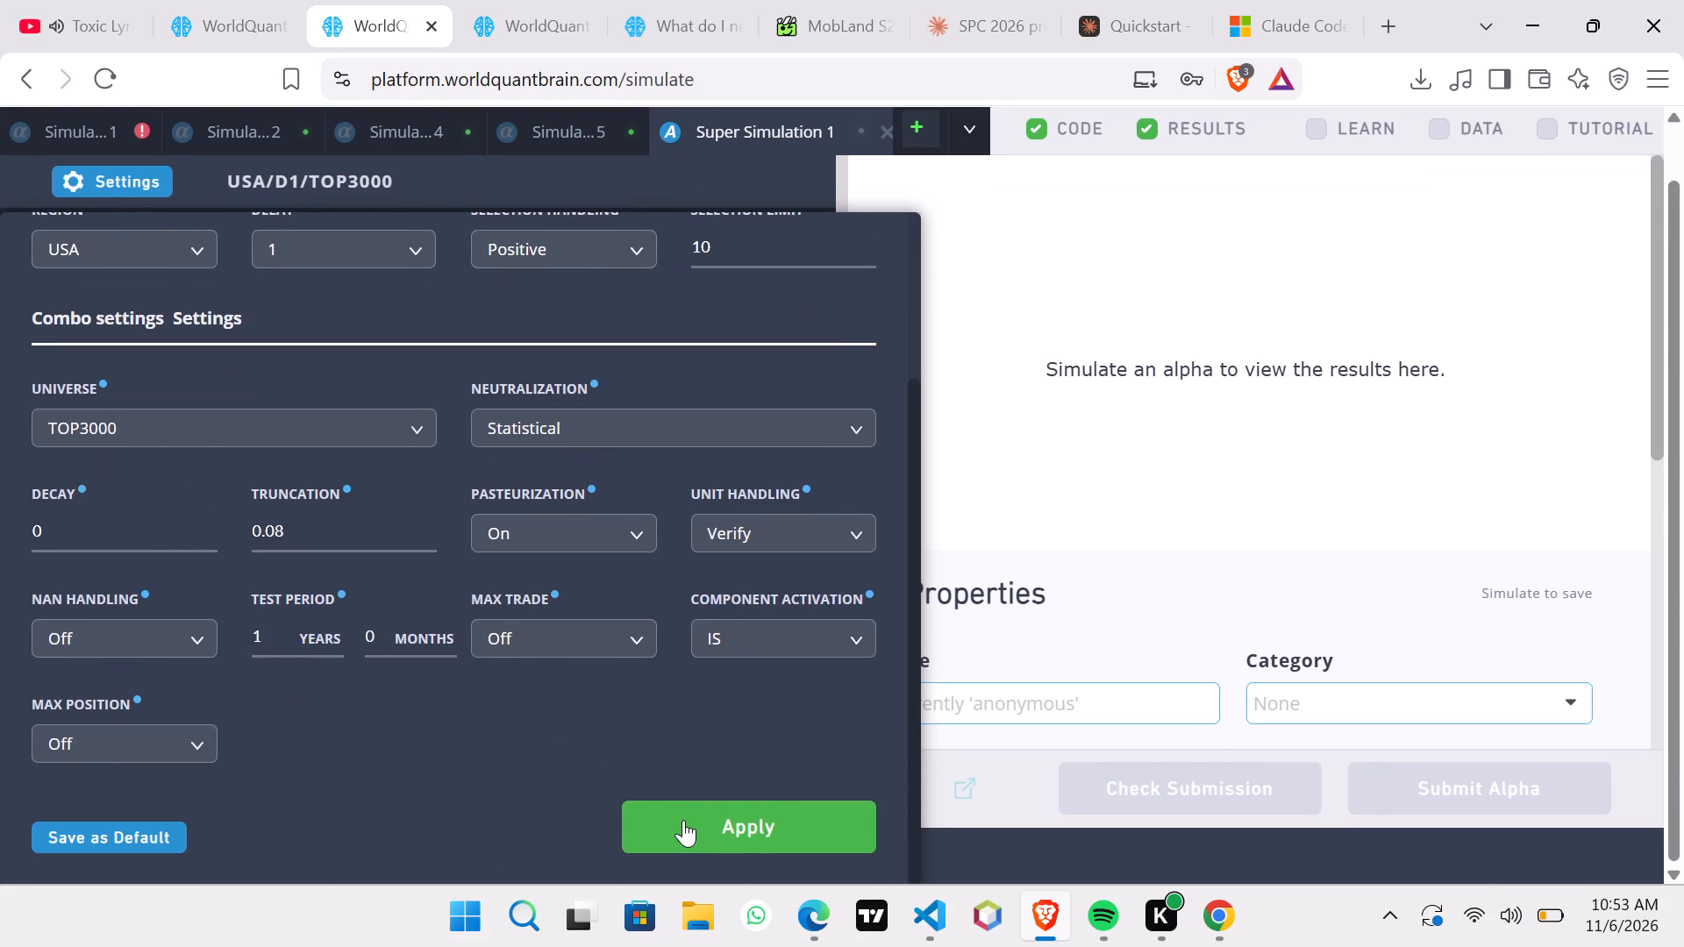
{"action": "left_click", "coordinate": [598, 846]}
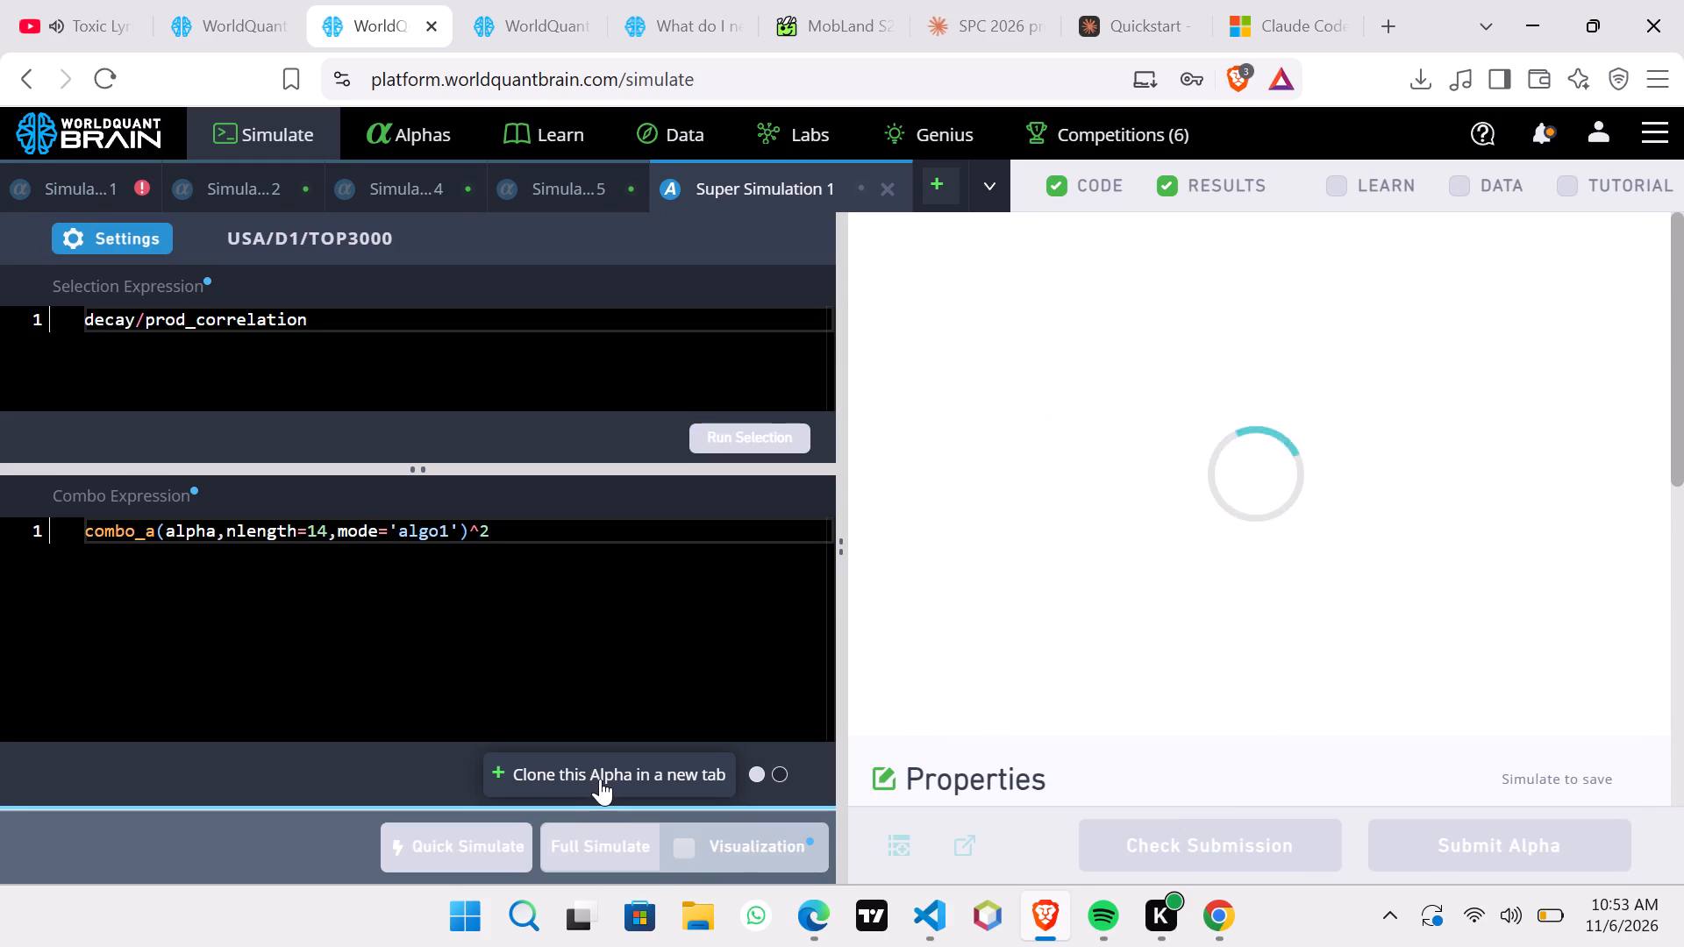
Clone Super Simulation 1 into a new super simulation, set its decay to 5, apply the settings, and run a full simulation.
{"action": "left_click", "coordinate": [600, 779]}
{"action": "left_click", "coordinate": [132, 250]}
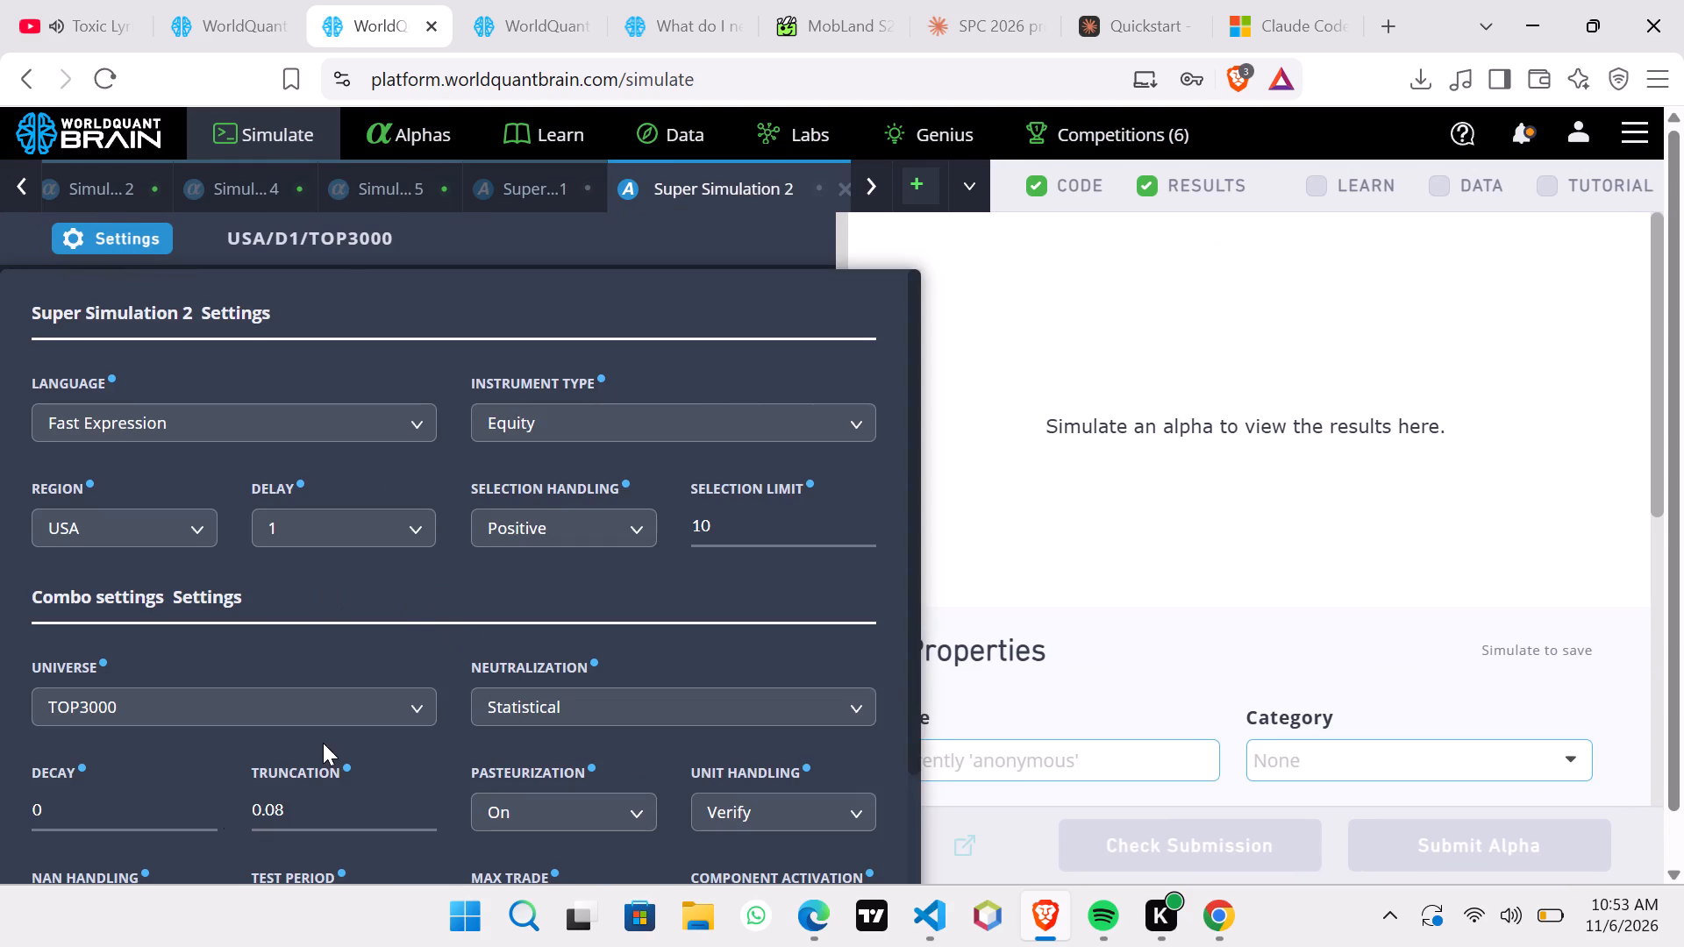
{"action": "left_click", "coordinate": [132, 824]}
{"action": "key", "text": "Up"}
{"action": "key", "text": "Up"}
{"action": "key", "text": "Up"}
{"action": "key", "text": "Up"}
{"action": "key", "text": "Up"}
{"action": "scroll", "coordinate": [532, 766], "scroll_direction": "down", "scroll_amount": 3}
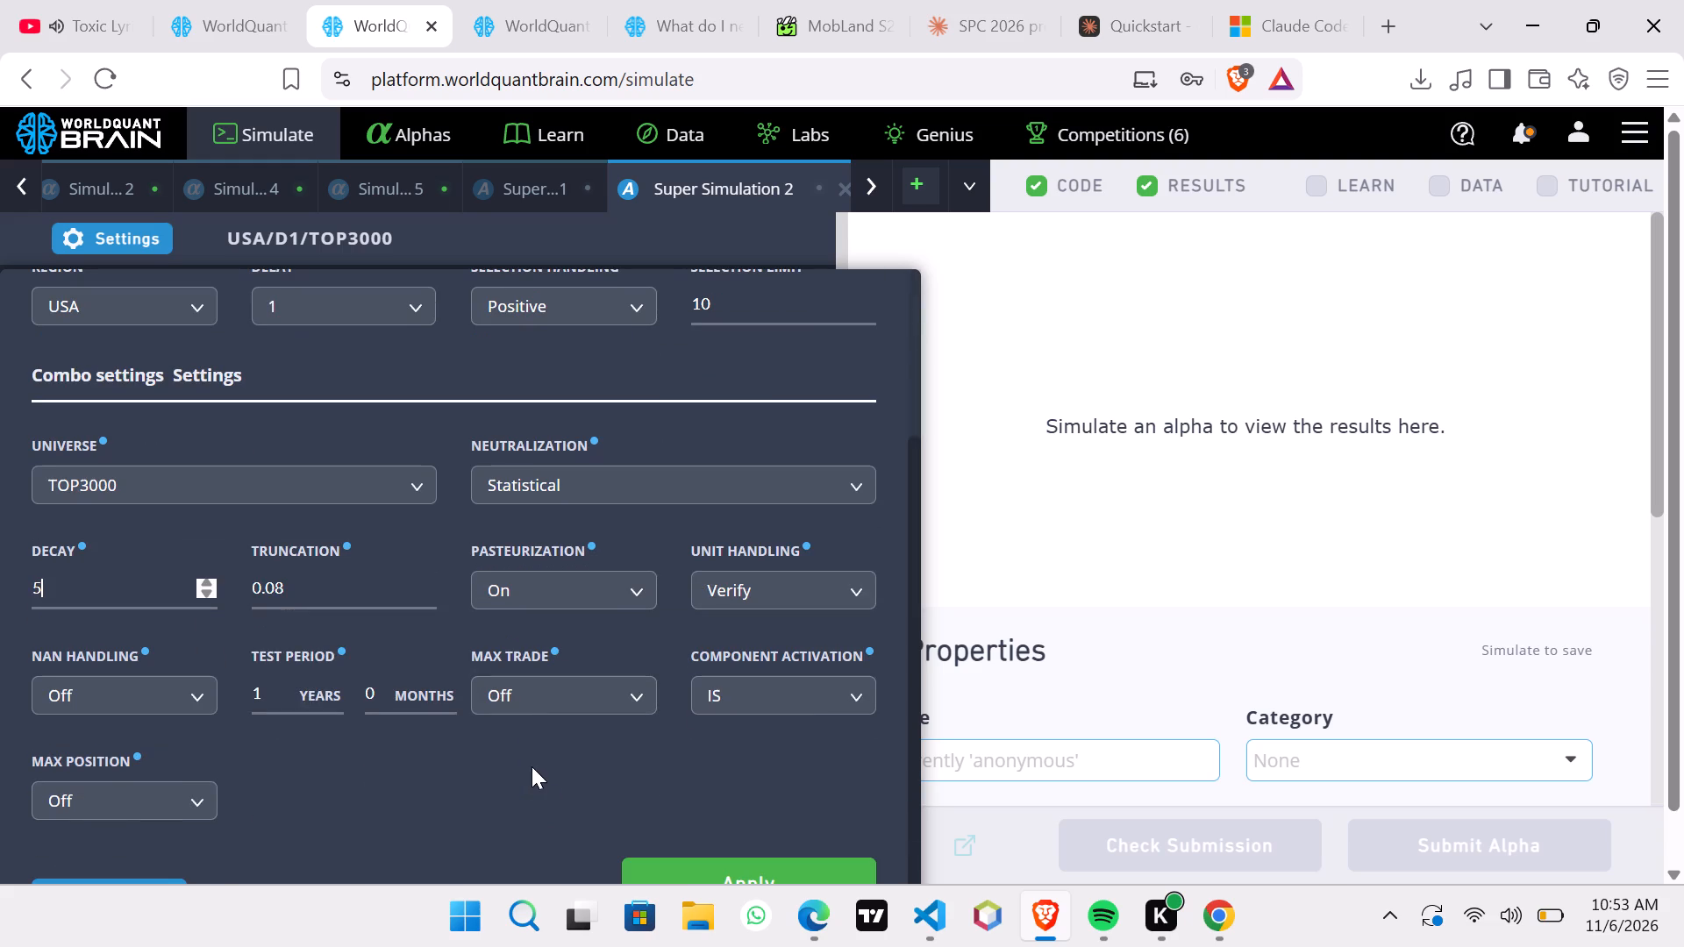
{"action": "left_click", "coordinate": [747, 864]}
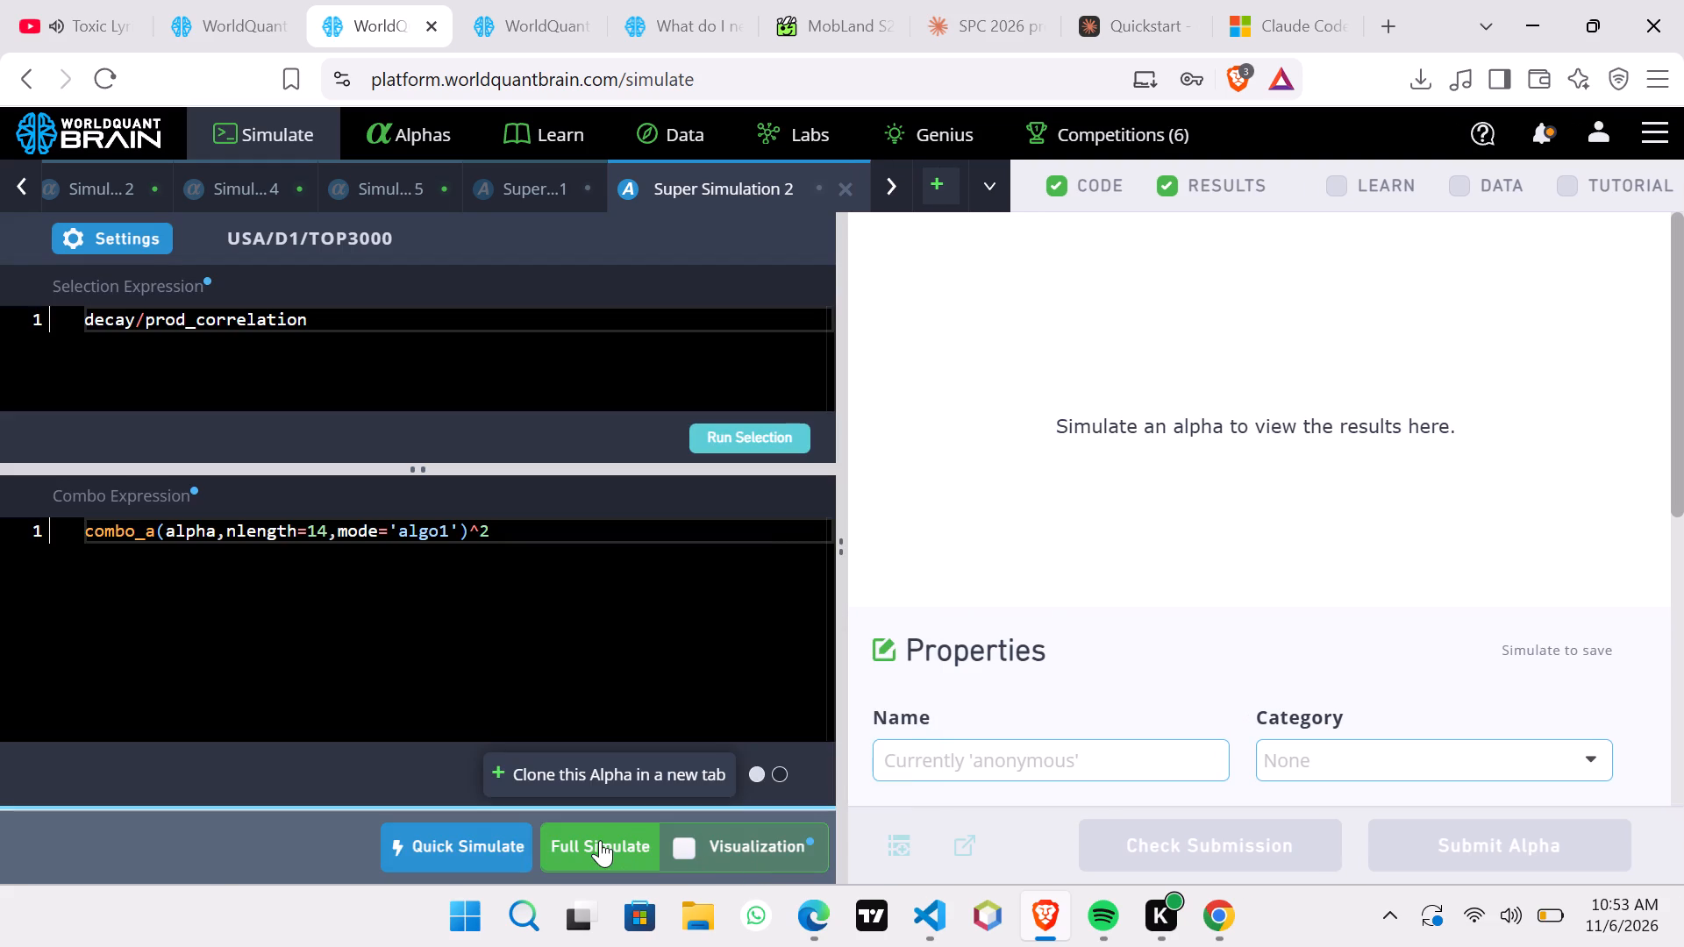
{"action": "left_click", "coordinate": [600, 840]}
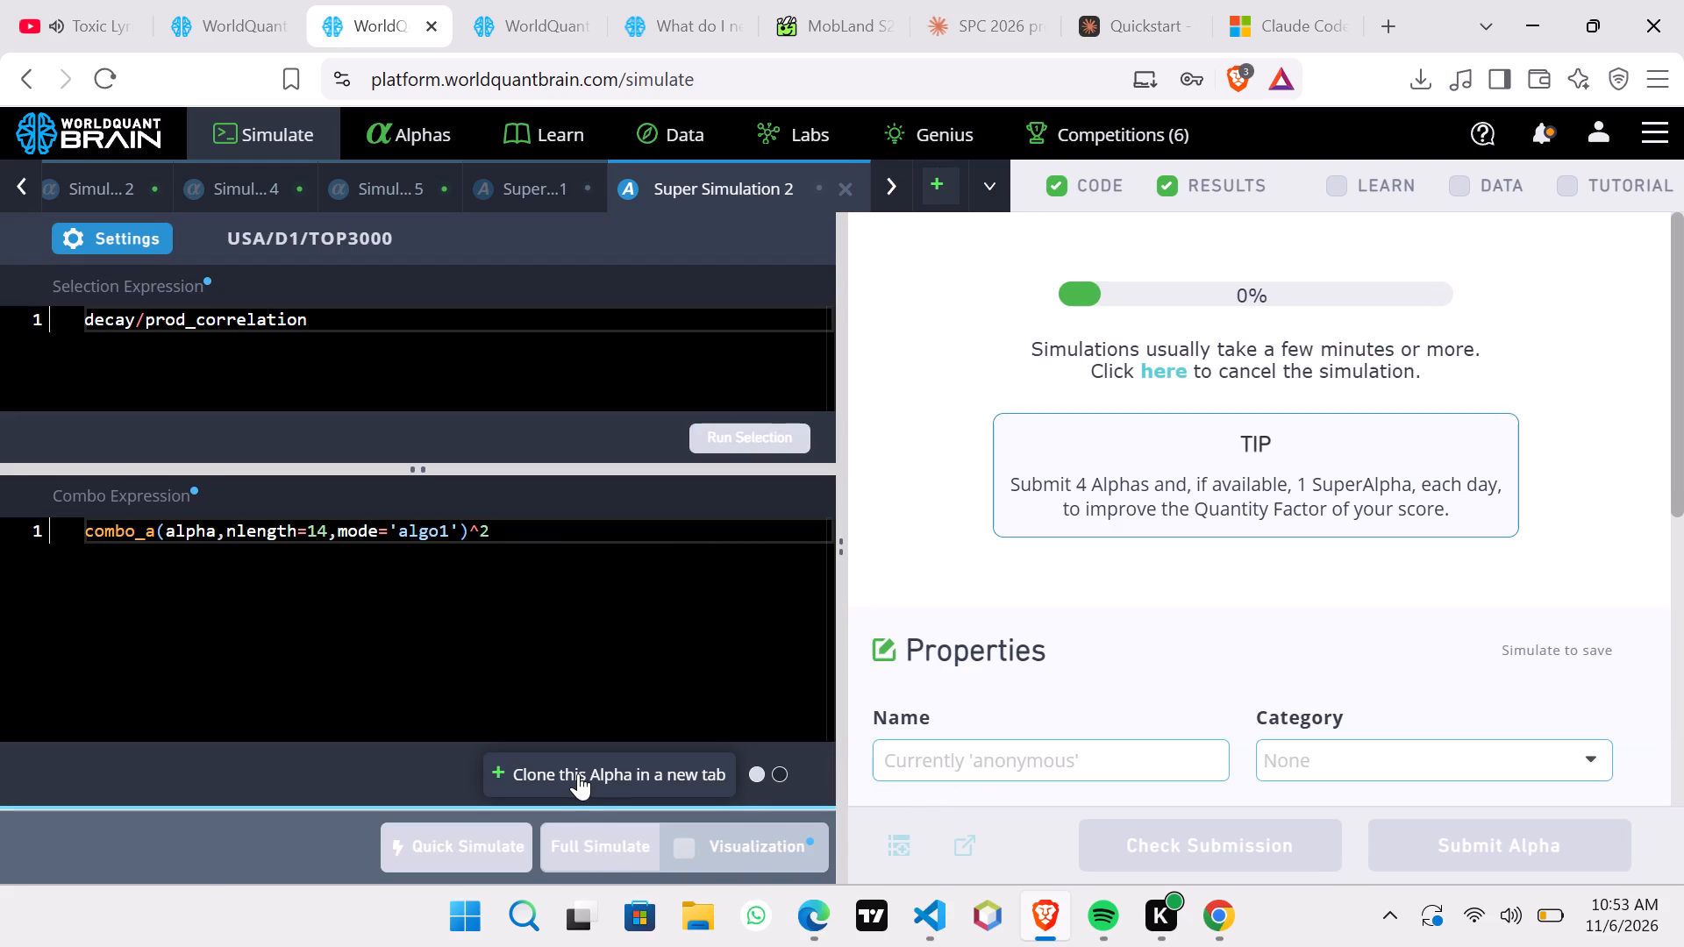
In the other BRAIN window's Simulation 20, delete the unmatched opening parenthesis before min and run a full simulation.
{"action": "left_click", "coordinate": [268, 0]}
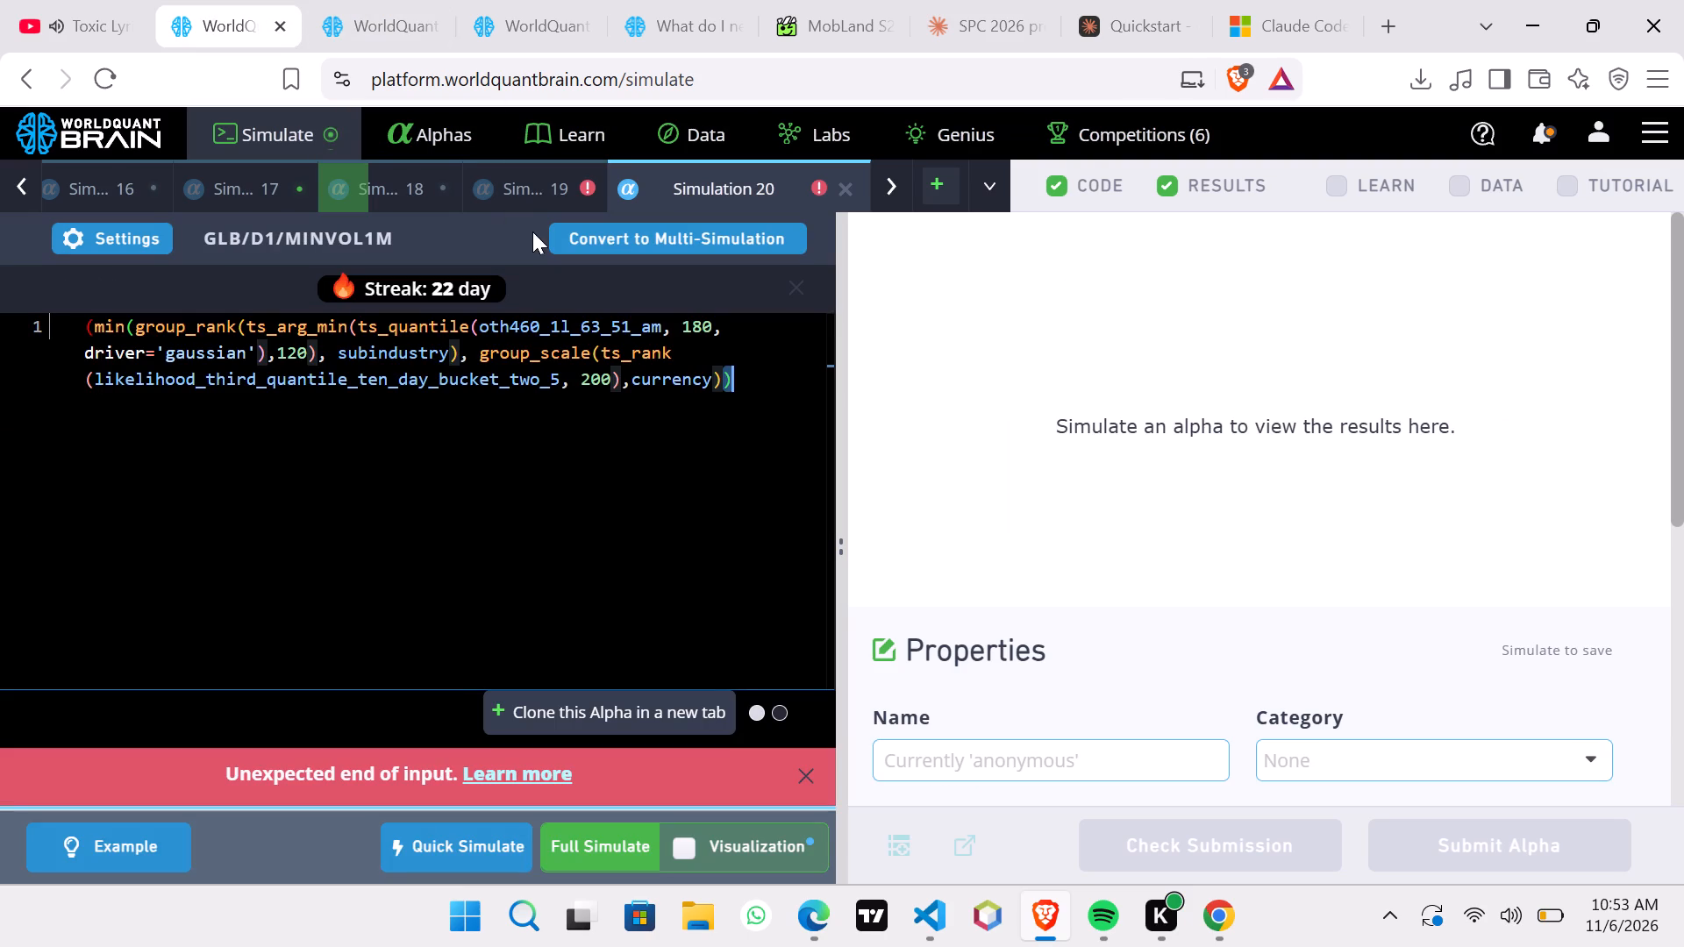
{"action": "left_click", "coordinate": [615, 498]}
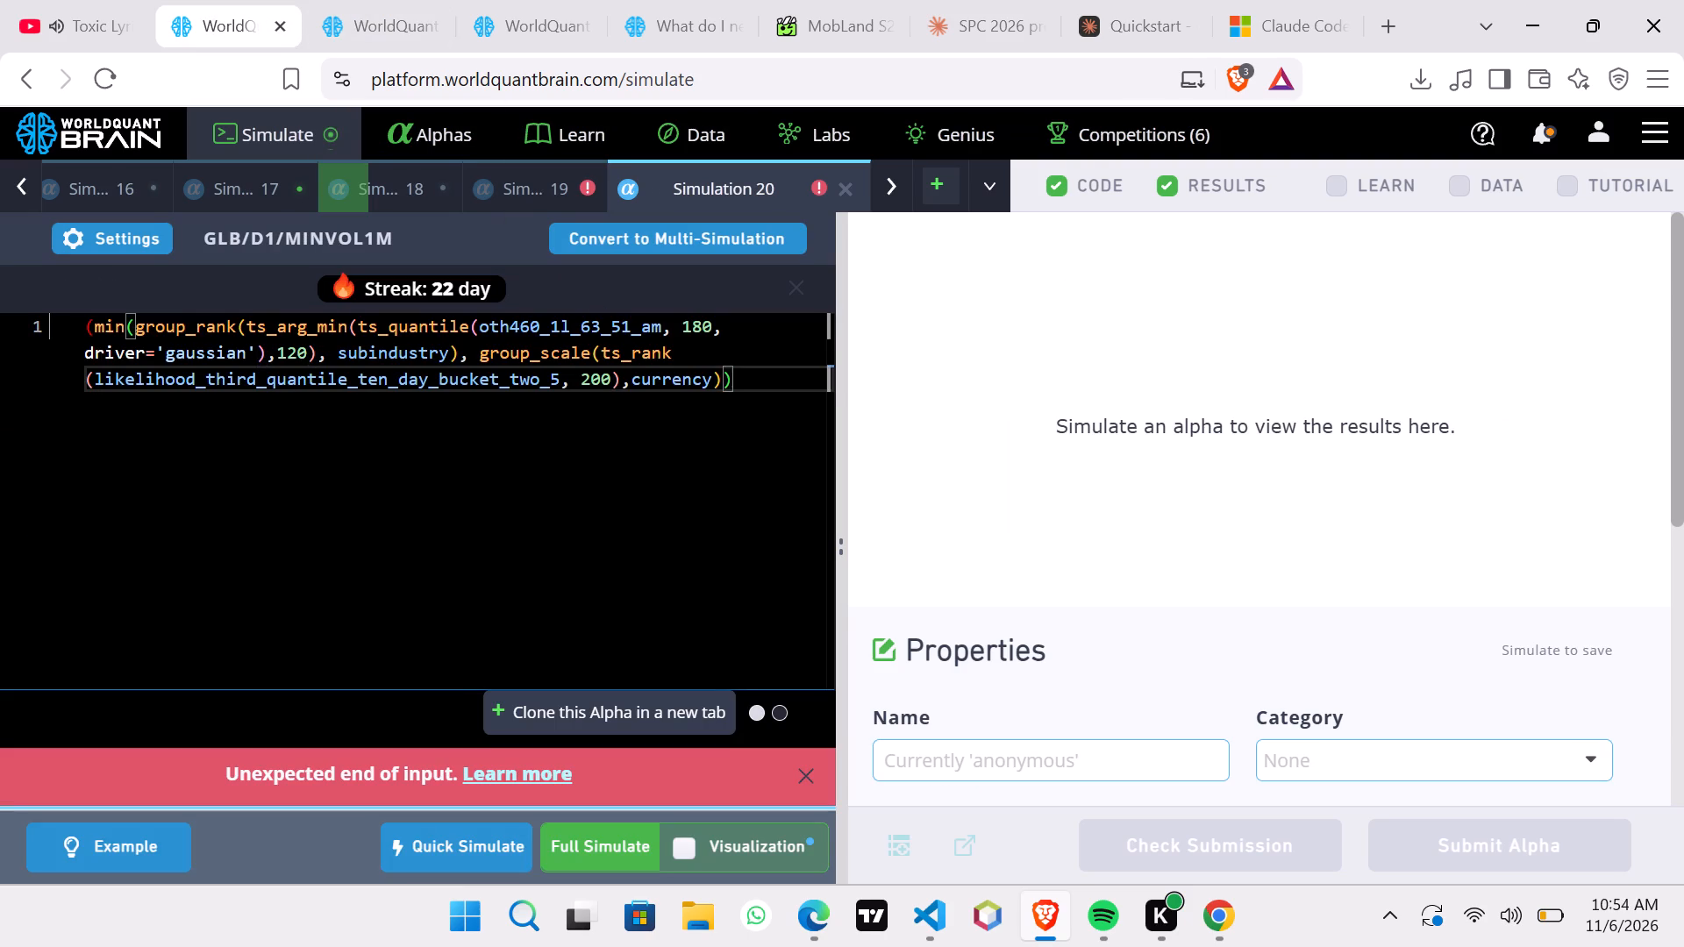
{"action": "left_click", "coordinate": [94, 329]}
{"action": "key", "text": "BackSpace"}
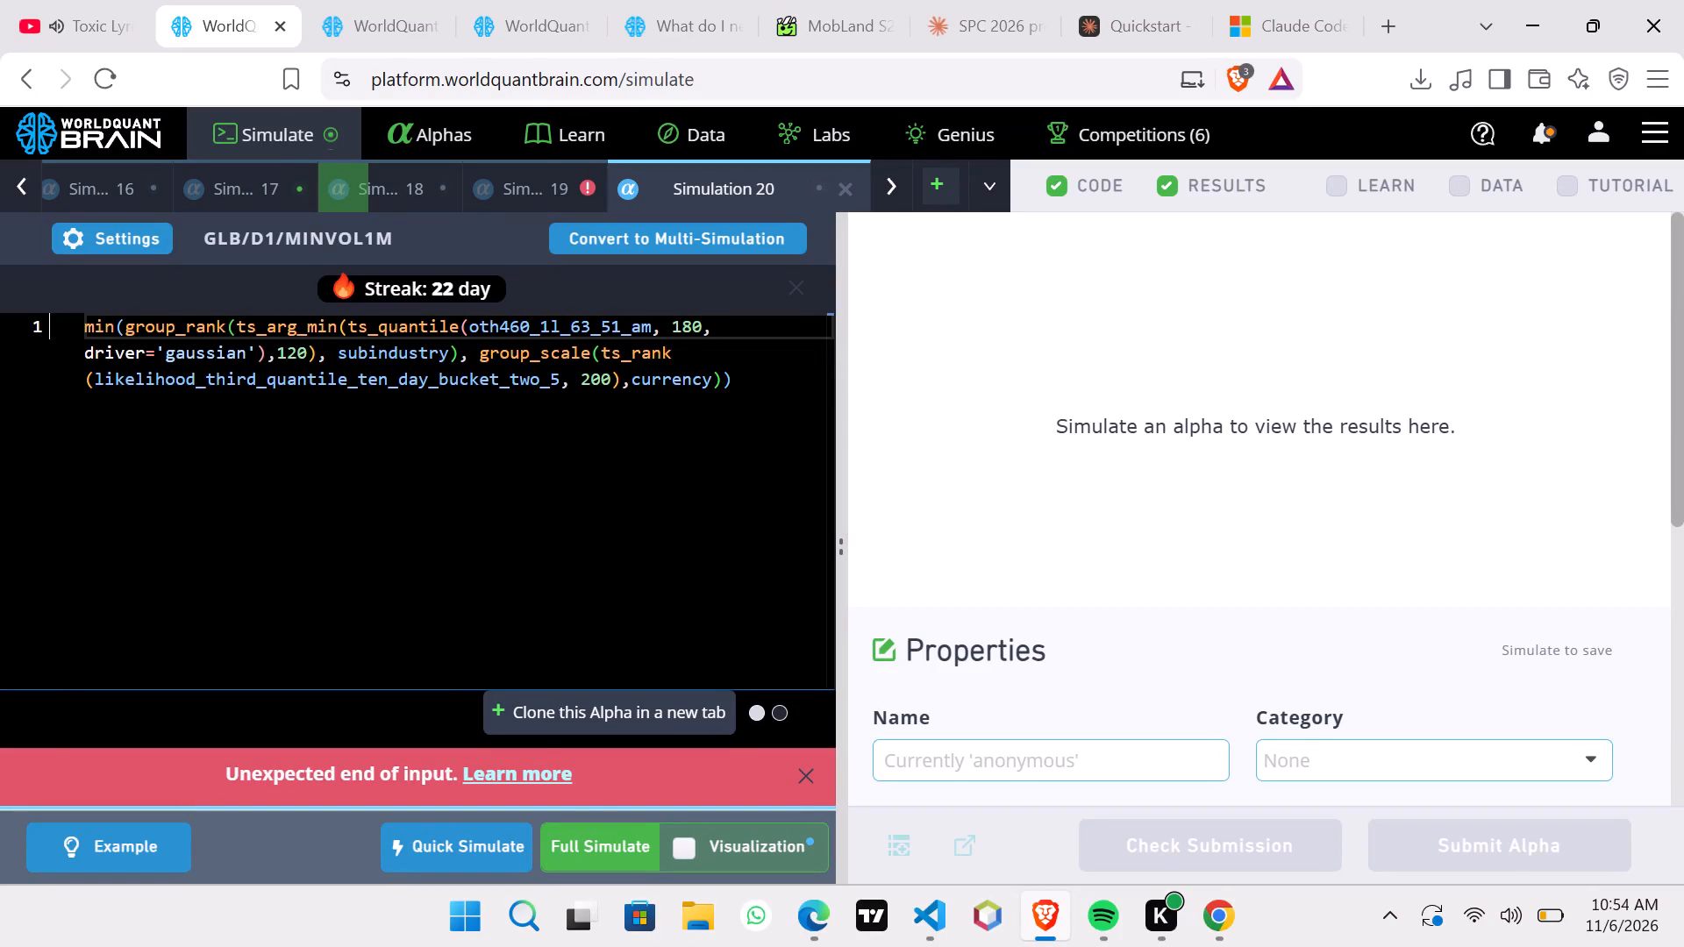
{"action": "left_click", "coordinate": [613, 853]}
Delete the unmatched opening parenthesis before min in Simulation 19's expression and run a full simulation.
{"action": "left_click", "coordinate": [523, 170]}
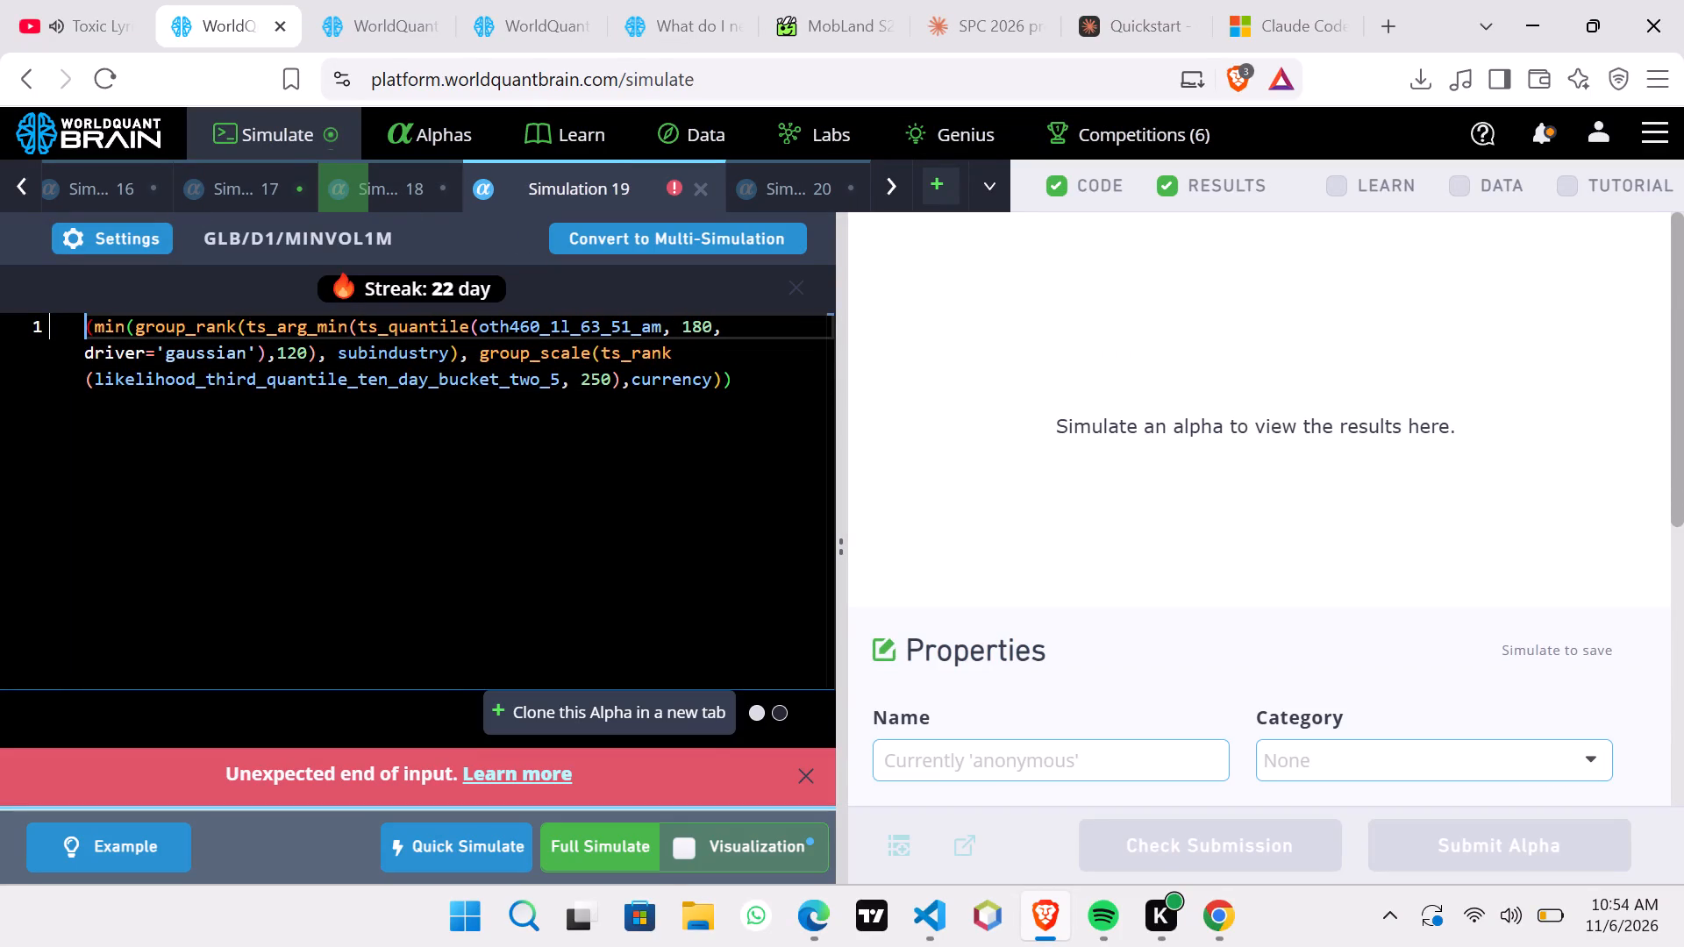
{"action": "left_click", "coordinate": [92, 322]}
{"action": "key", "text": "BackSpace"}
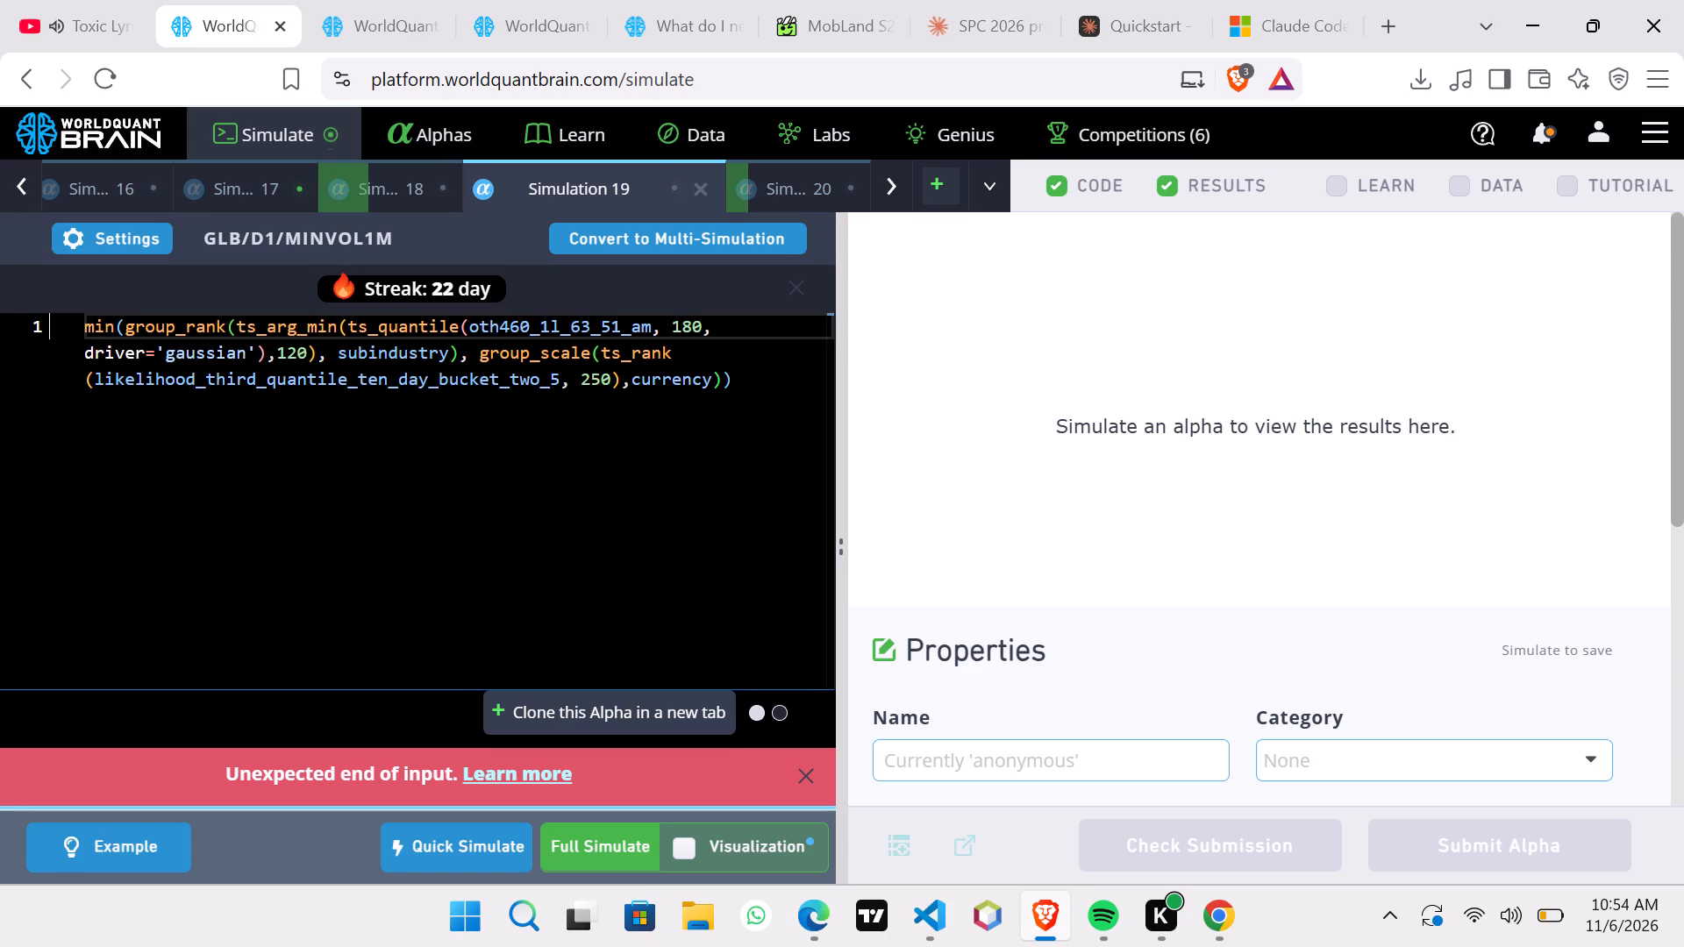
{"action": "left_click", "coordinate": [618, 856]}
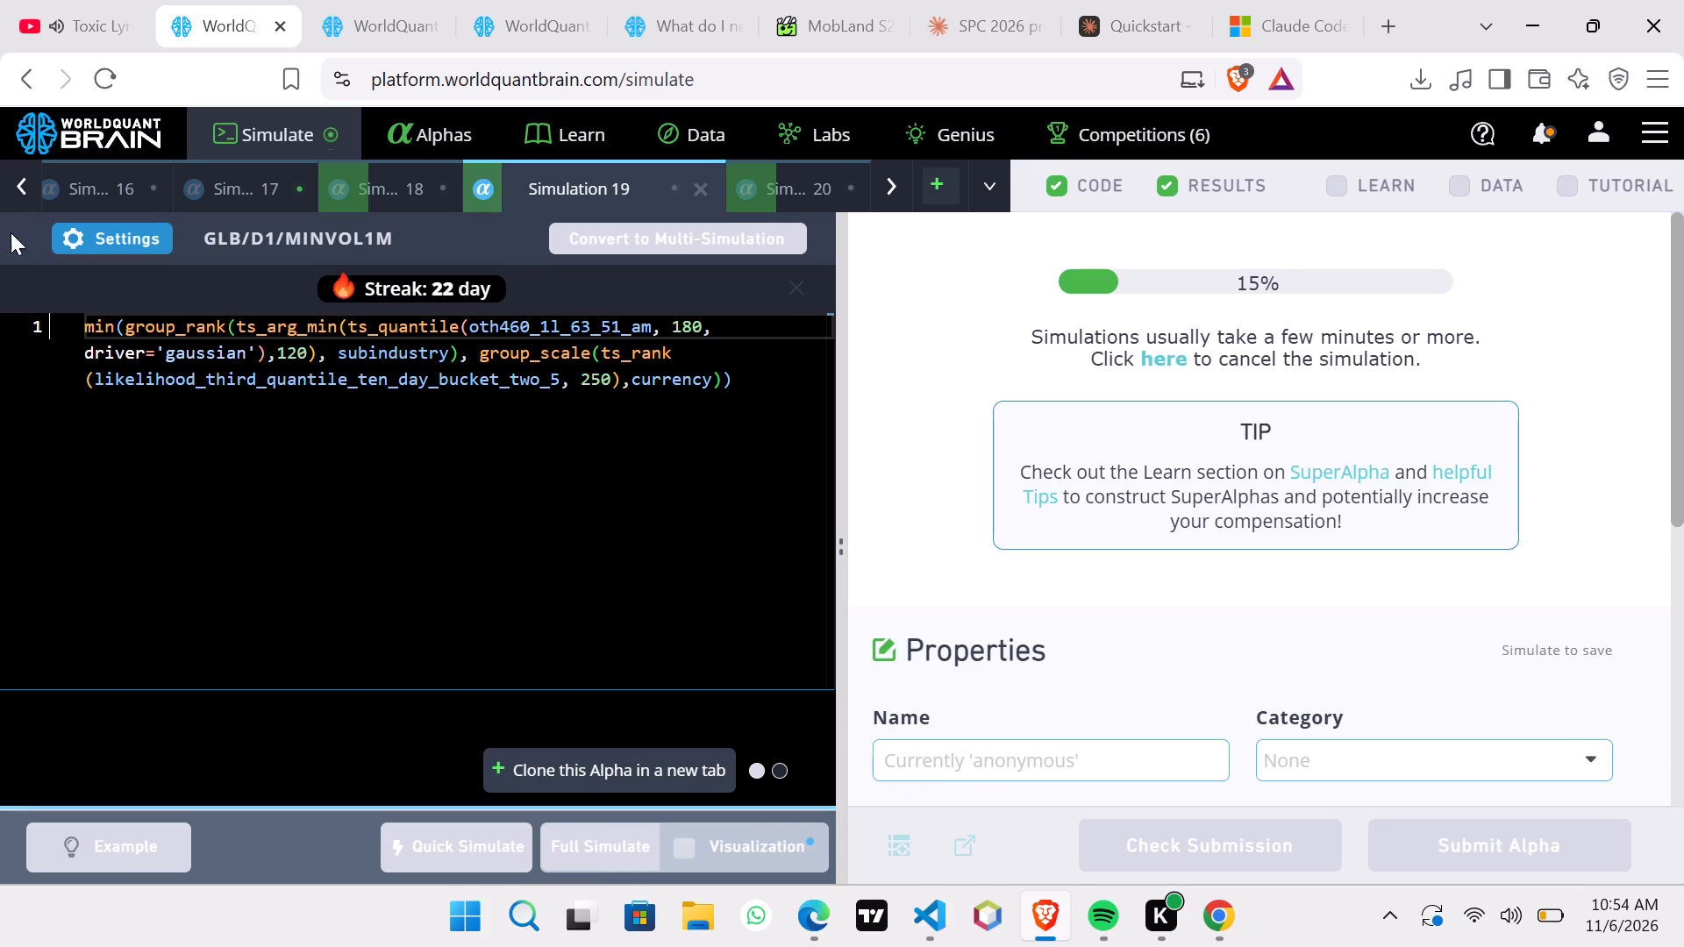
Show Simulation 13's test period and examine its yearly IS summary and the warning checks in its IS testing status.
{"action": "left_click", "coordinate": [26, 182]}
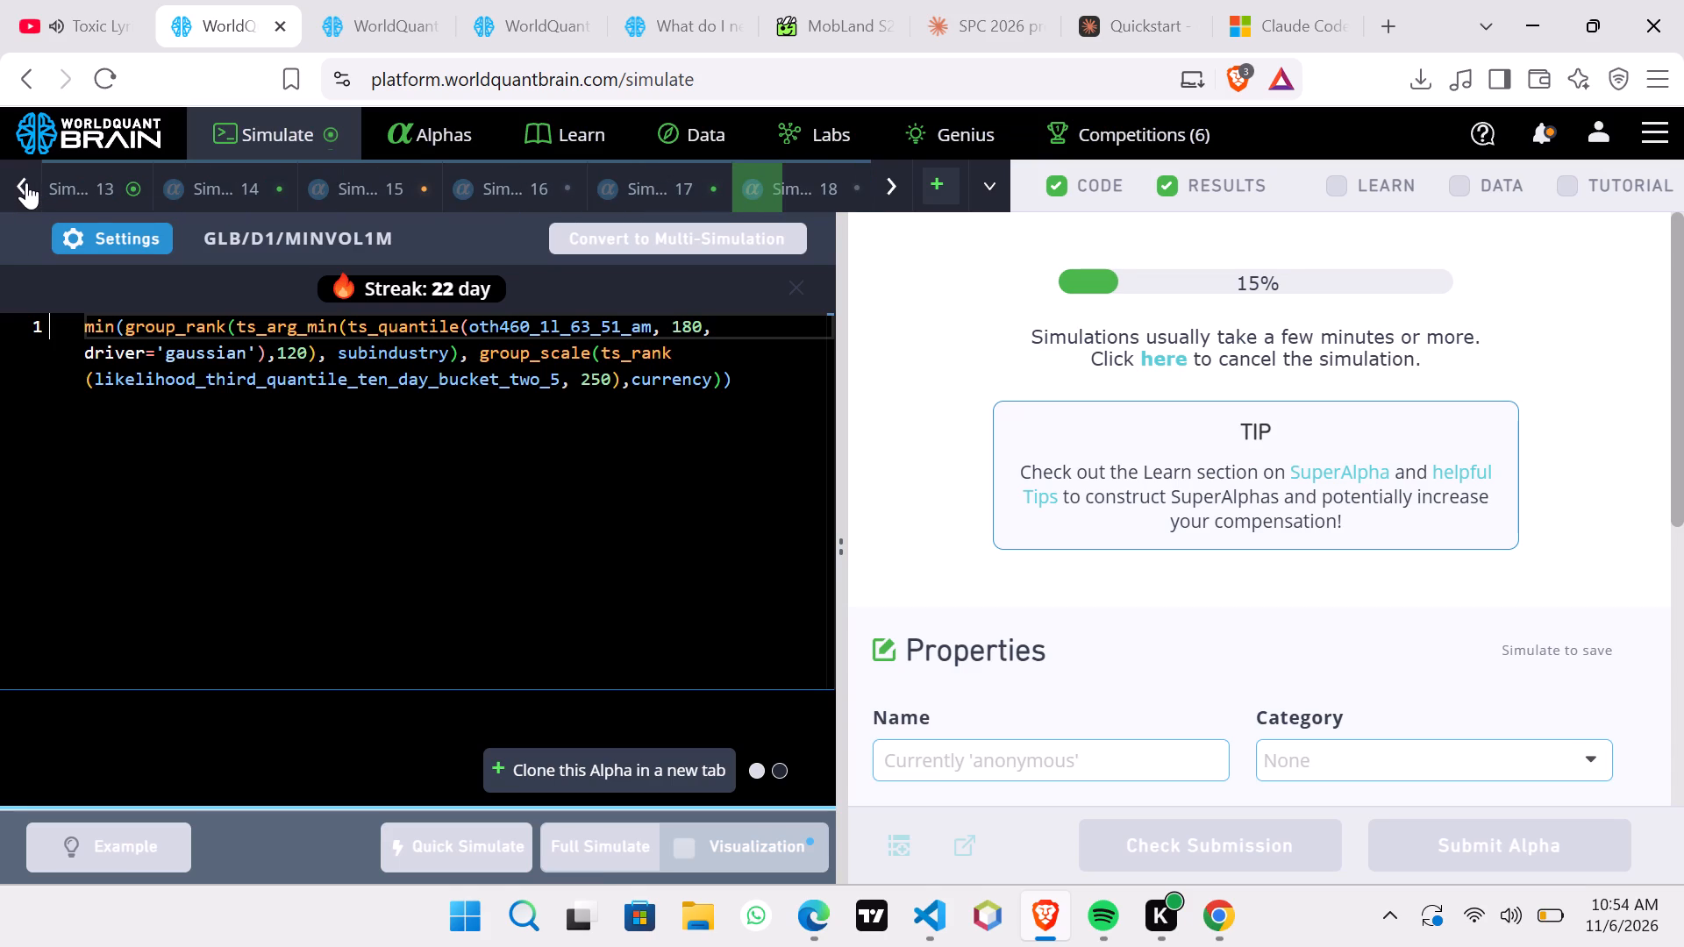
{"action": "left_click", "coordinate": [93, 187]}
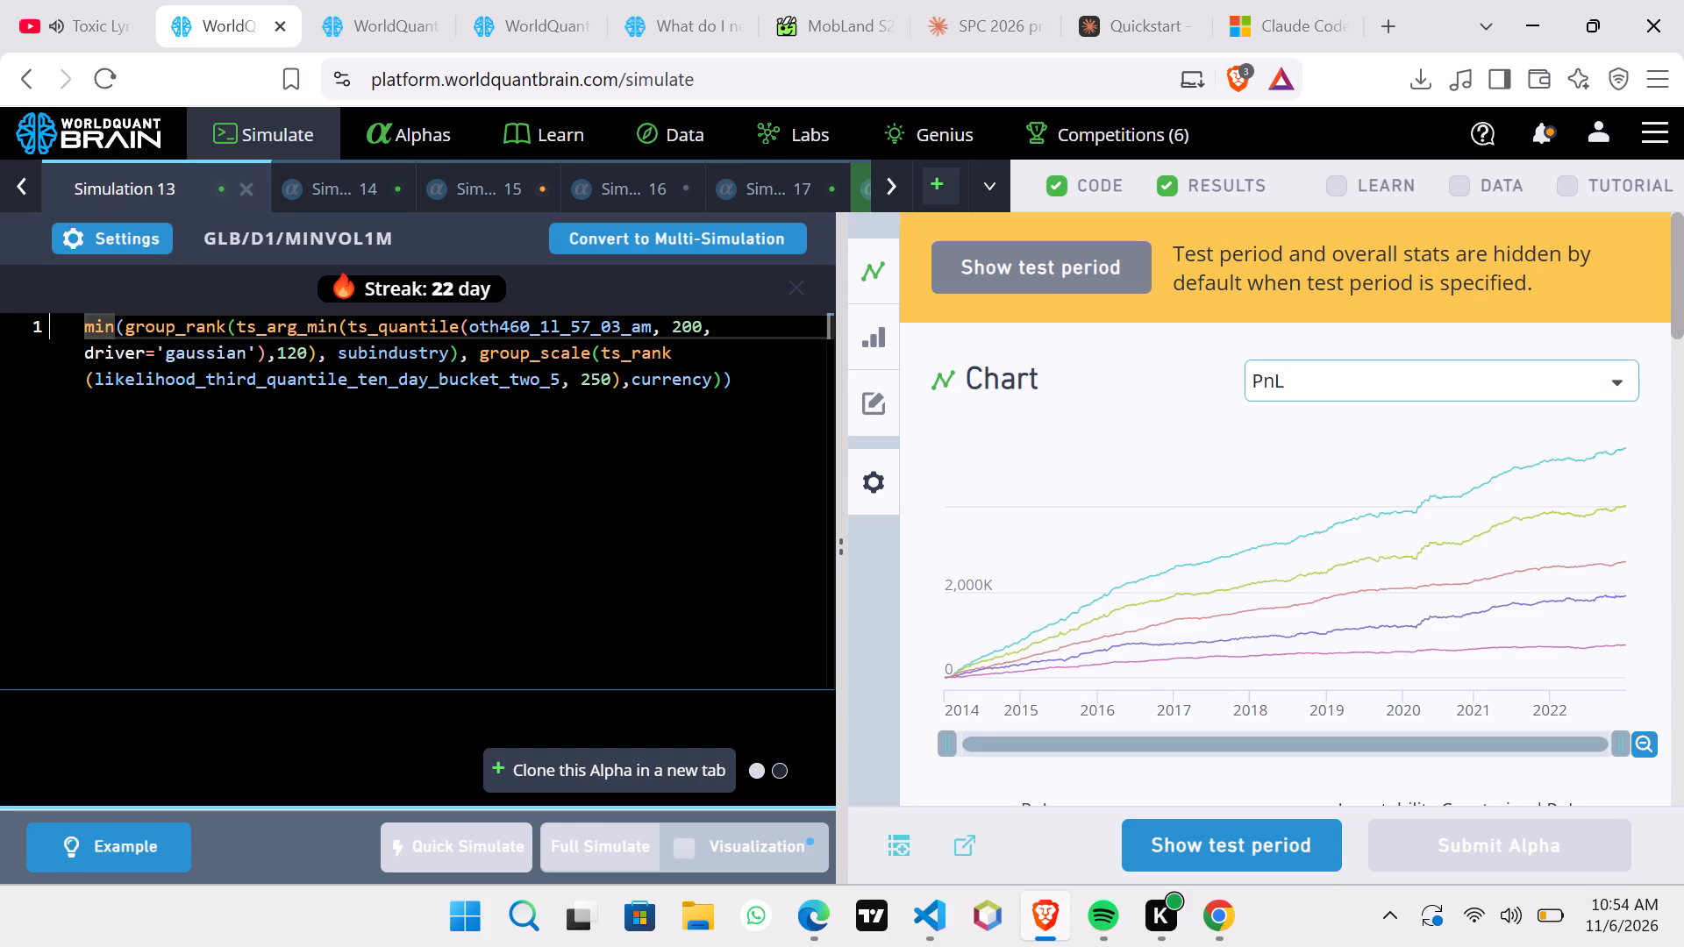
{"action": "left_click", "coordinate": [1231, 853]}
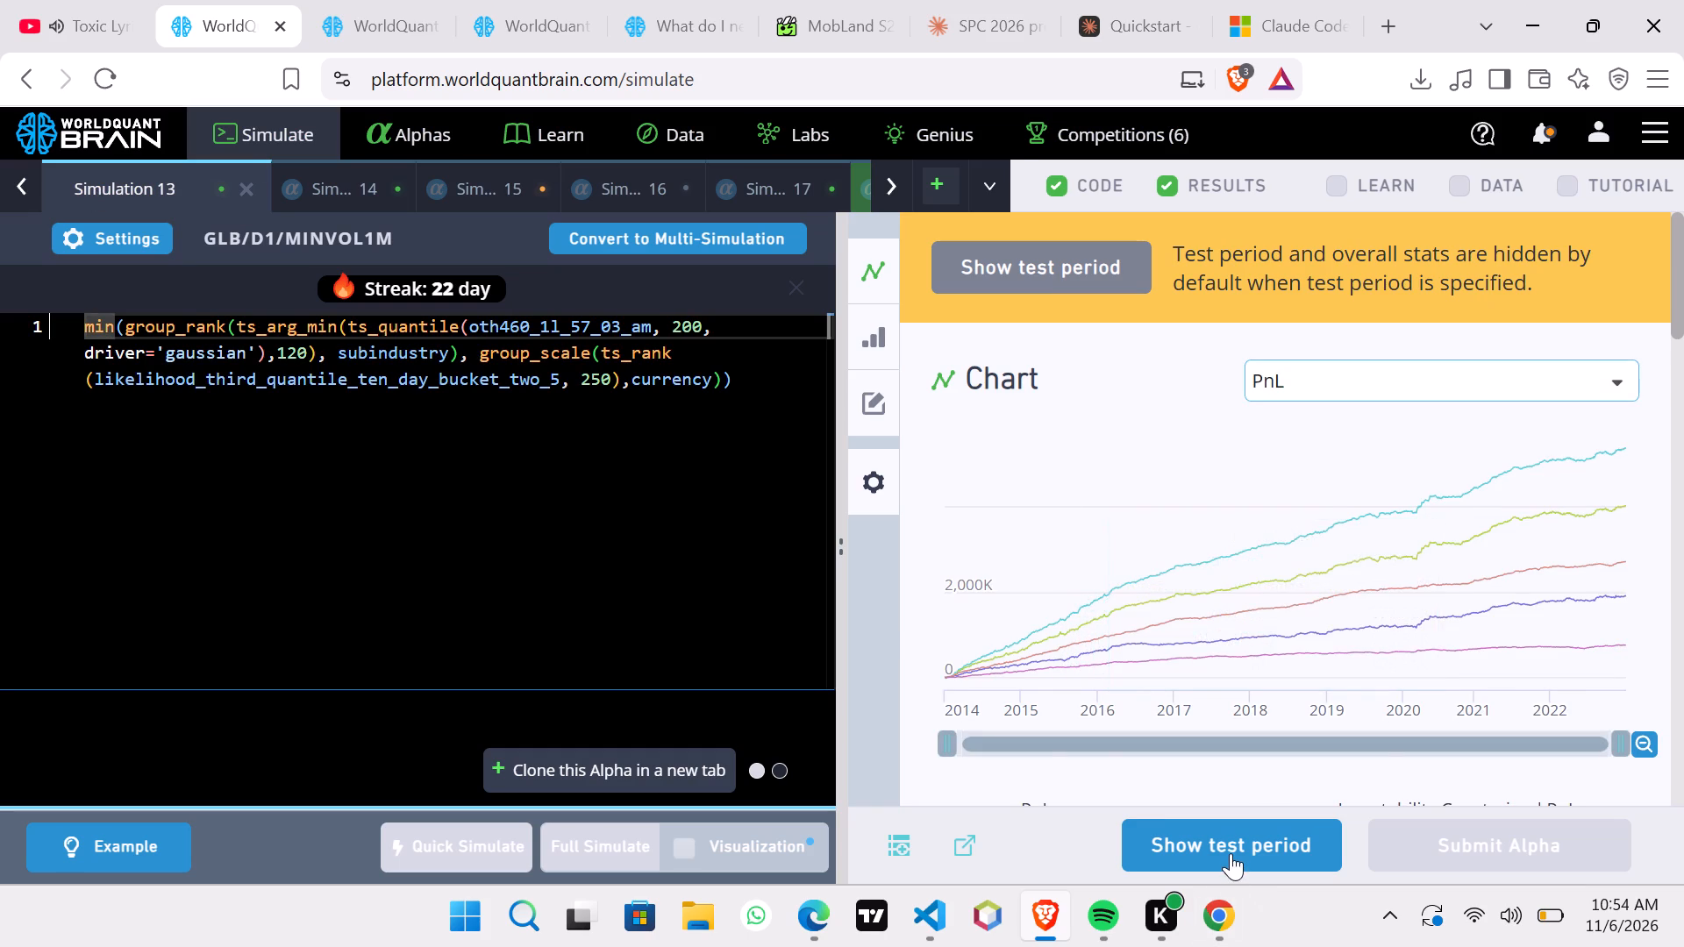
{"action": "scroll", "coordinate": [1202, 669], "scroll_direction": "down", "scroll_amount": 6}
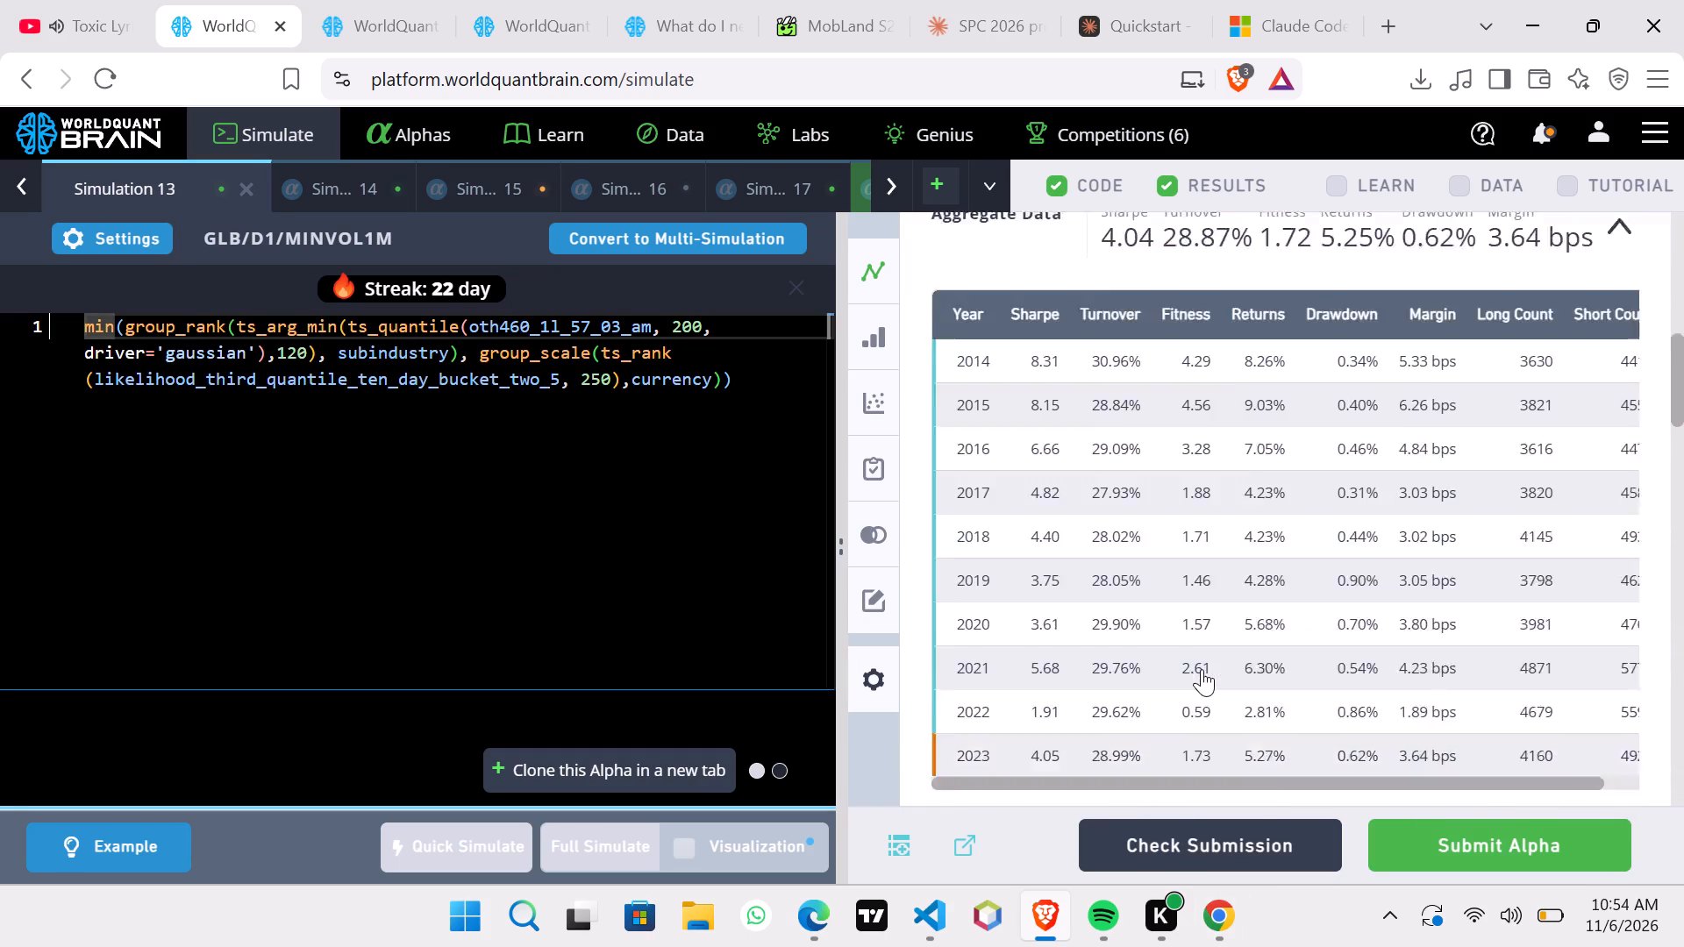
{"action": "scroll", "coordinate": [1202, 669], "scroll_direction": "down", "scroll_amount": 5}
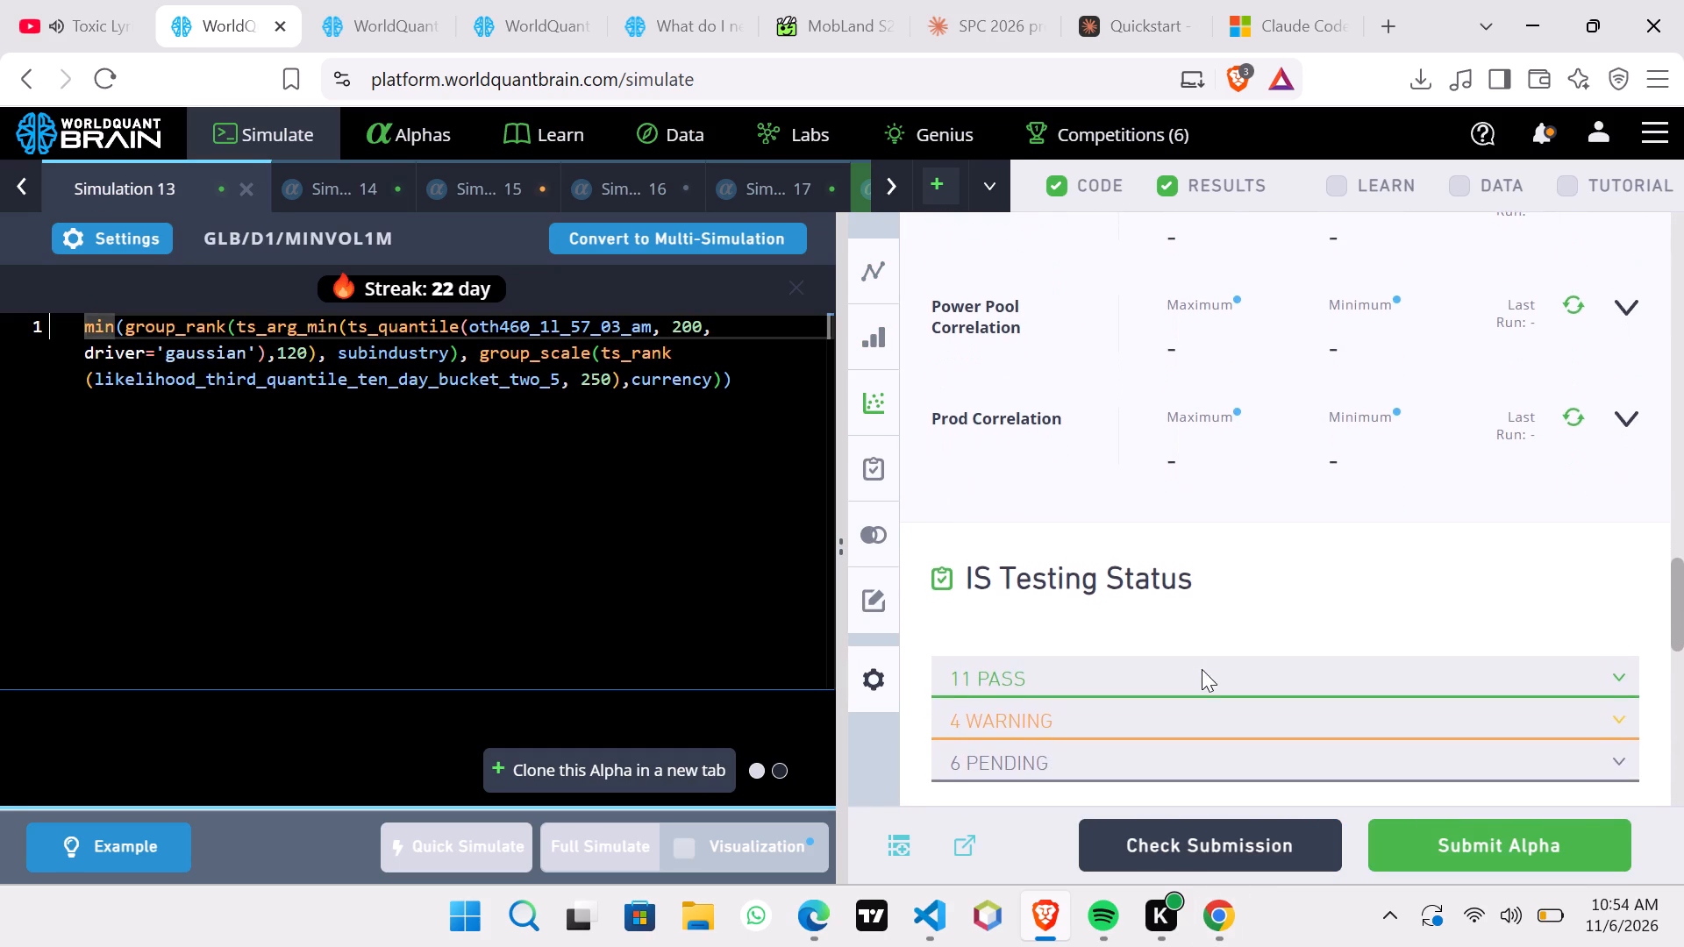
{"action": "scroll", "coordinate": [1200, 659], "scroll_direction": "down", "scroll_amount": 1}
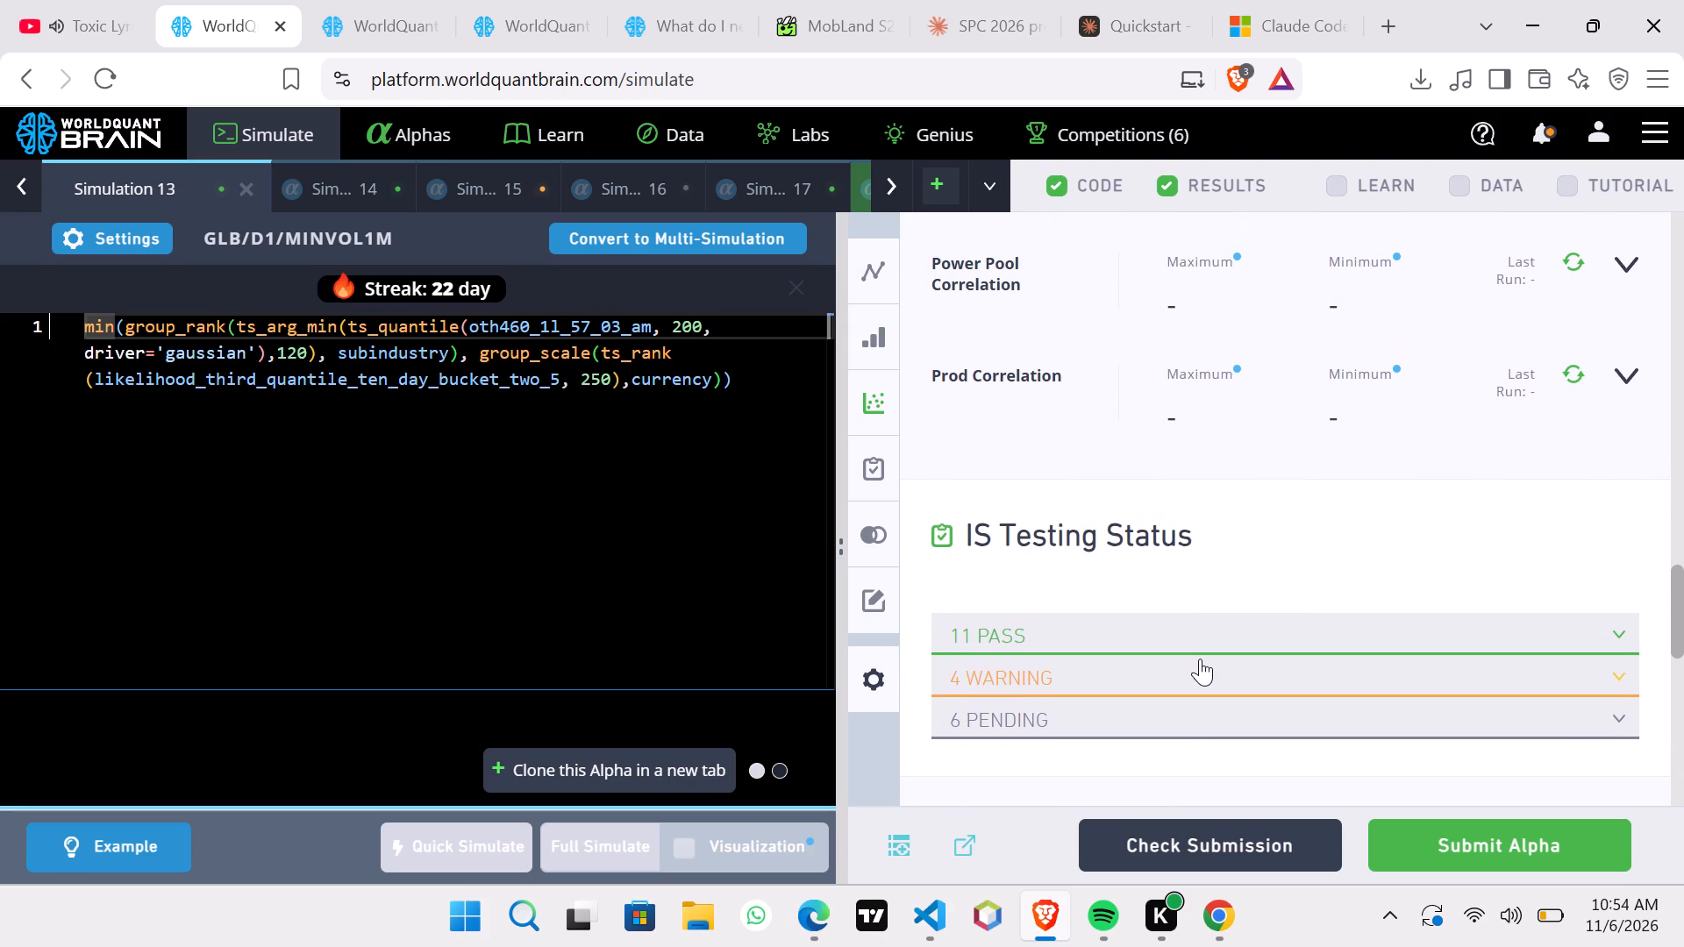
{"action": "left_click", "coordinate": [1182, 683]}
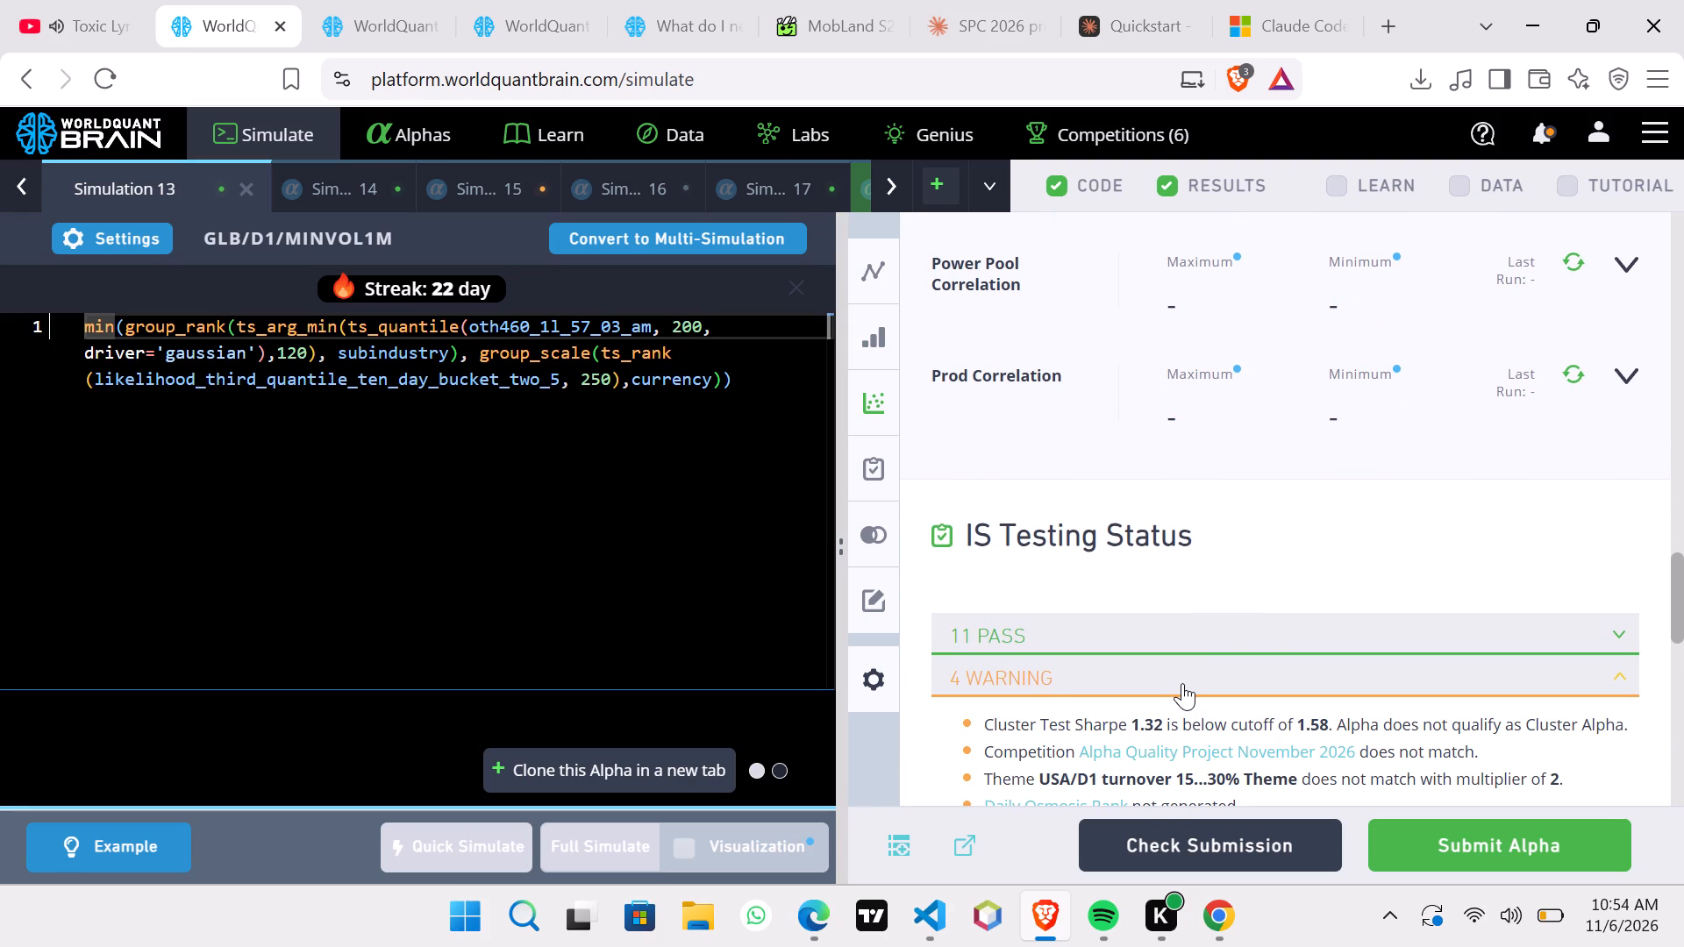
{"action": "left_click", "coordinate": [1182, 683]}
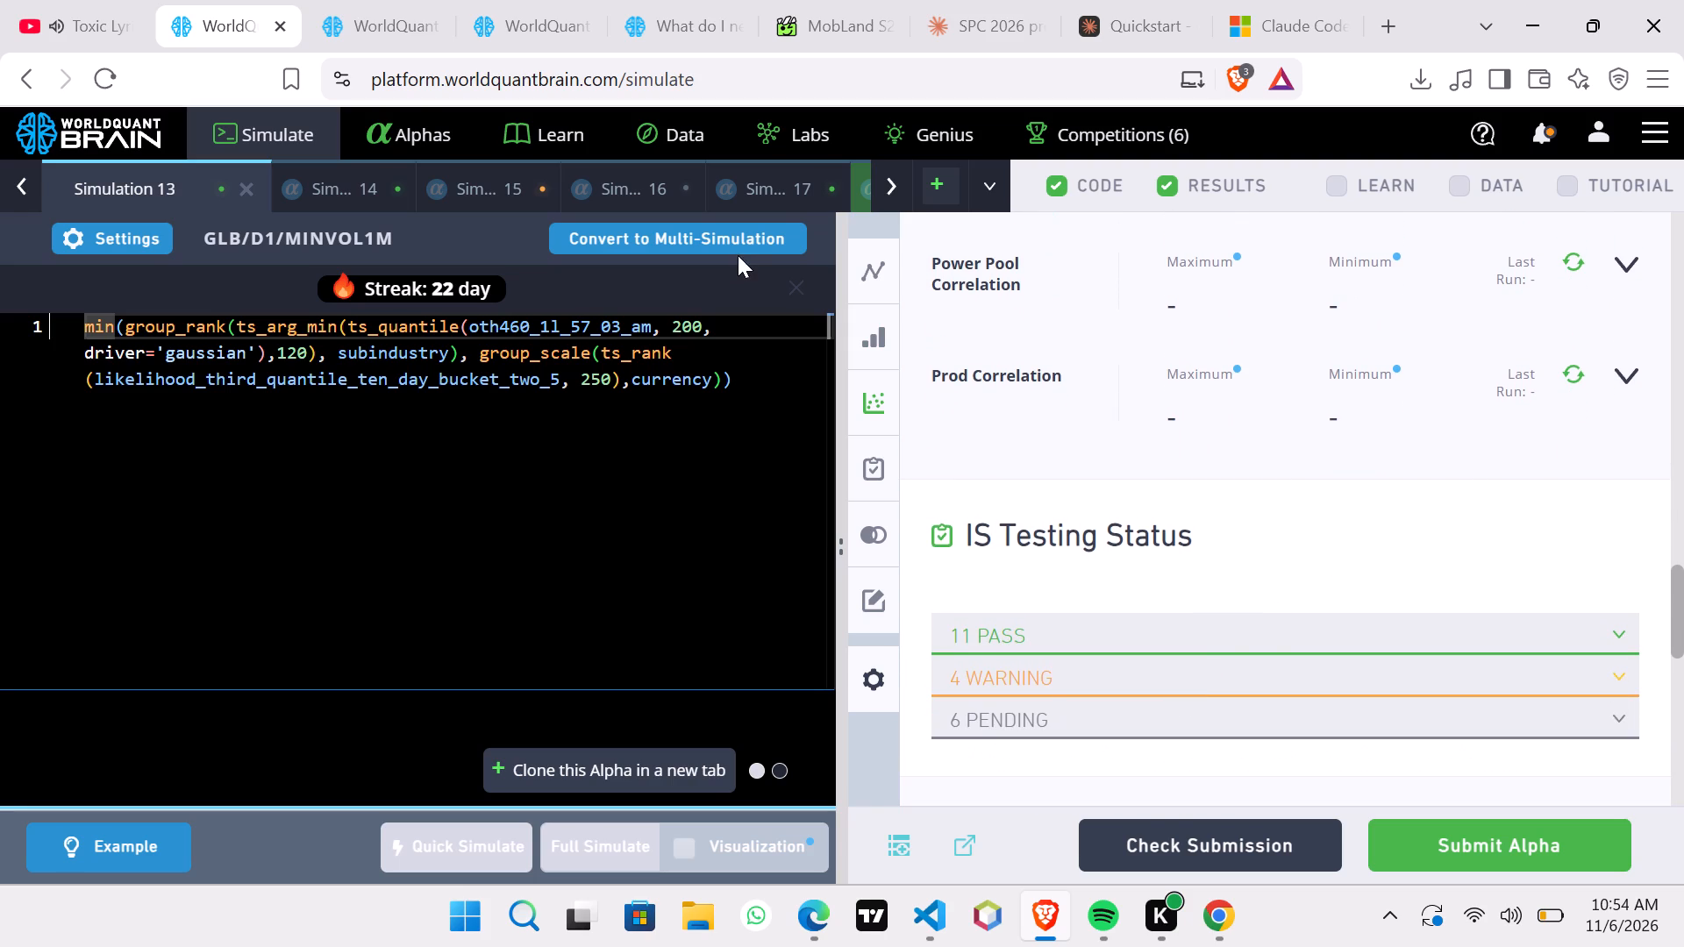
Show Simulation 18's test period and examine the warning checks in its IS testing status.
{"action": "left_click", "coordinate": [893, 186]}
{"action": "left_click", "coordinate": [893, 186]}
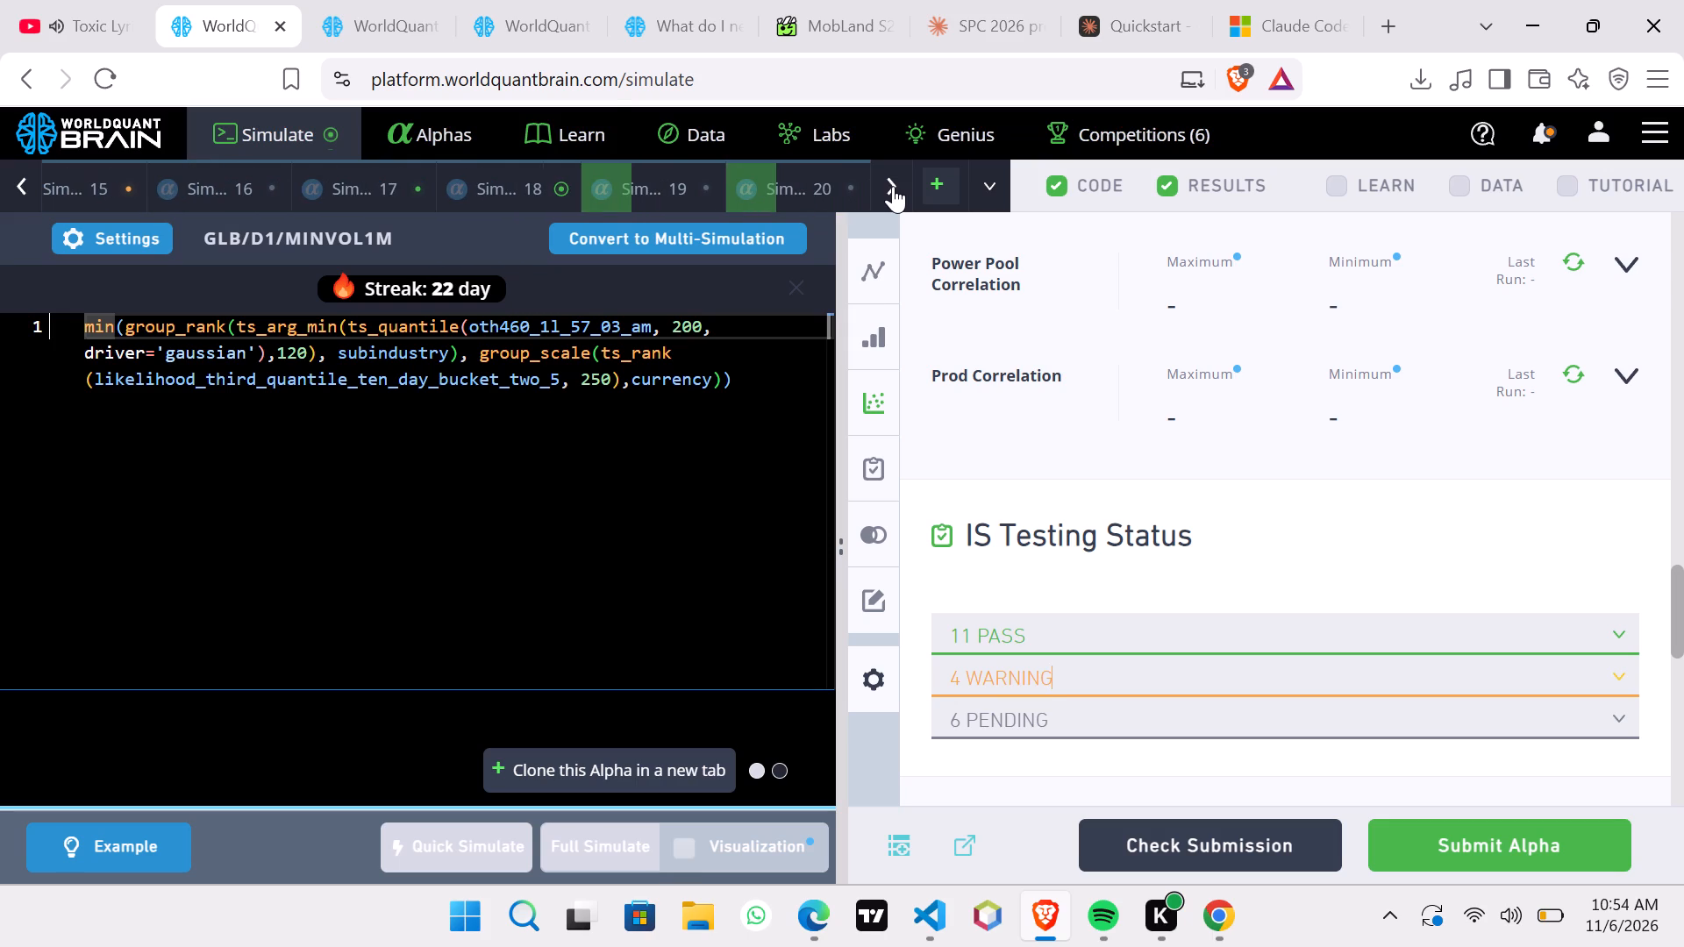
{"action": "left_click", "coordinate": [546, 180]}
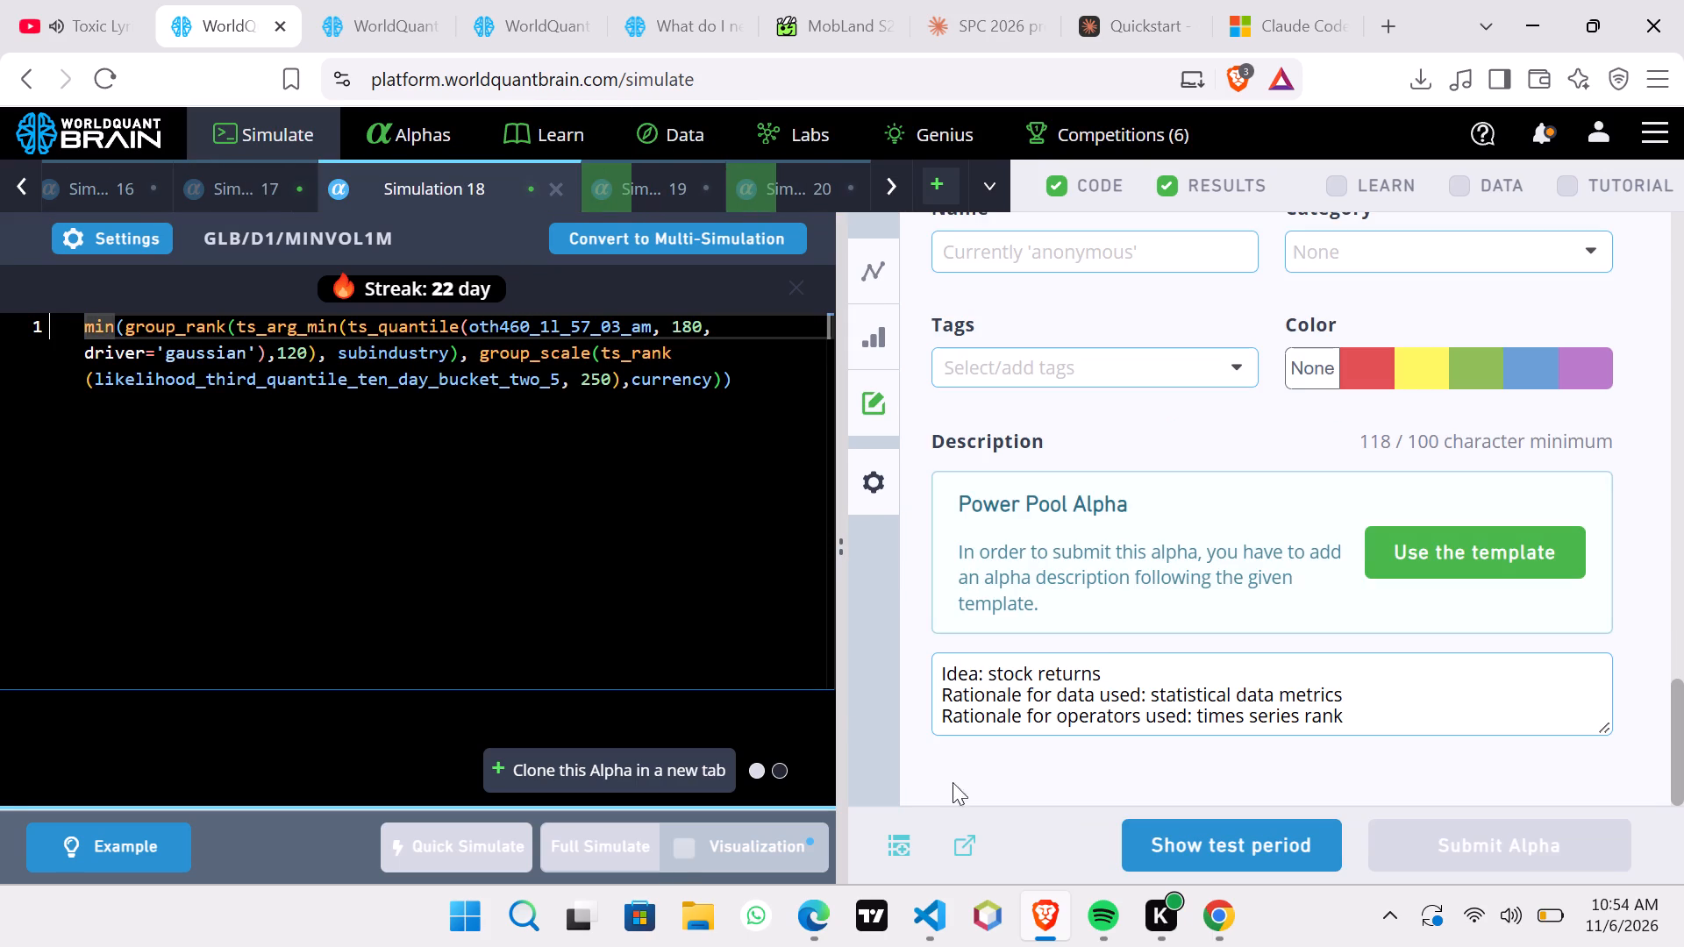
{"action": "left_click", "coordinate": [1246, 840]}
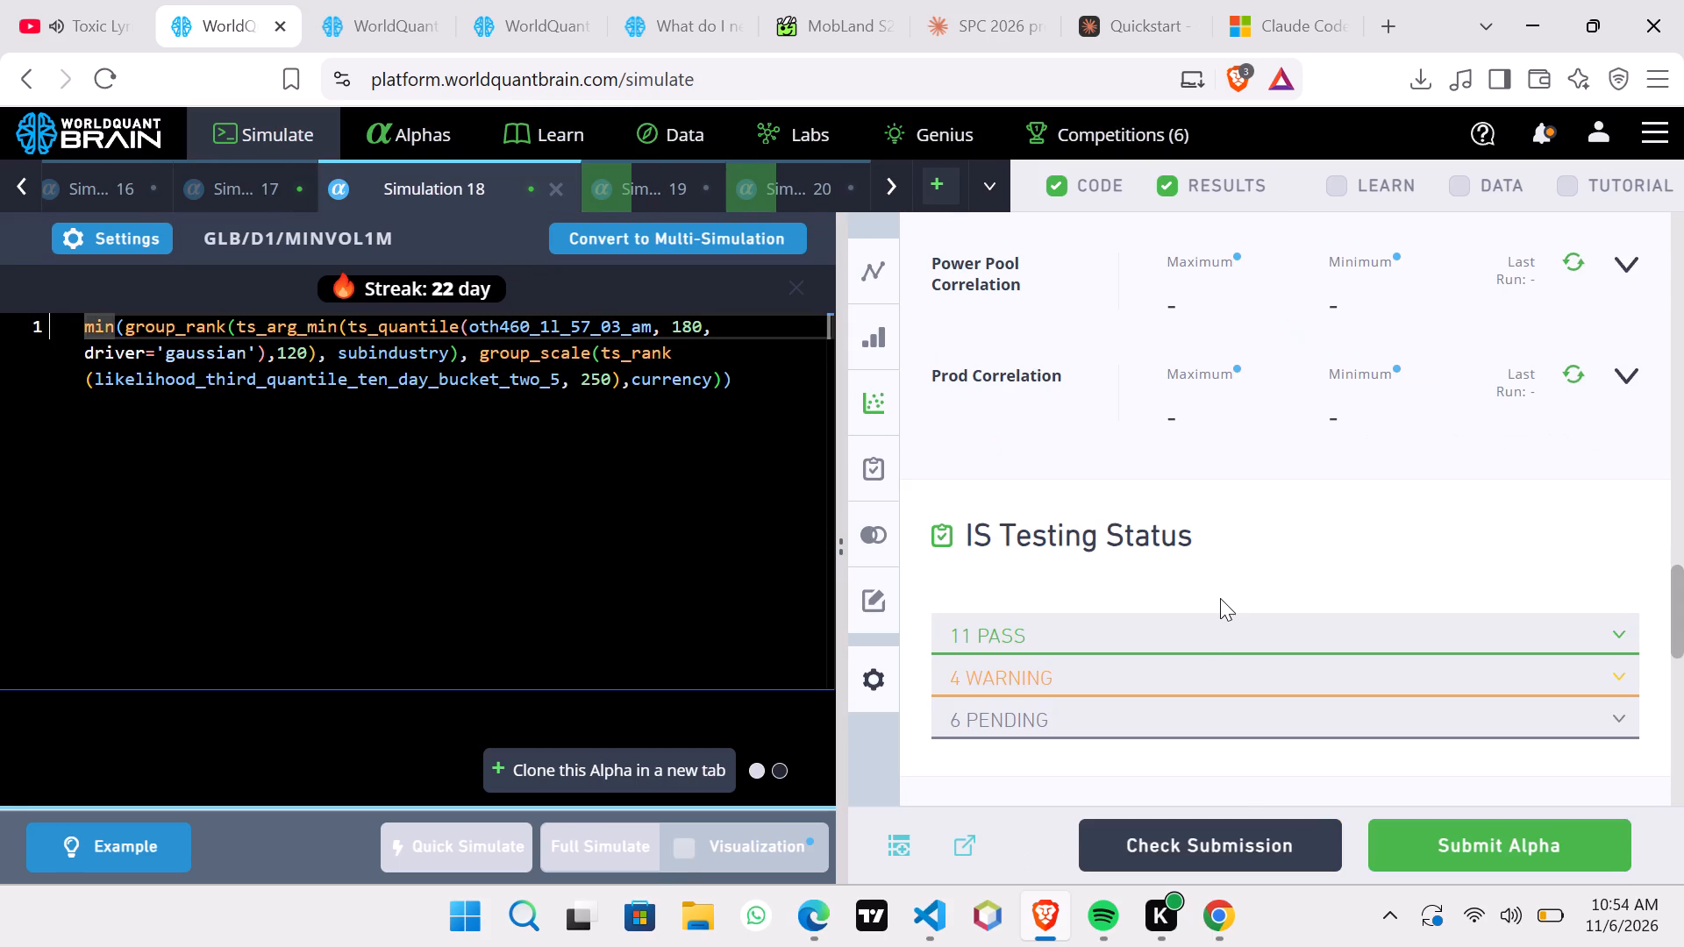
{"action": "left_click", "coordinate": [1280, 682]}
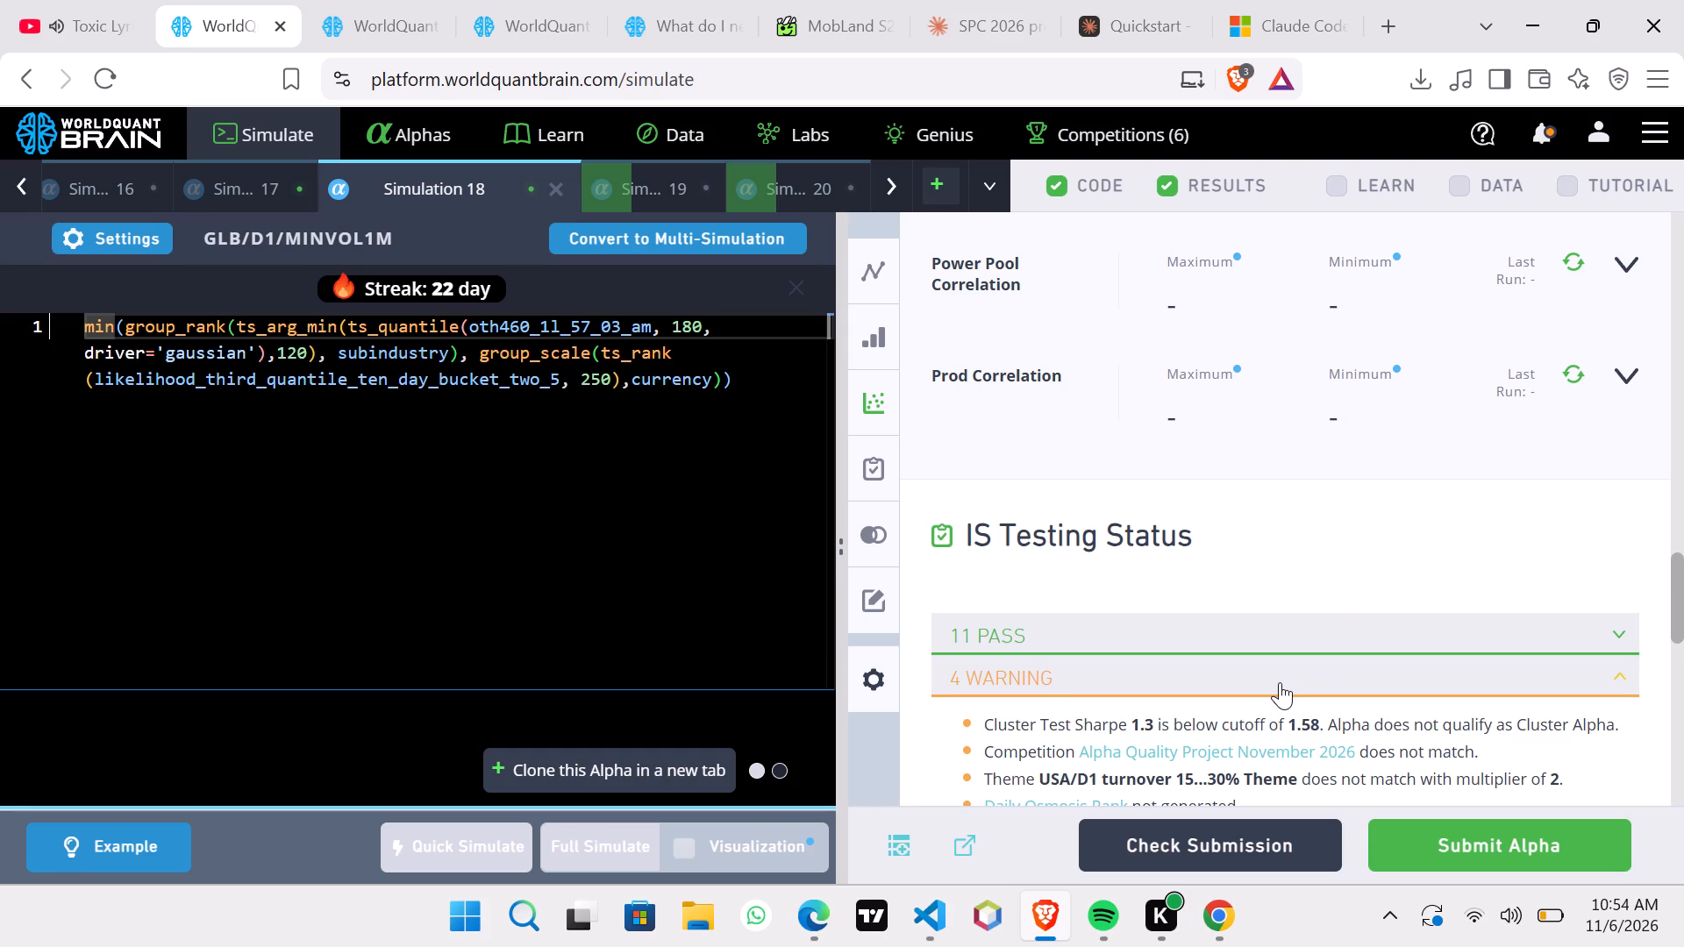
{"action": "left_click", "coordinate": [1280, 682]}
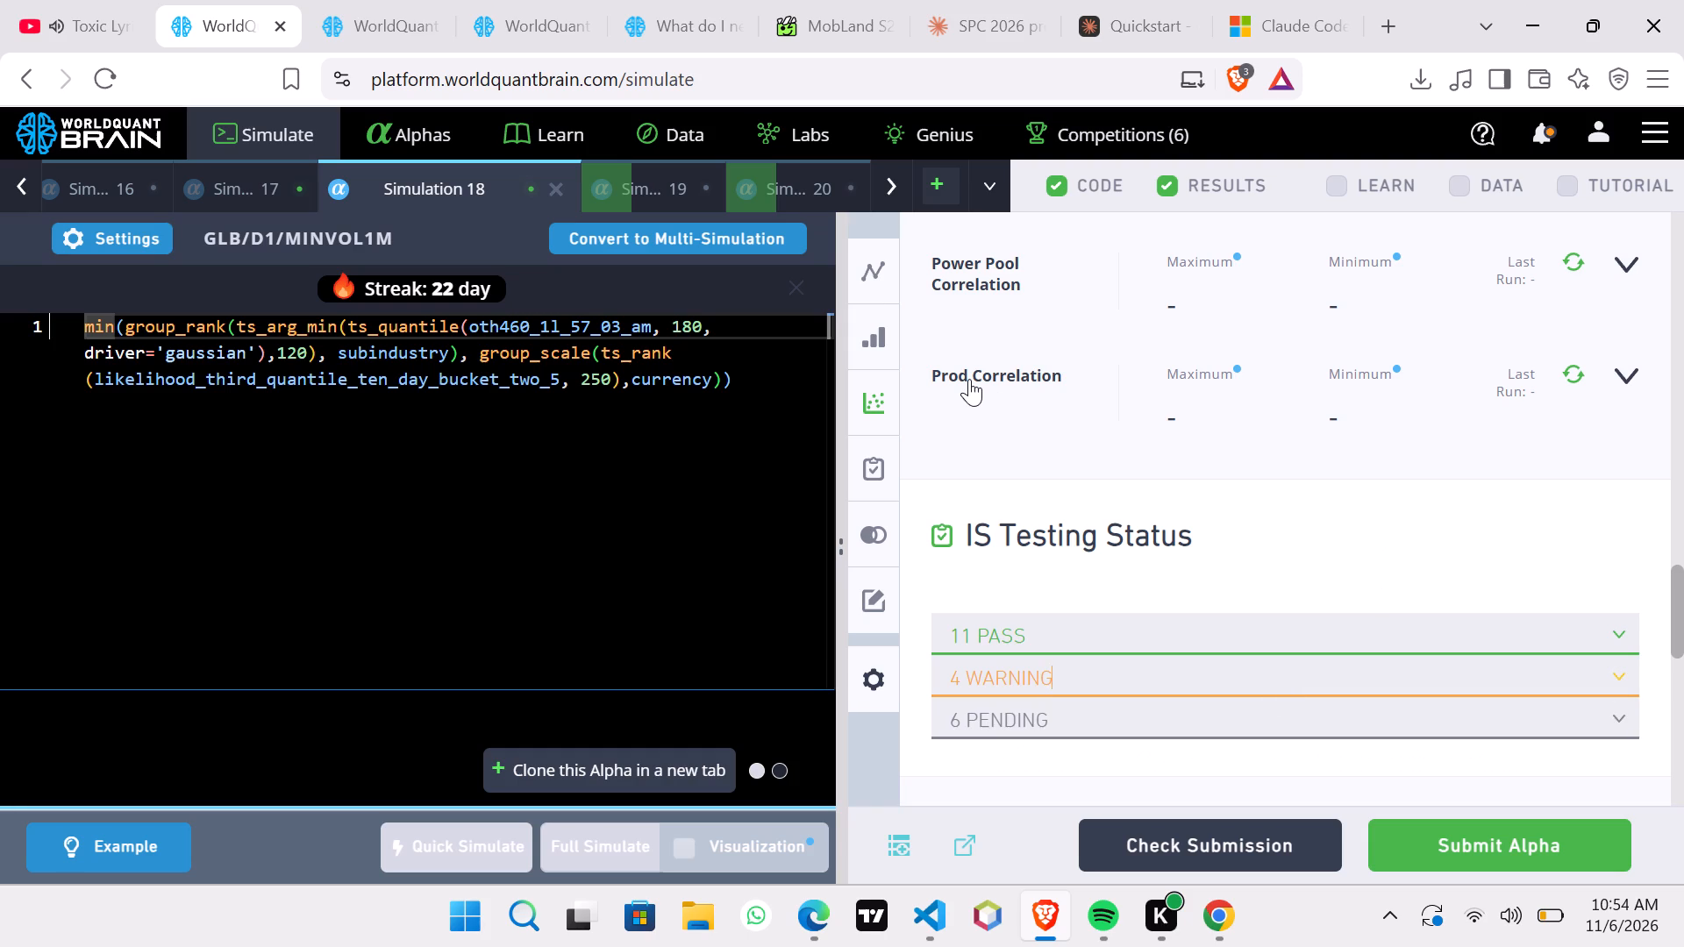
Change the group_rank grouping in Simulation 18 to industry, clone the alpha into a new simulation, and run a full simulation there.
{"action": "left_click", "coordinate": [600, 377]}
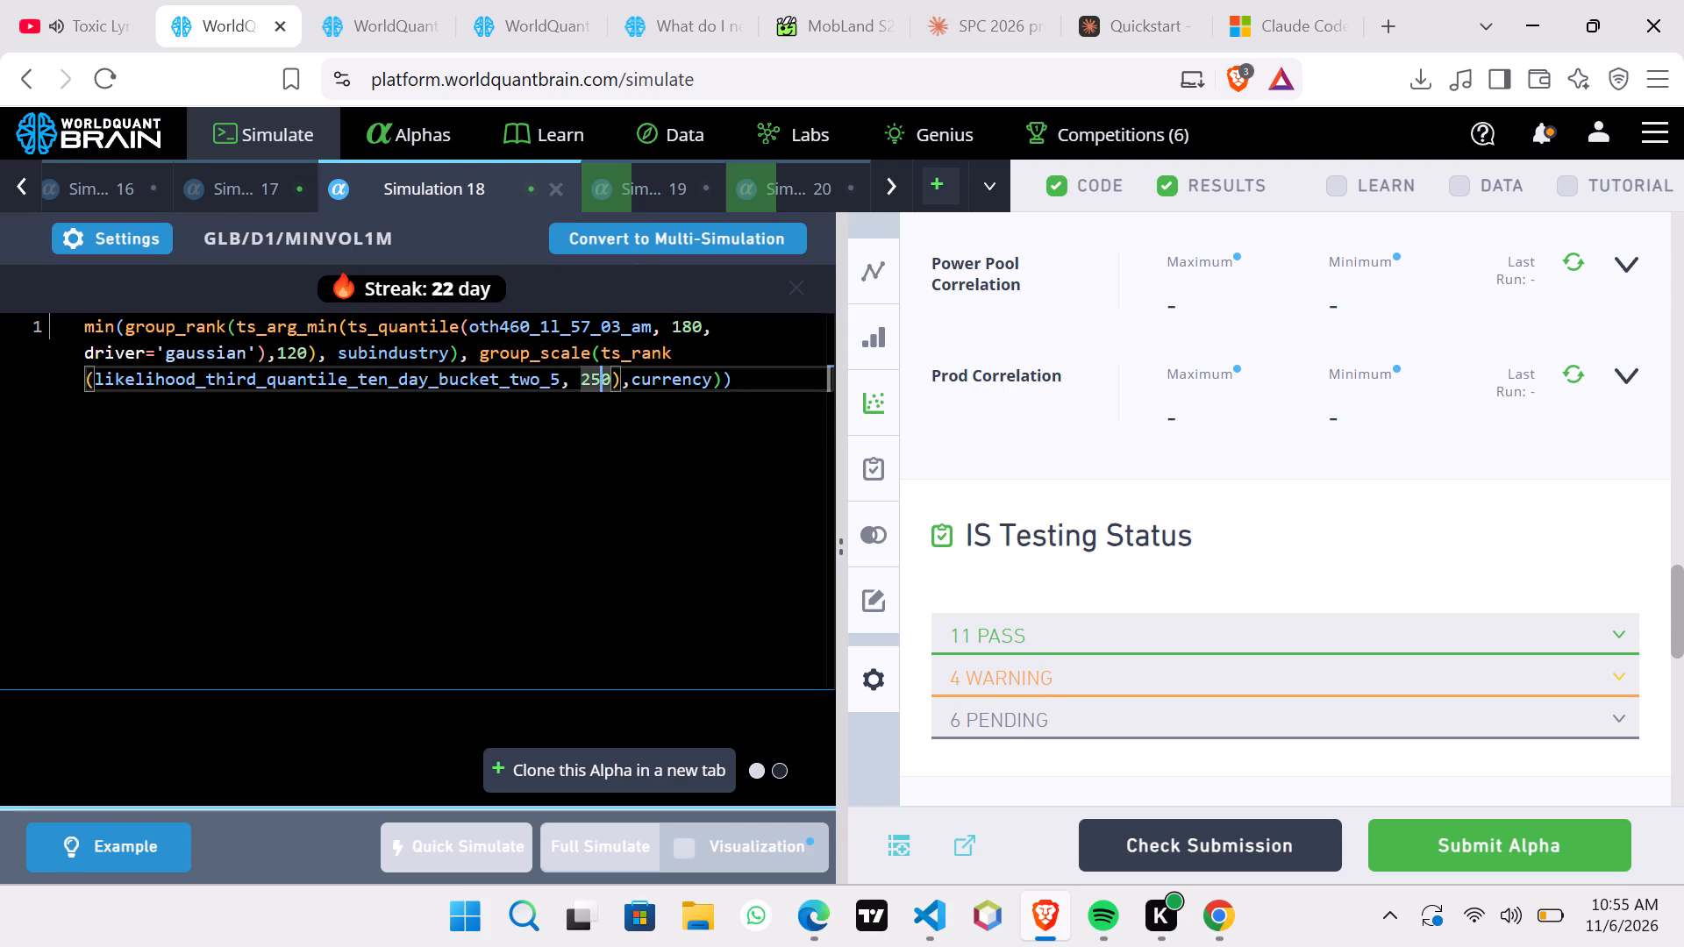
{"action": "left_click", "coordinate": [556, 454]}
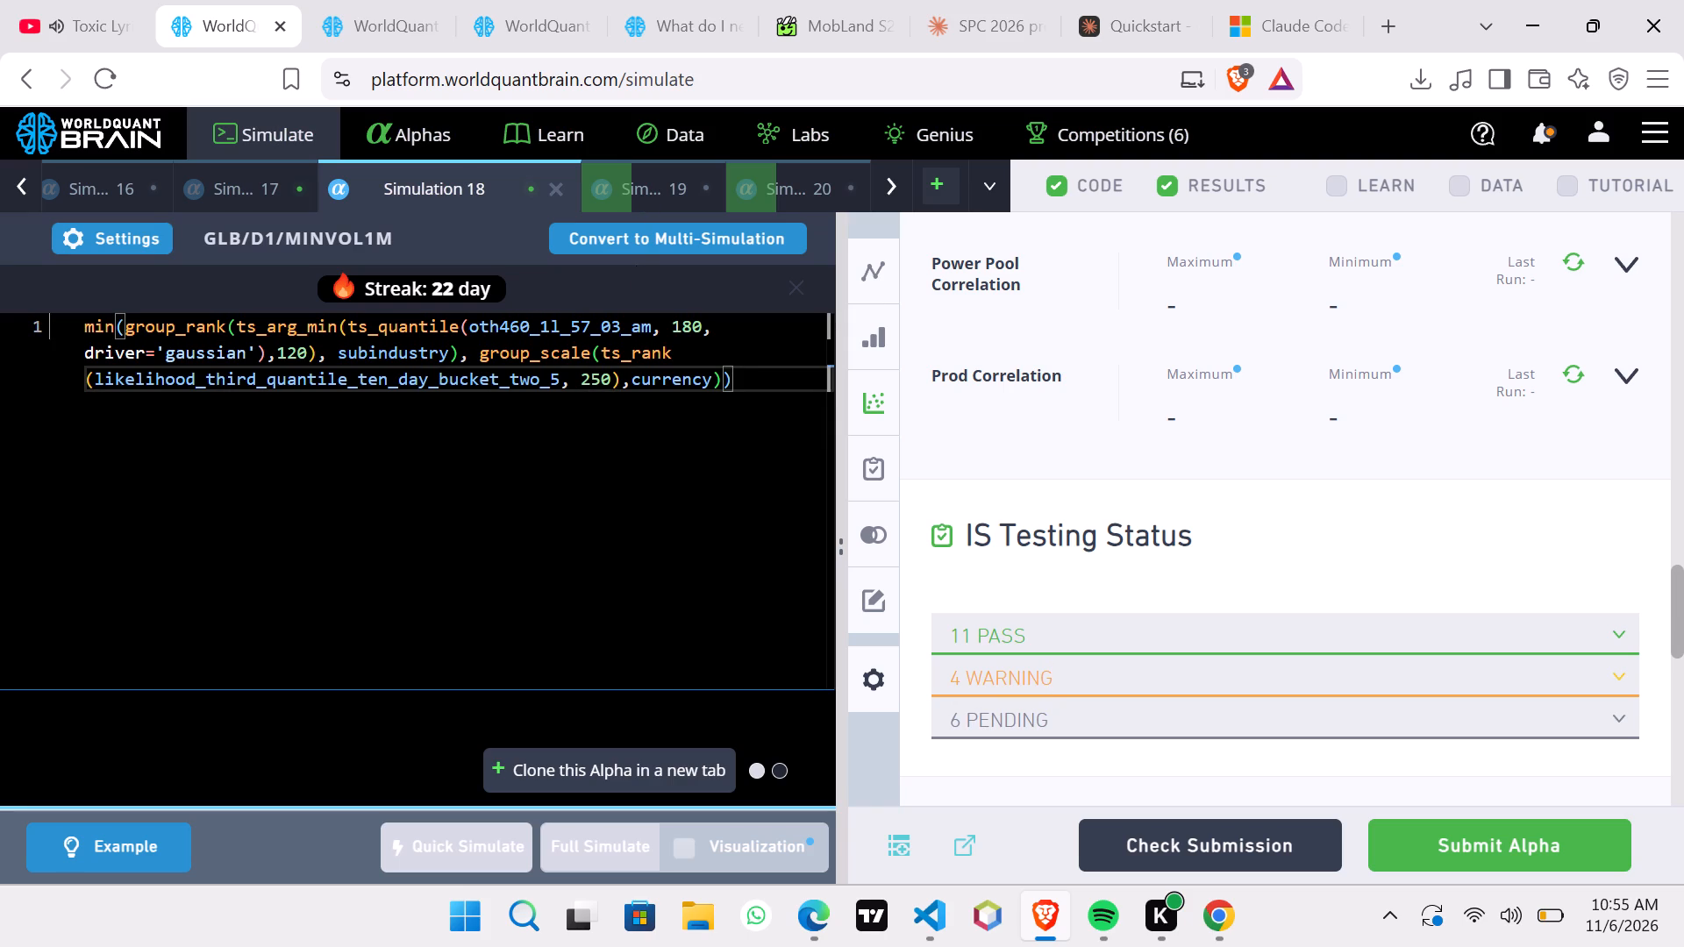
{"action": "left_click", "coordinate": [366, 352]}
{"action": "key", "text": "BackSpace"}
{"action": "key", "text": "BackSpace"}
{"action": "key", "text": "BackSpace"}
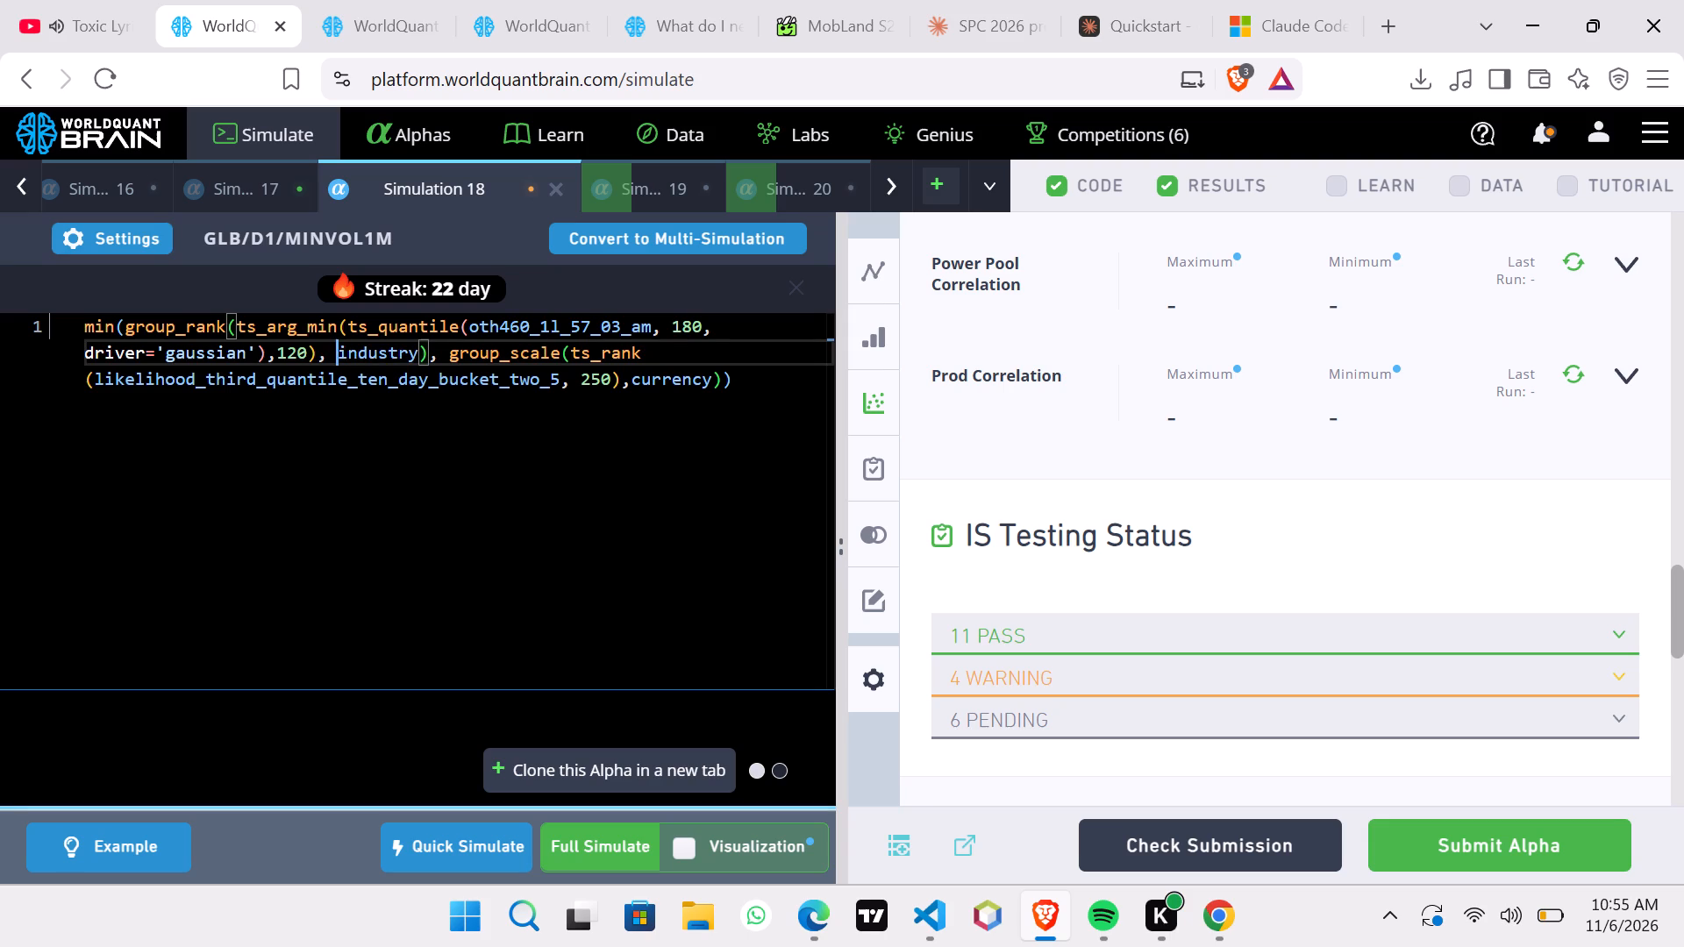
{"action": "left_click", "coordinate": [615, 775]}
{"action": "left_click", "coordinate": [612, 858]}
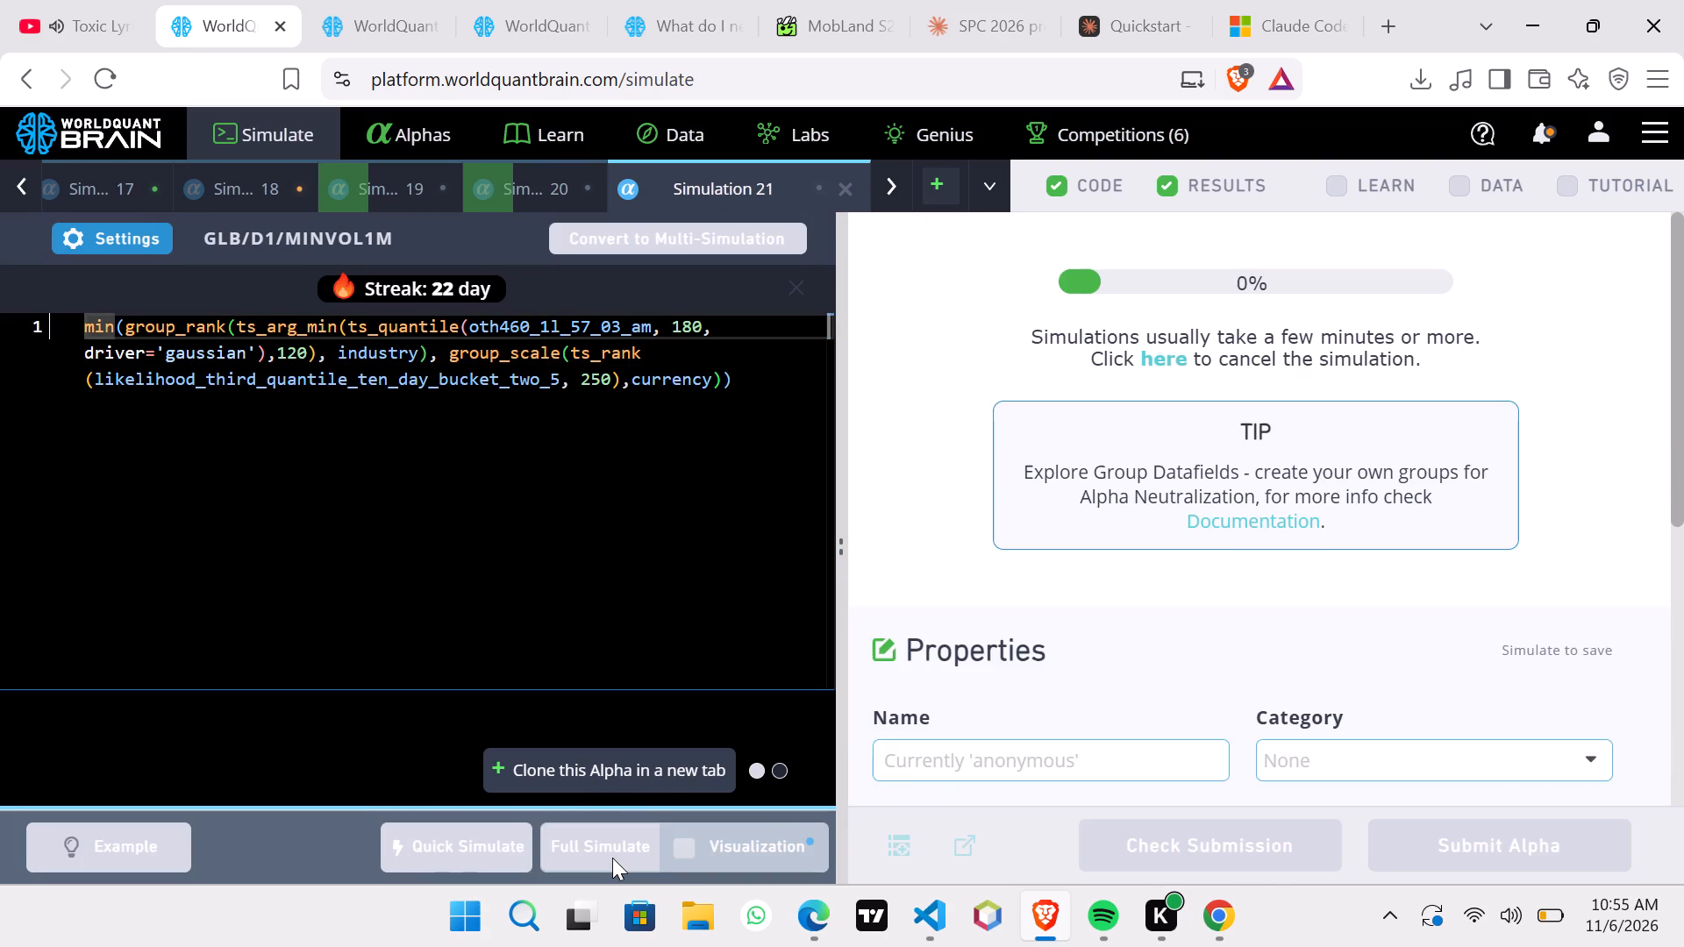
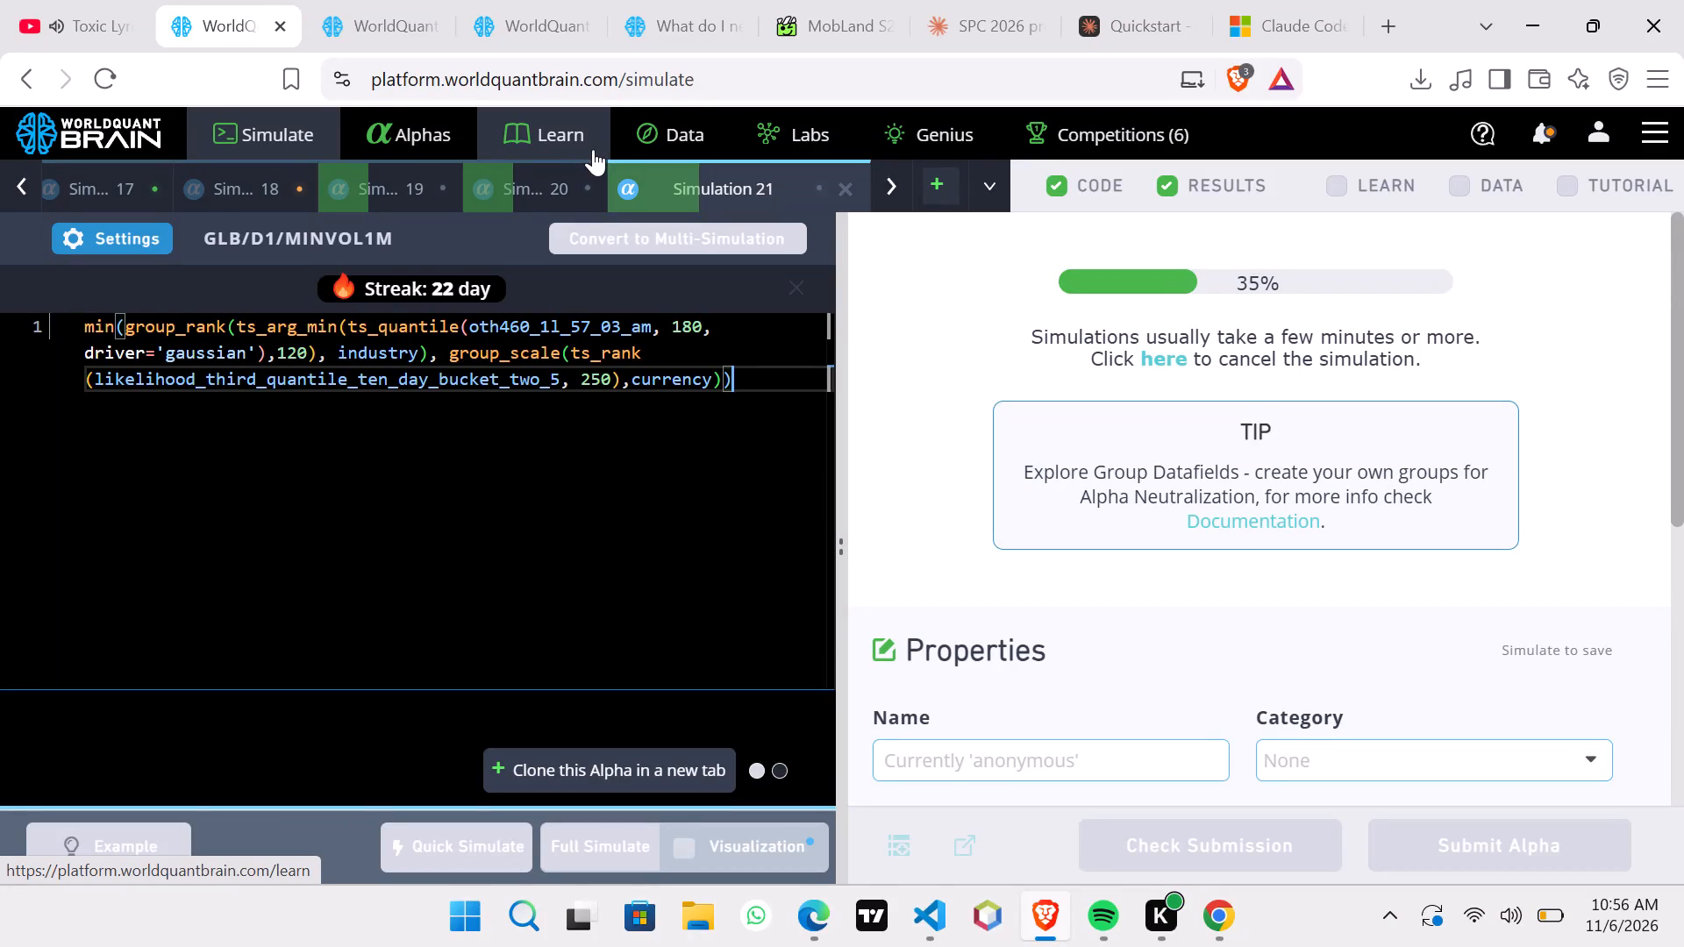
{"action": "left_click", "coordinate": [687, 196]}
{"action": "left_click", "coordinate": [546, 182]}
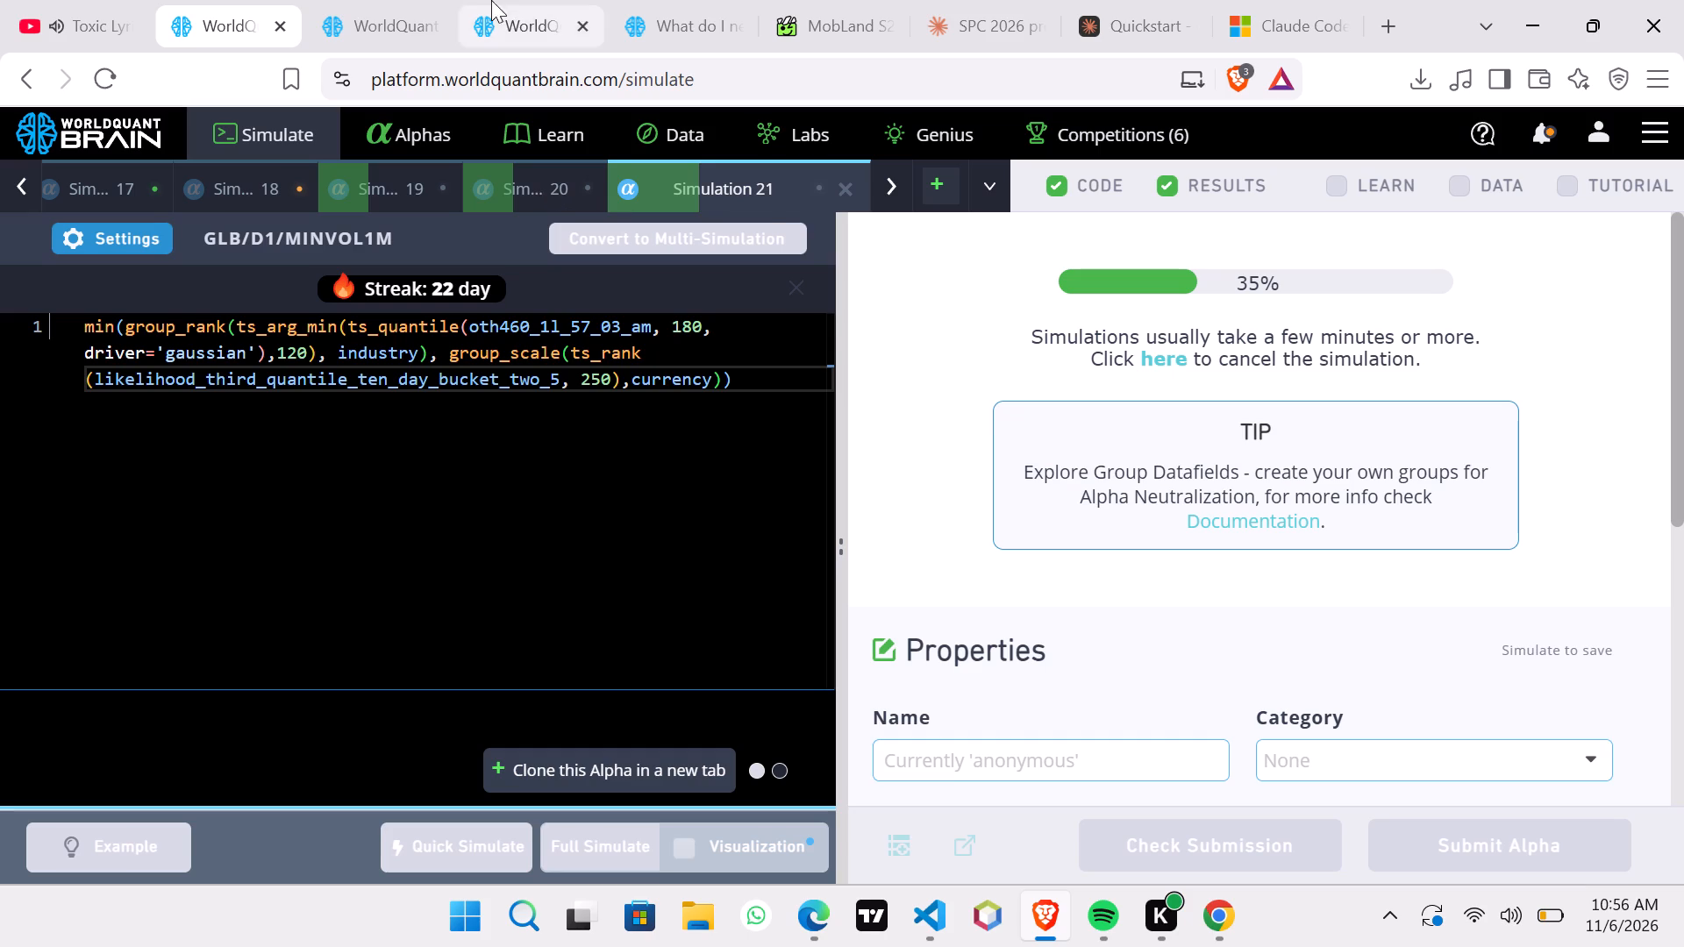
Show Super Simulation 2's test period and examine its yearly IS summary and the warning checks in its IS testing status.
{"action": "left_click", "coordinate": [388, 20]}
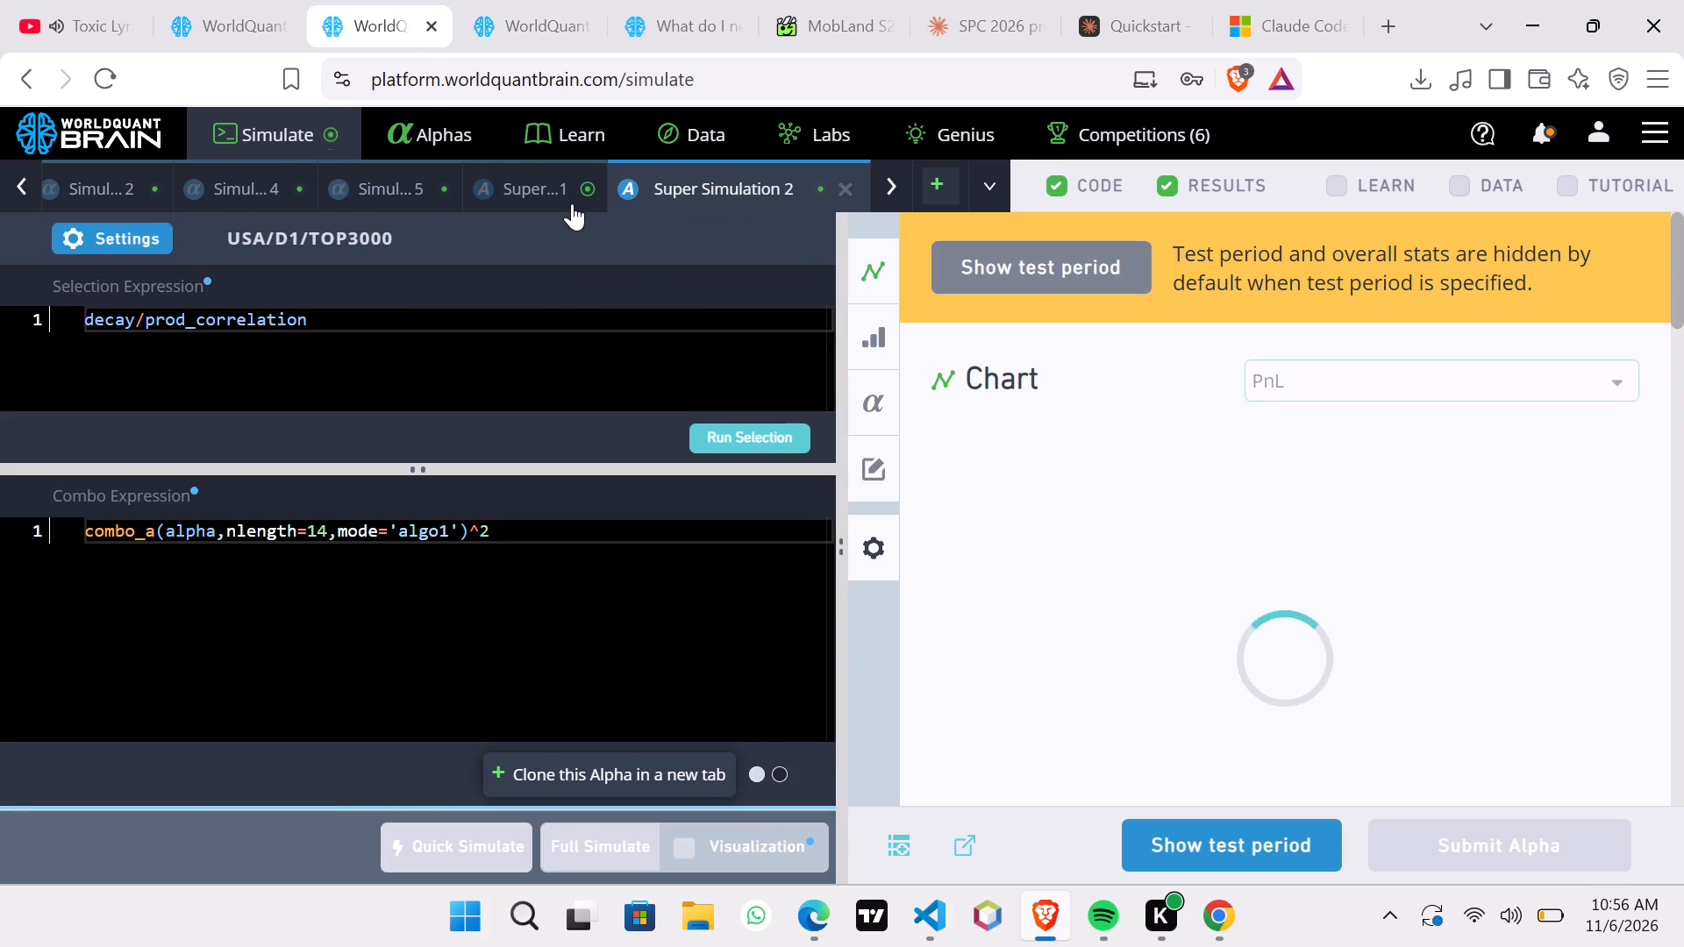
{"action": "left_click", "coordinate": [1280, 844]}
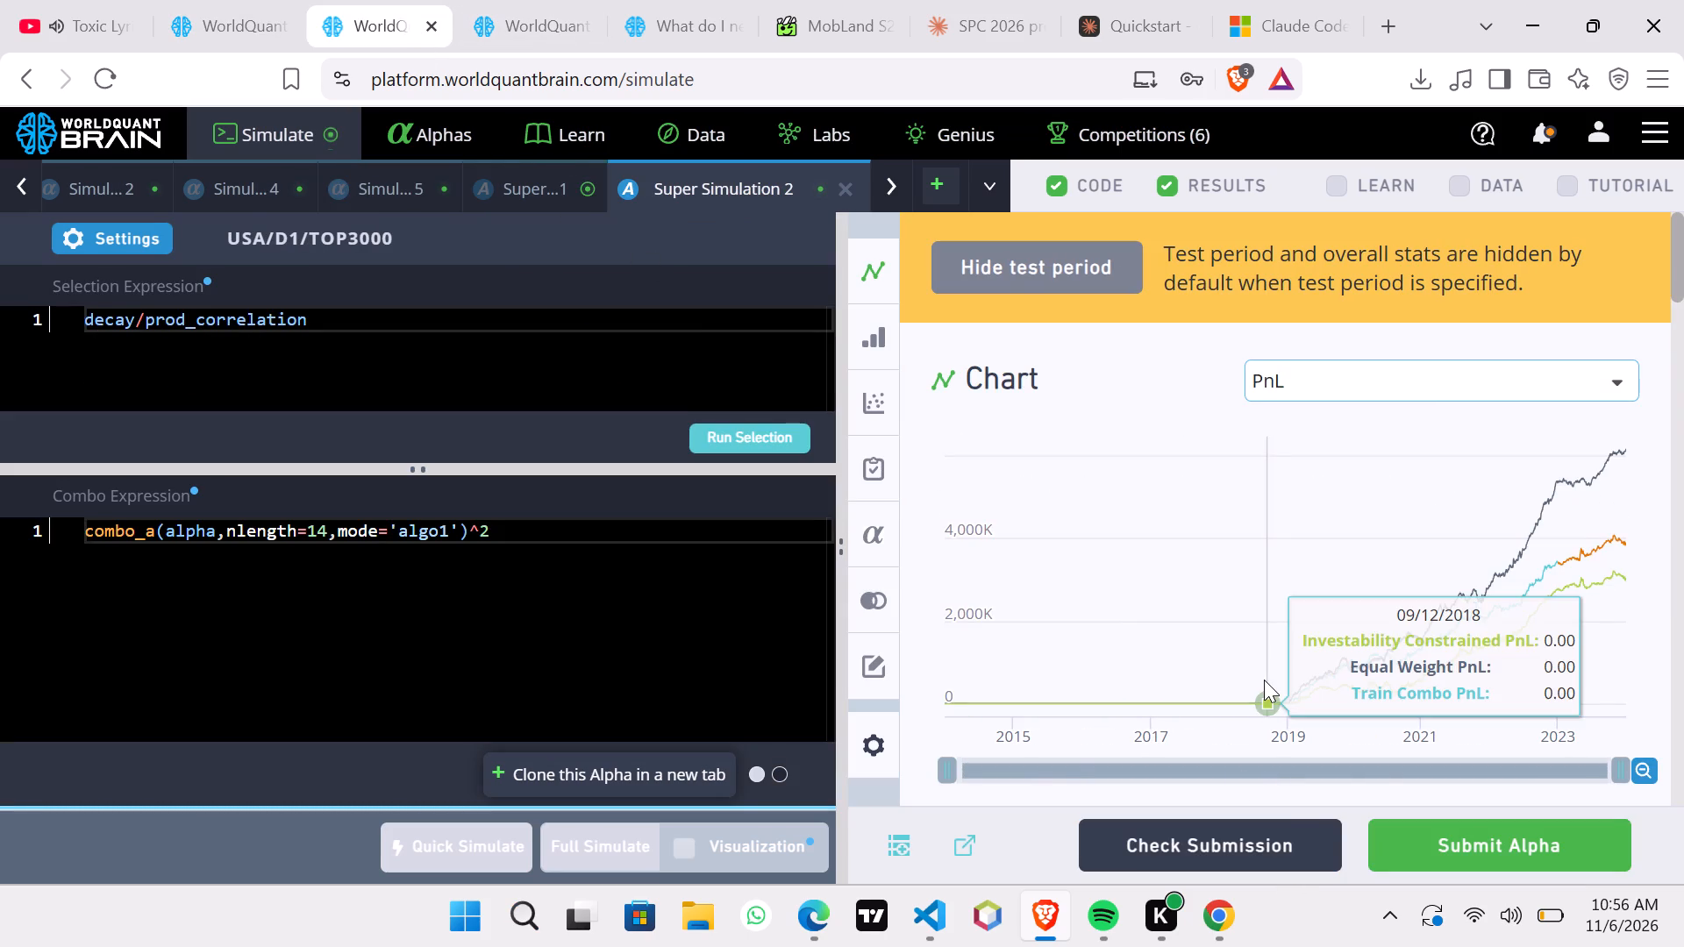
{"action": "scroll", "coordinate": [1264, 680], "scroll_direction": "down", "scroll_amount": 6}
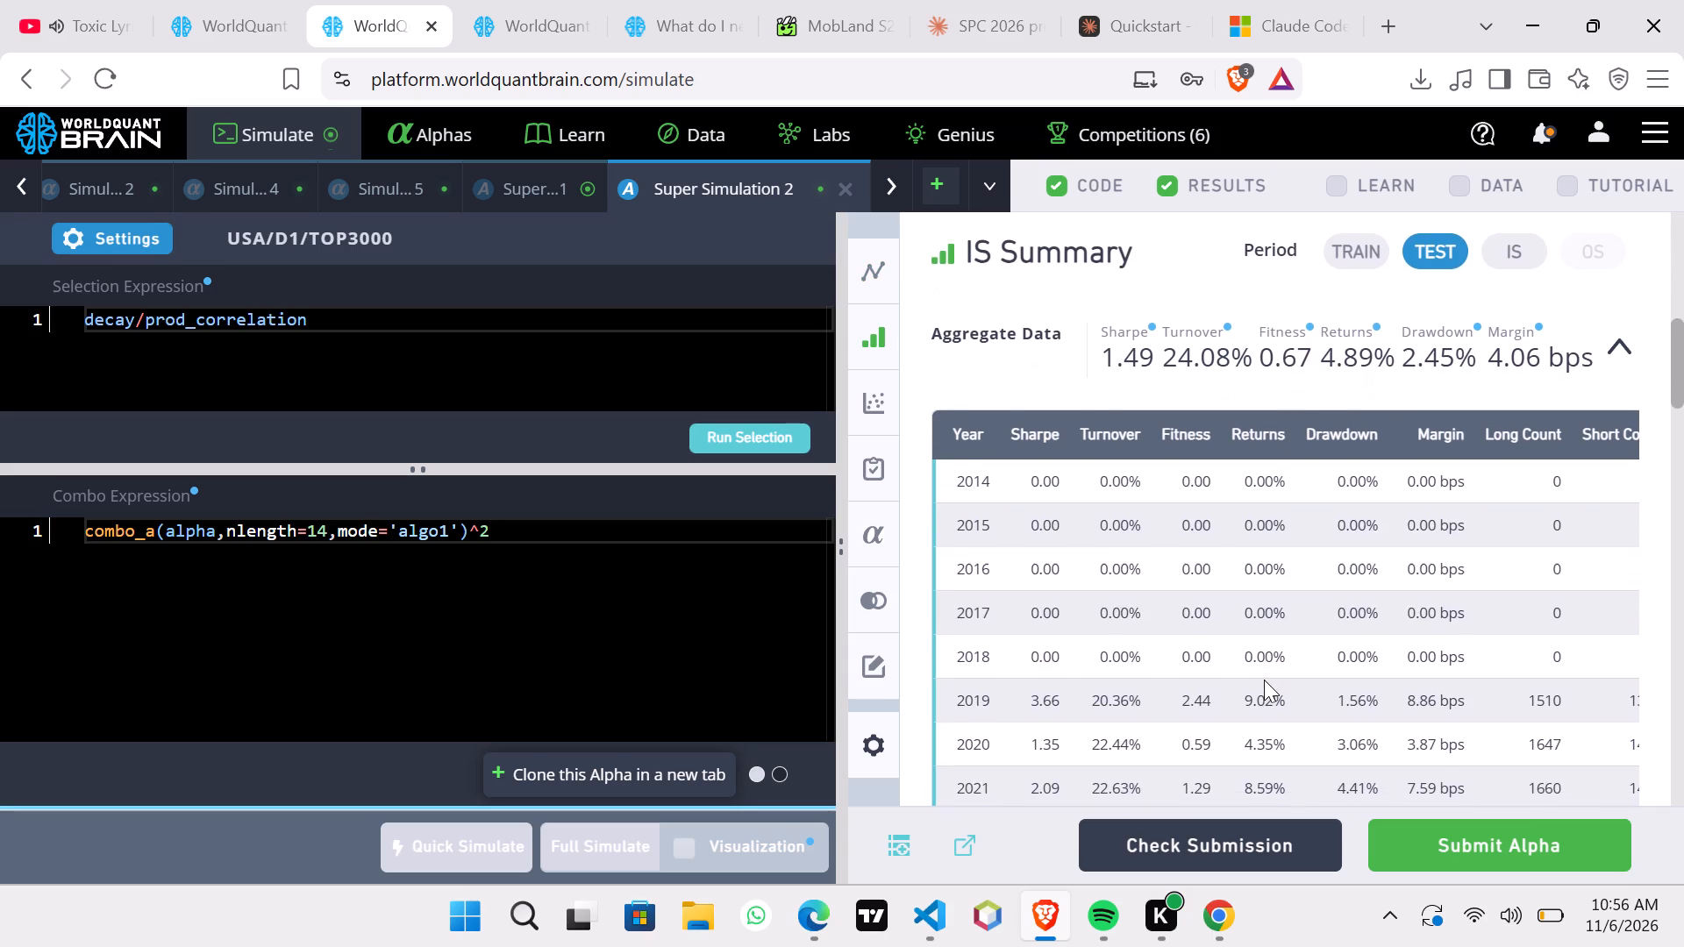
{"action": "scroll", "coordinate": [1264, 680], "scroll_direction": "down", "scroll_amount": 8}
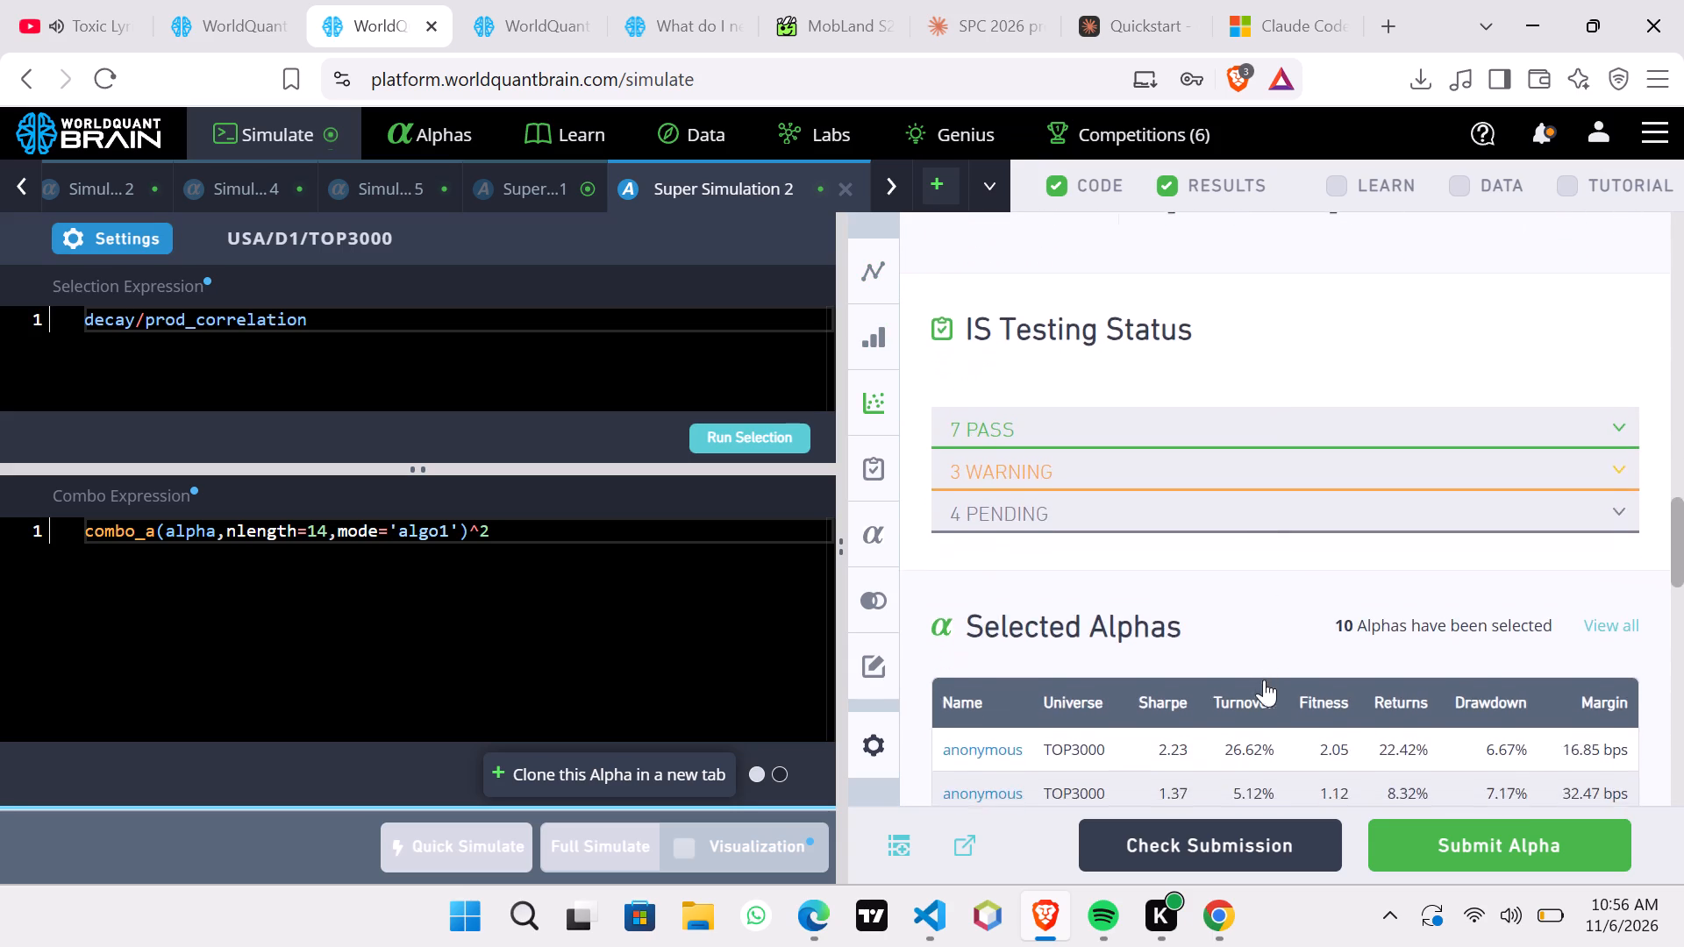
{"action": "scroll", "coordinate": [1264, 680], "scroll_direction": "up", "scroll_amount": 2}
{"action": "left_click", "coordinate": [1270, 622]}
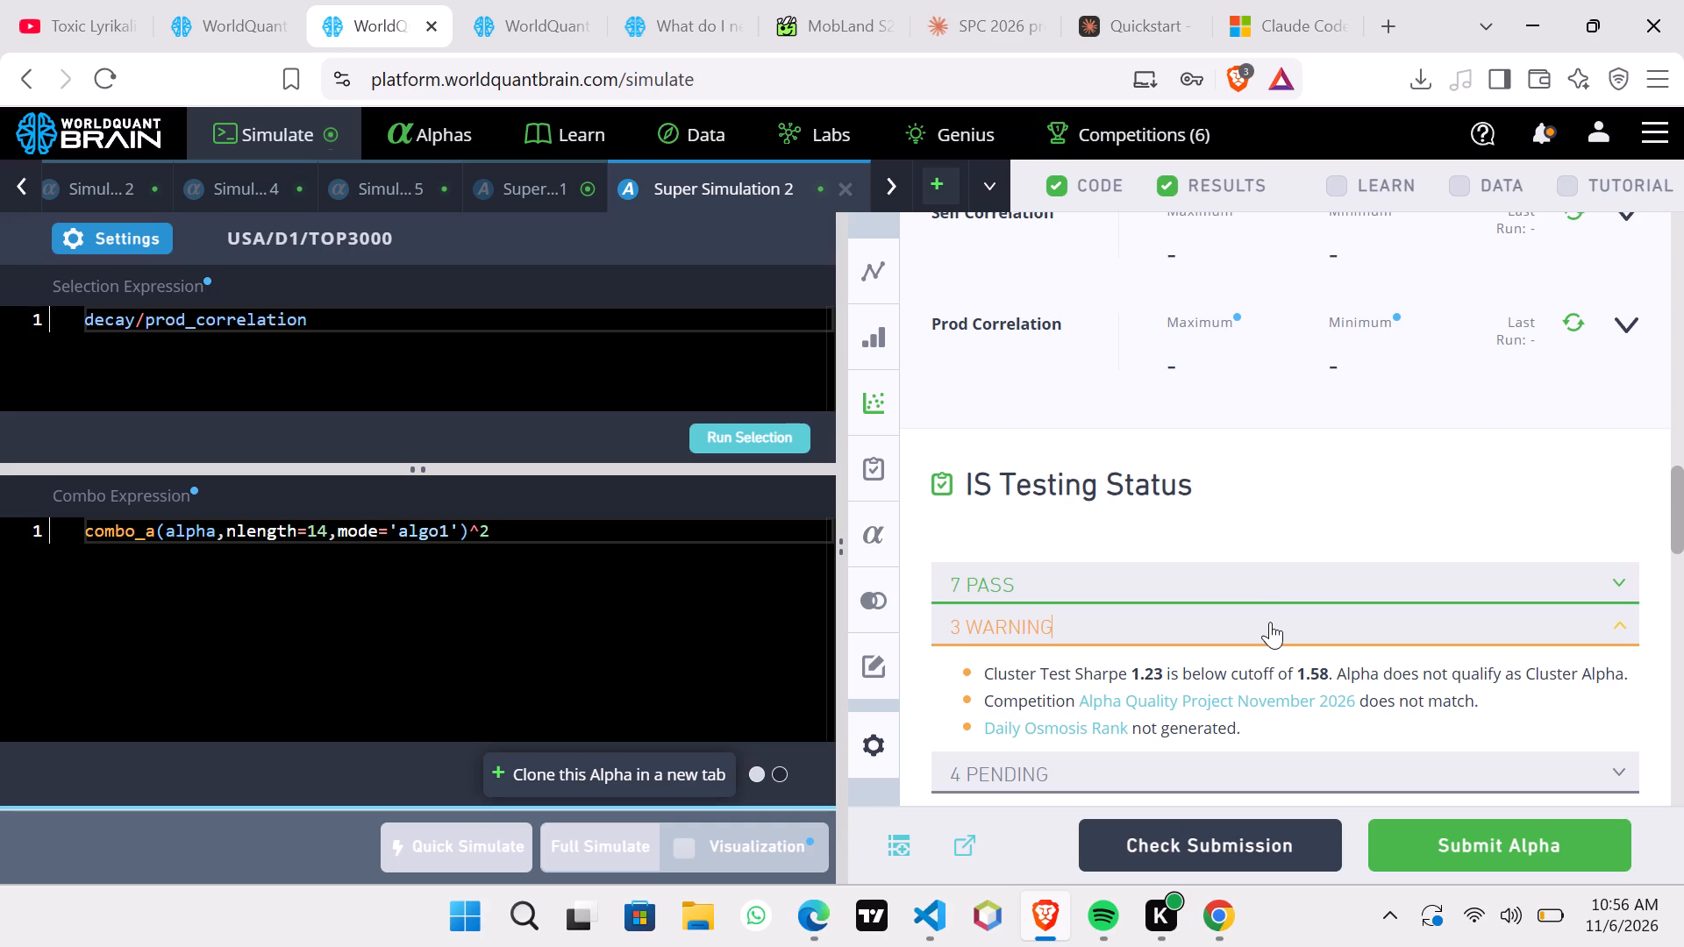
Run the Prod Correlation check for Super Simulation 2.
{"action": "left_click", "coordinate": [1573, 315]}
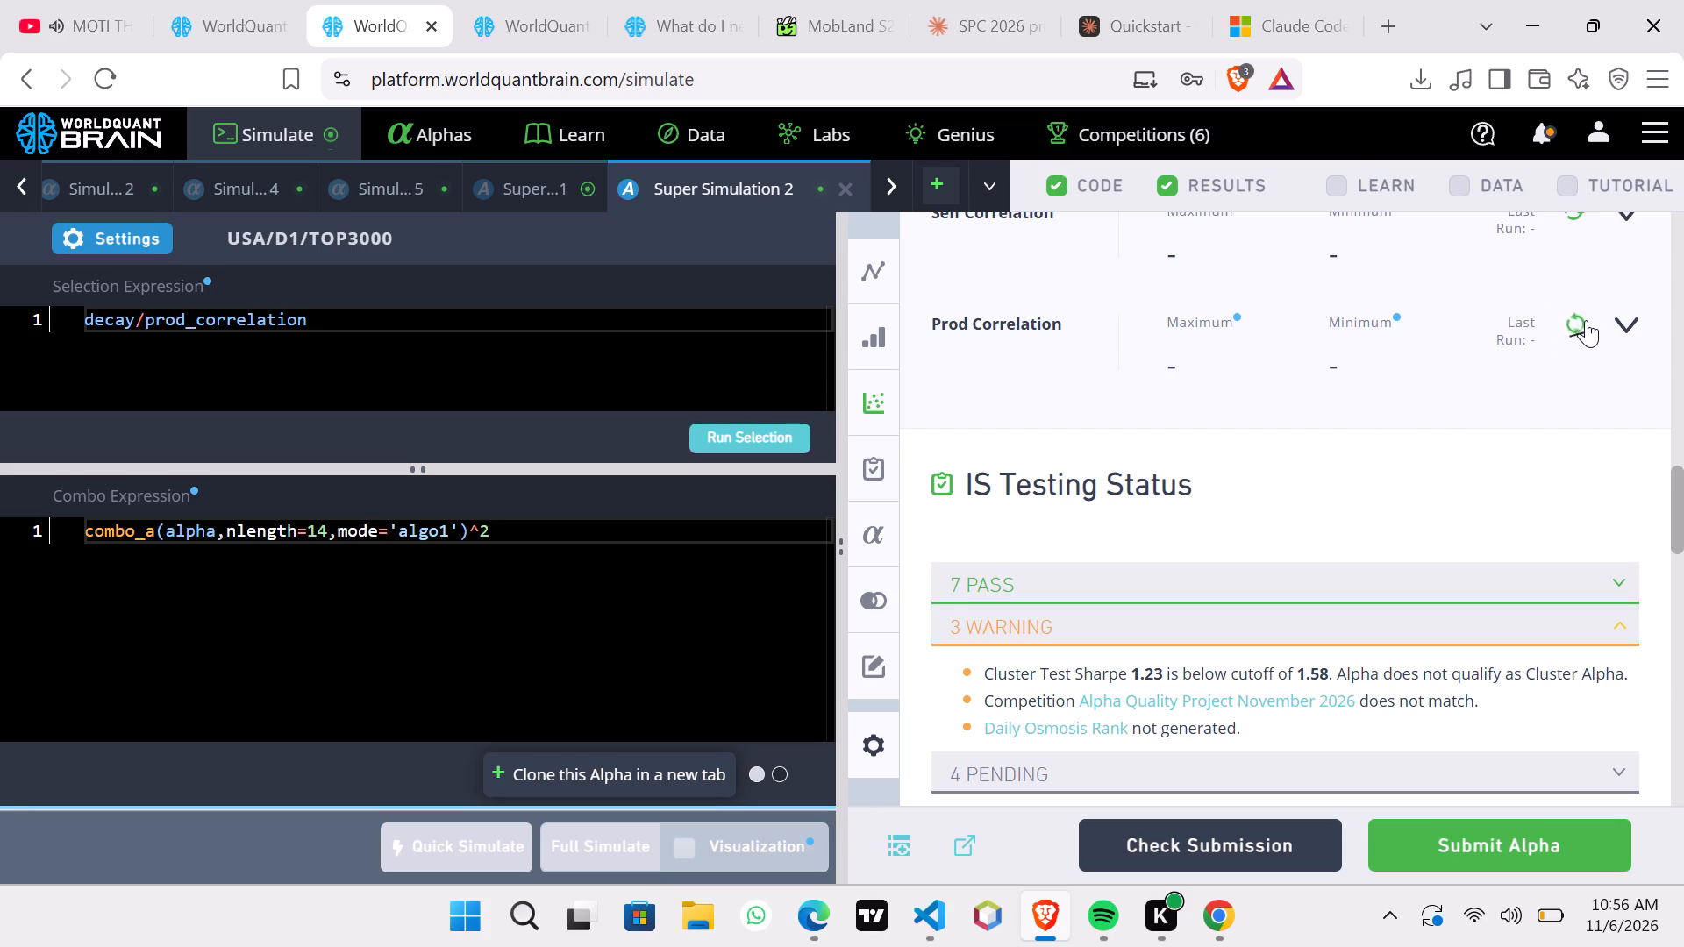
{"action": "left_click", "coordinate": [1357, 525]}
{"action": "left_click", "coordinate": [1357, 525]}
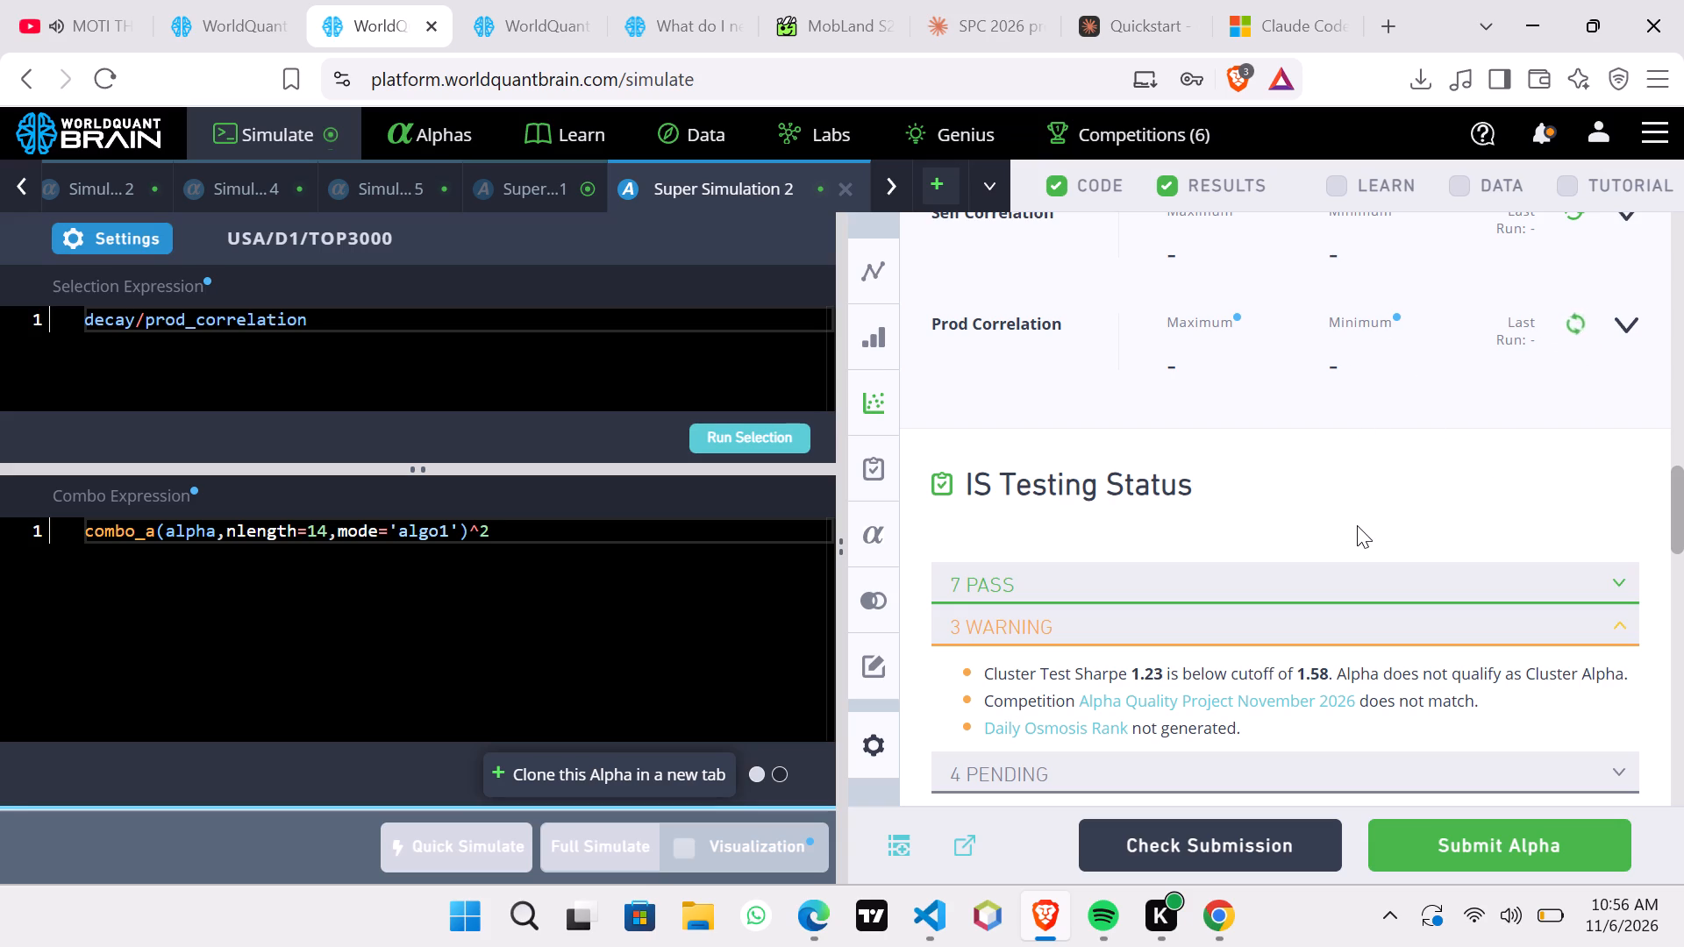
{"action": "left_click", "coordinate": [1357, 525]}
{"action": "left_click", "coordinate": [1357, 525]}
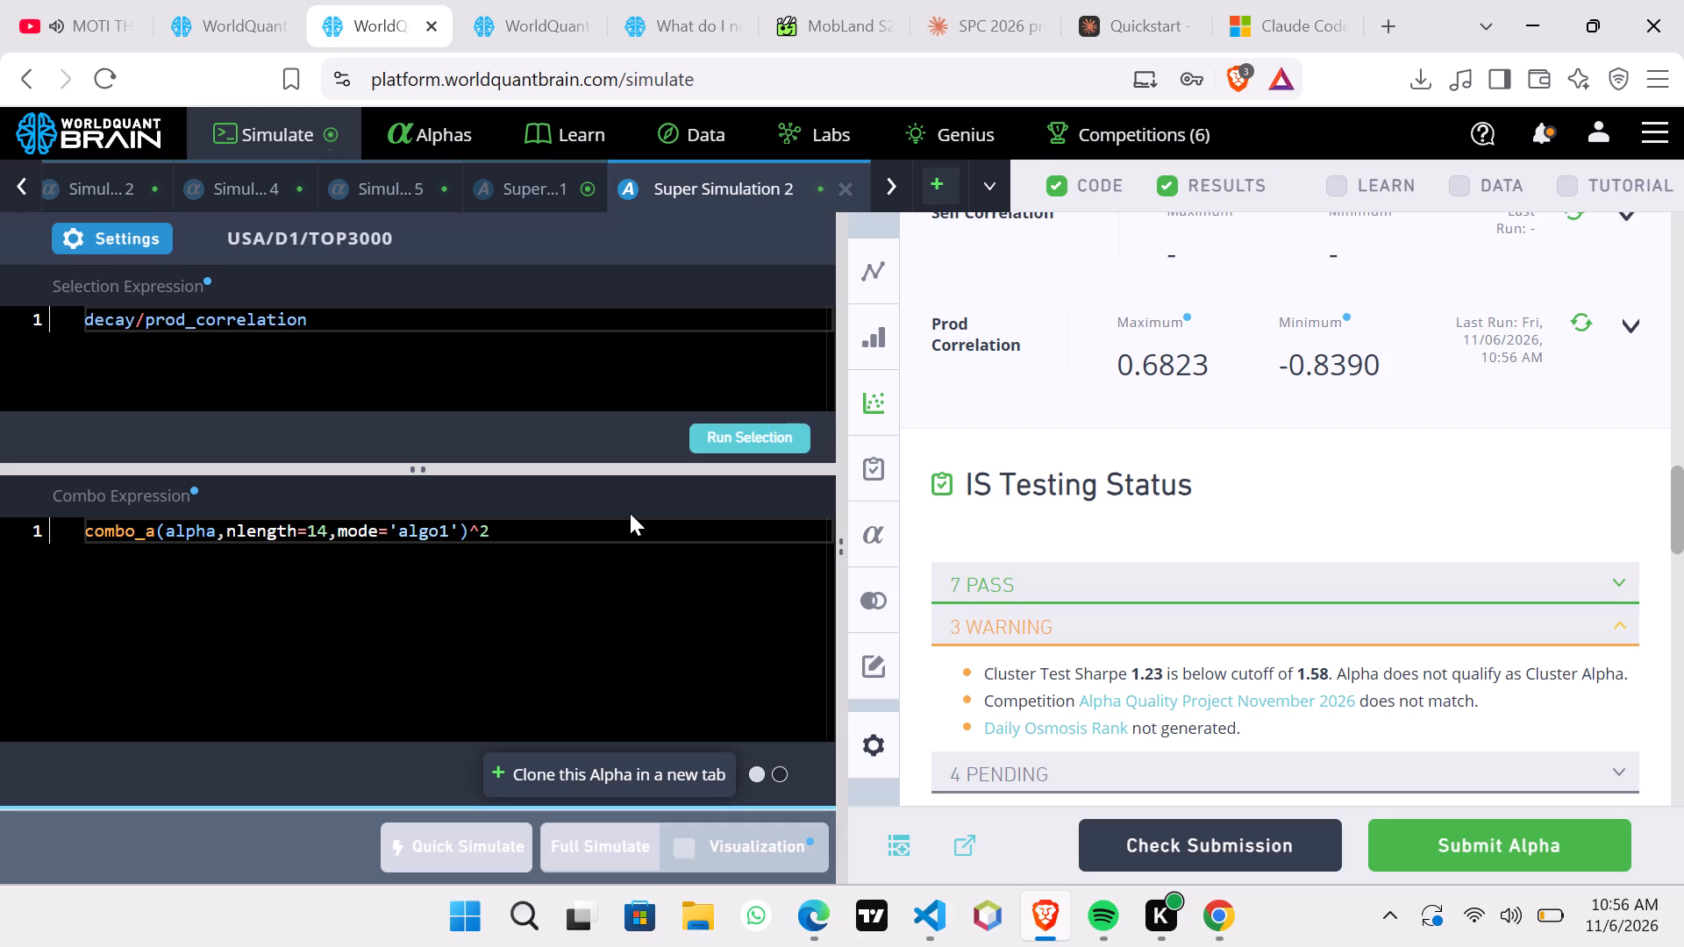
Set Super Simulation 2's combo neutralization to Subindustry and apply the settings.
{"action": "left_click", "coordinate": [162, 239]}
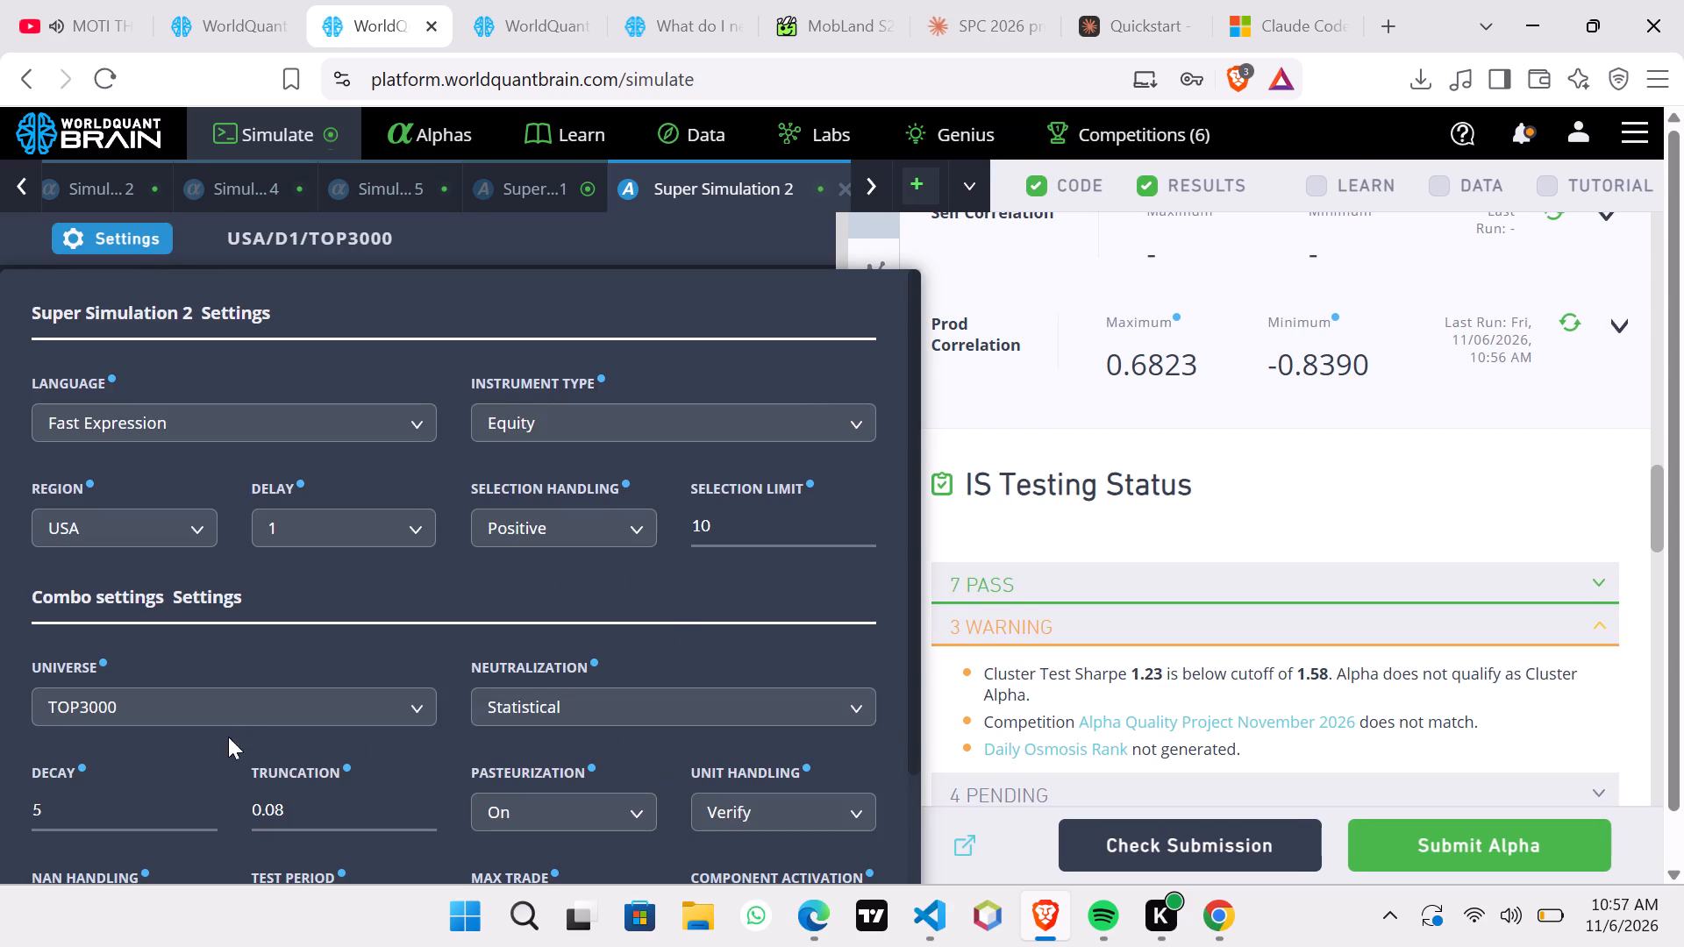
{"action": "left_click", "coordinate": [176, 815]}
{"action": "left_click", "coordinate": [548, 697]}
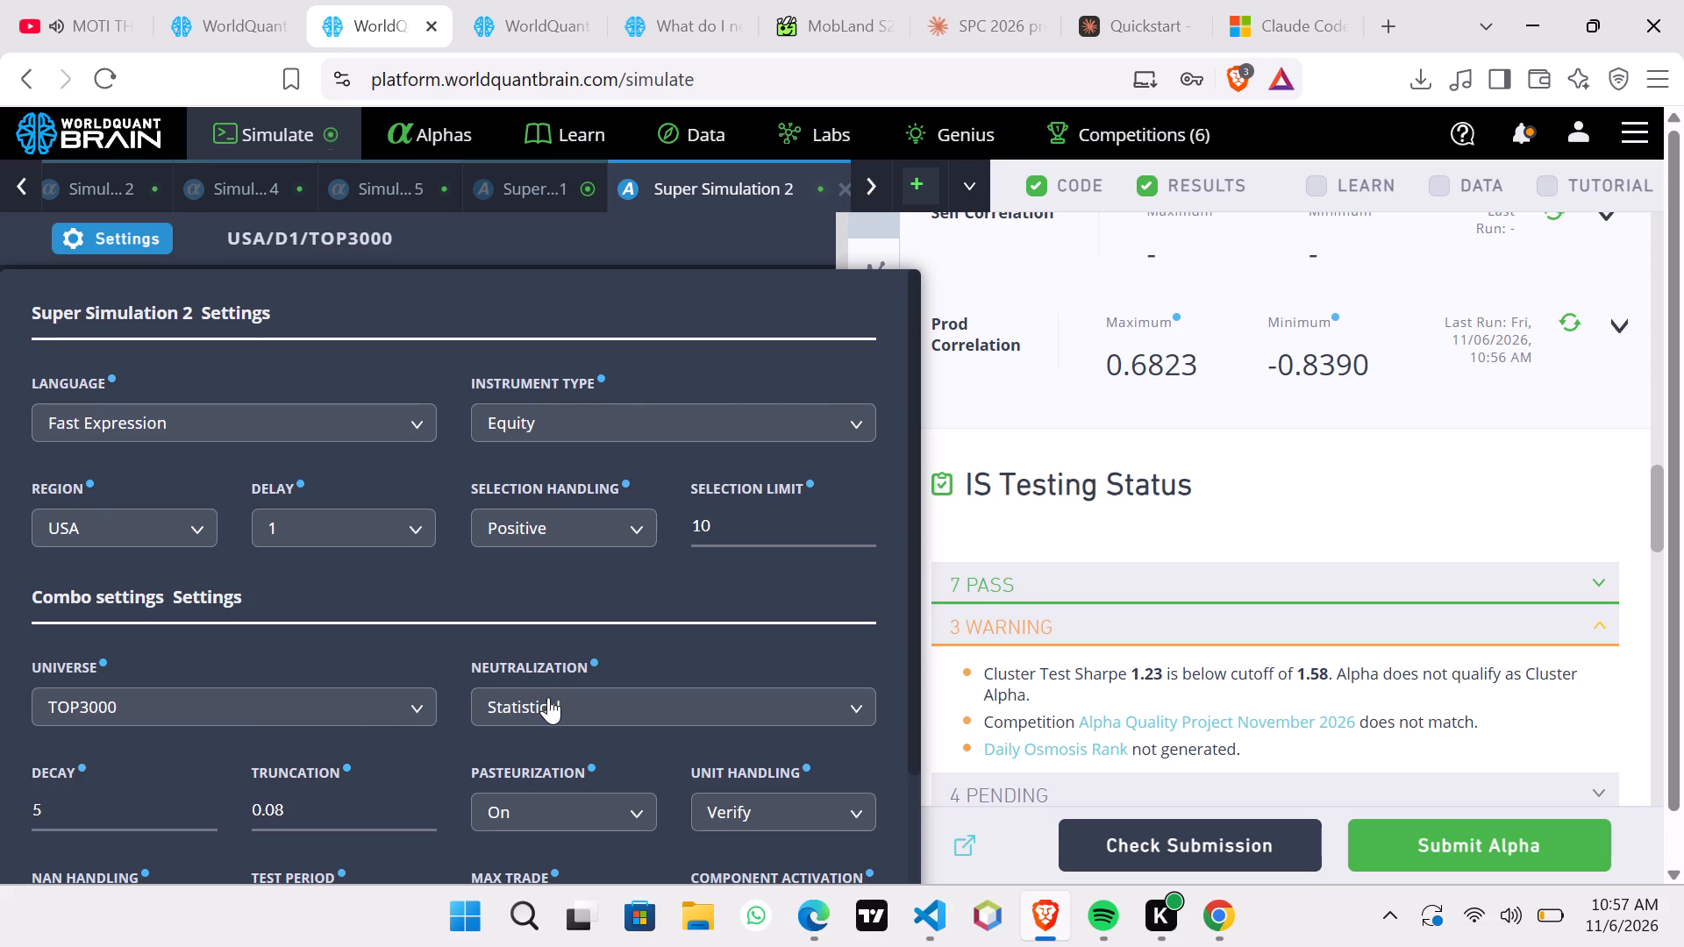
{"action": "scroll", "coordinate": [546, 786], "scroll_direction": "down", "scroll_amount": 1}
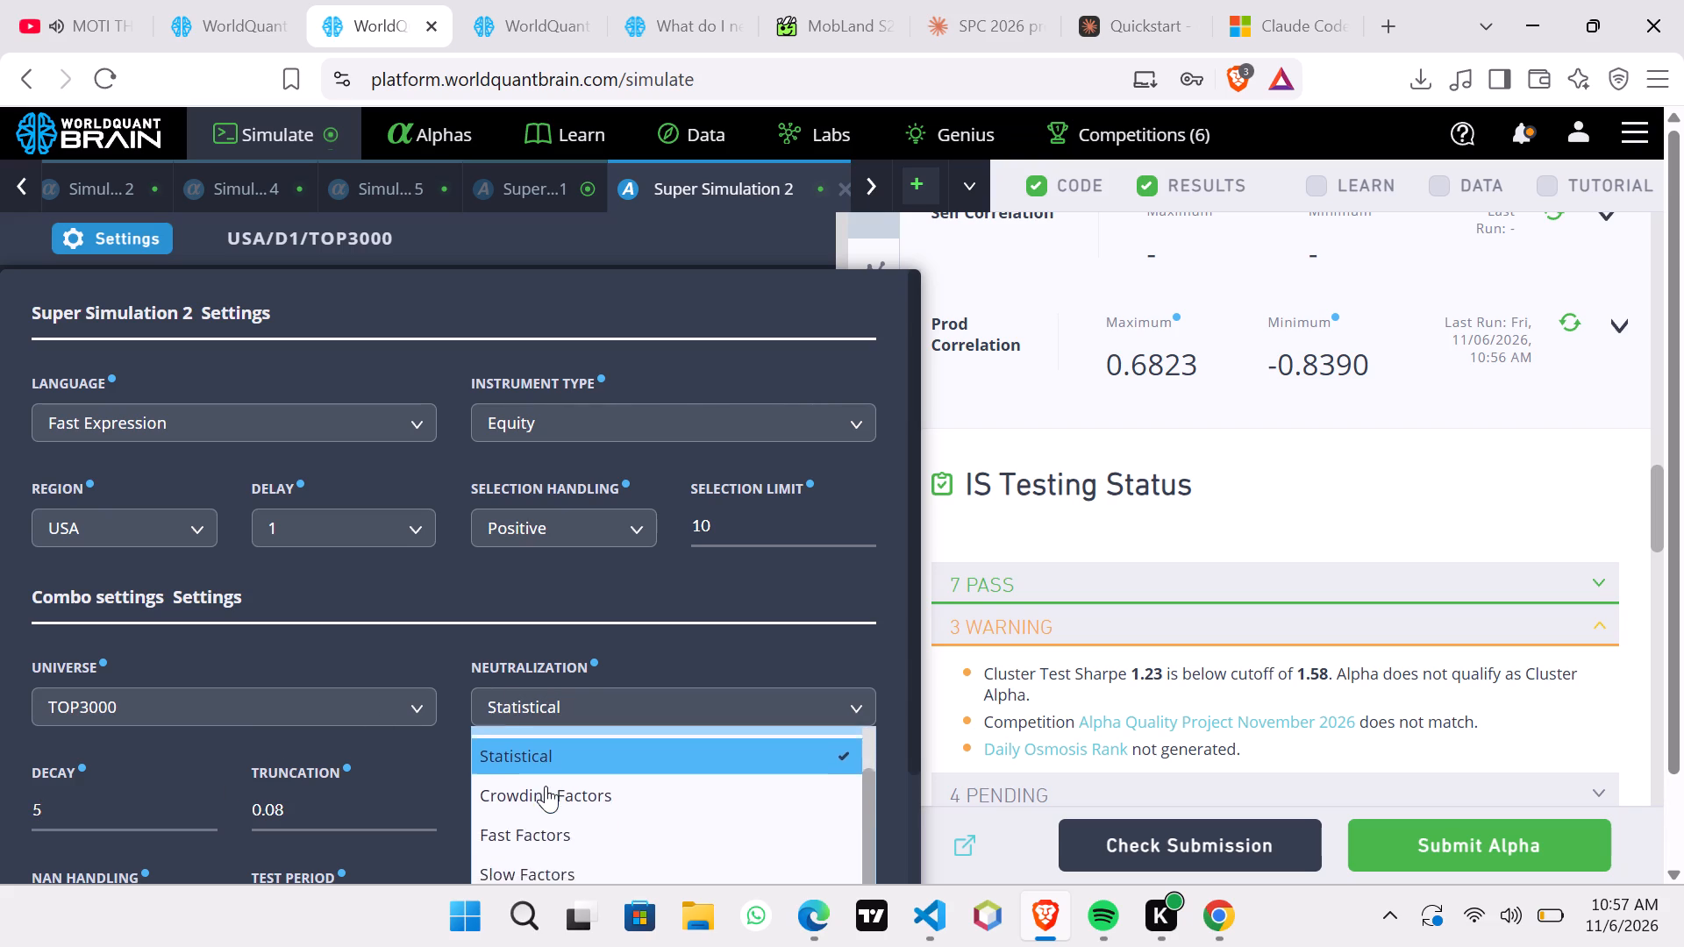
{"action": "scroll", "coordinate": [546, 786], "scroll_direction": "down", "scroll_amount": 2}
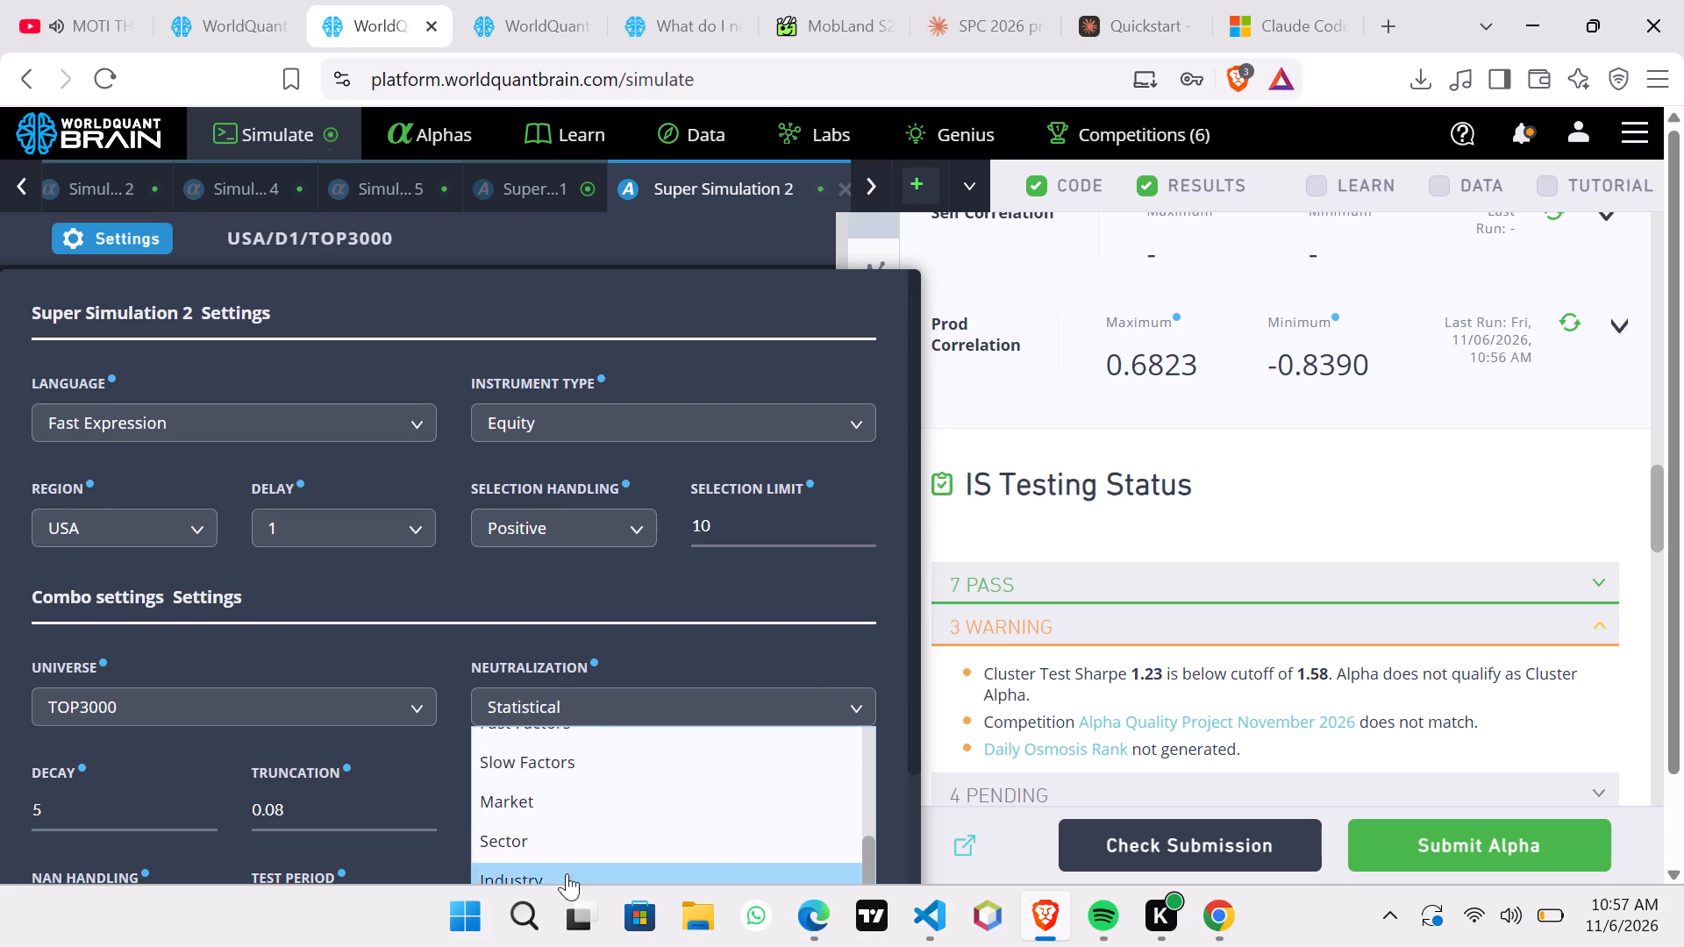
{"action": "scroll", "coordinate": [568, 826], "scroll_direction": "down", "scroll_amount": 2}
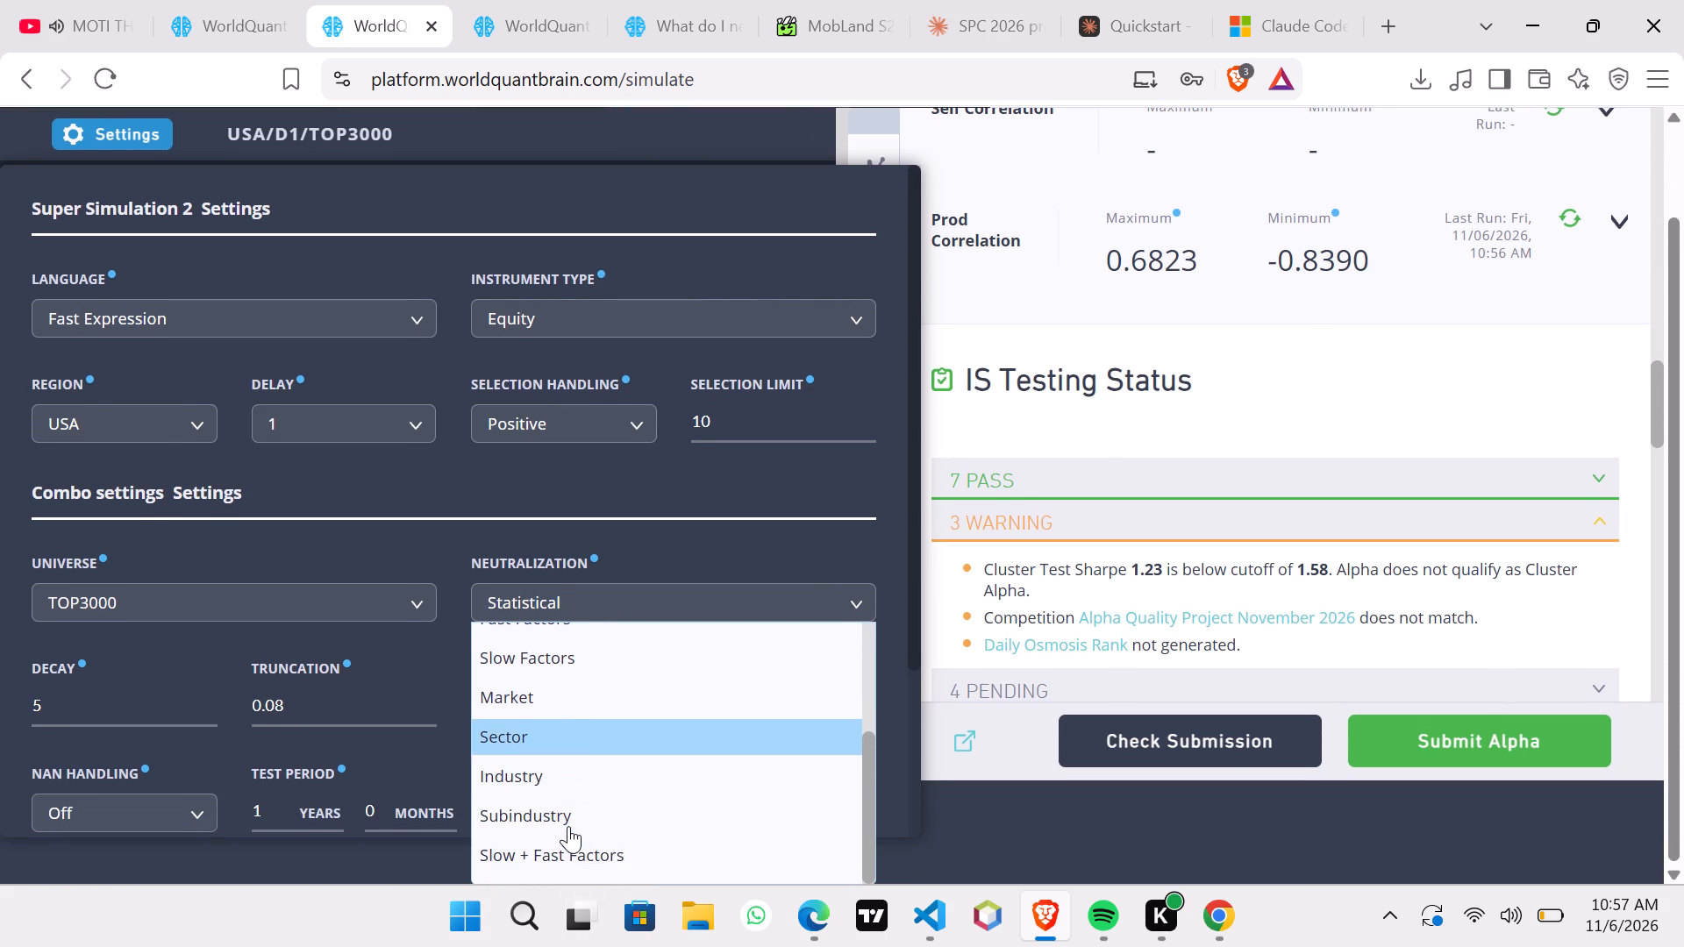
{"action": "scroll", "coordinate": [568, 826], "scroll_direction": "down", "scroll_amount": 1}
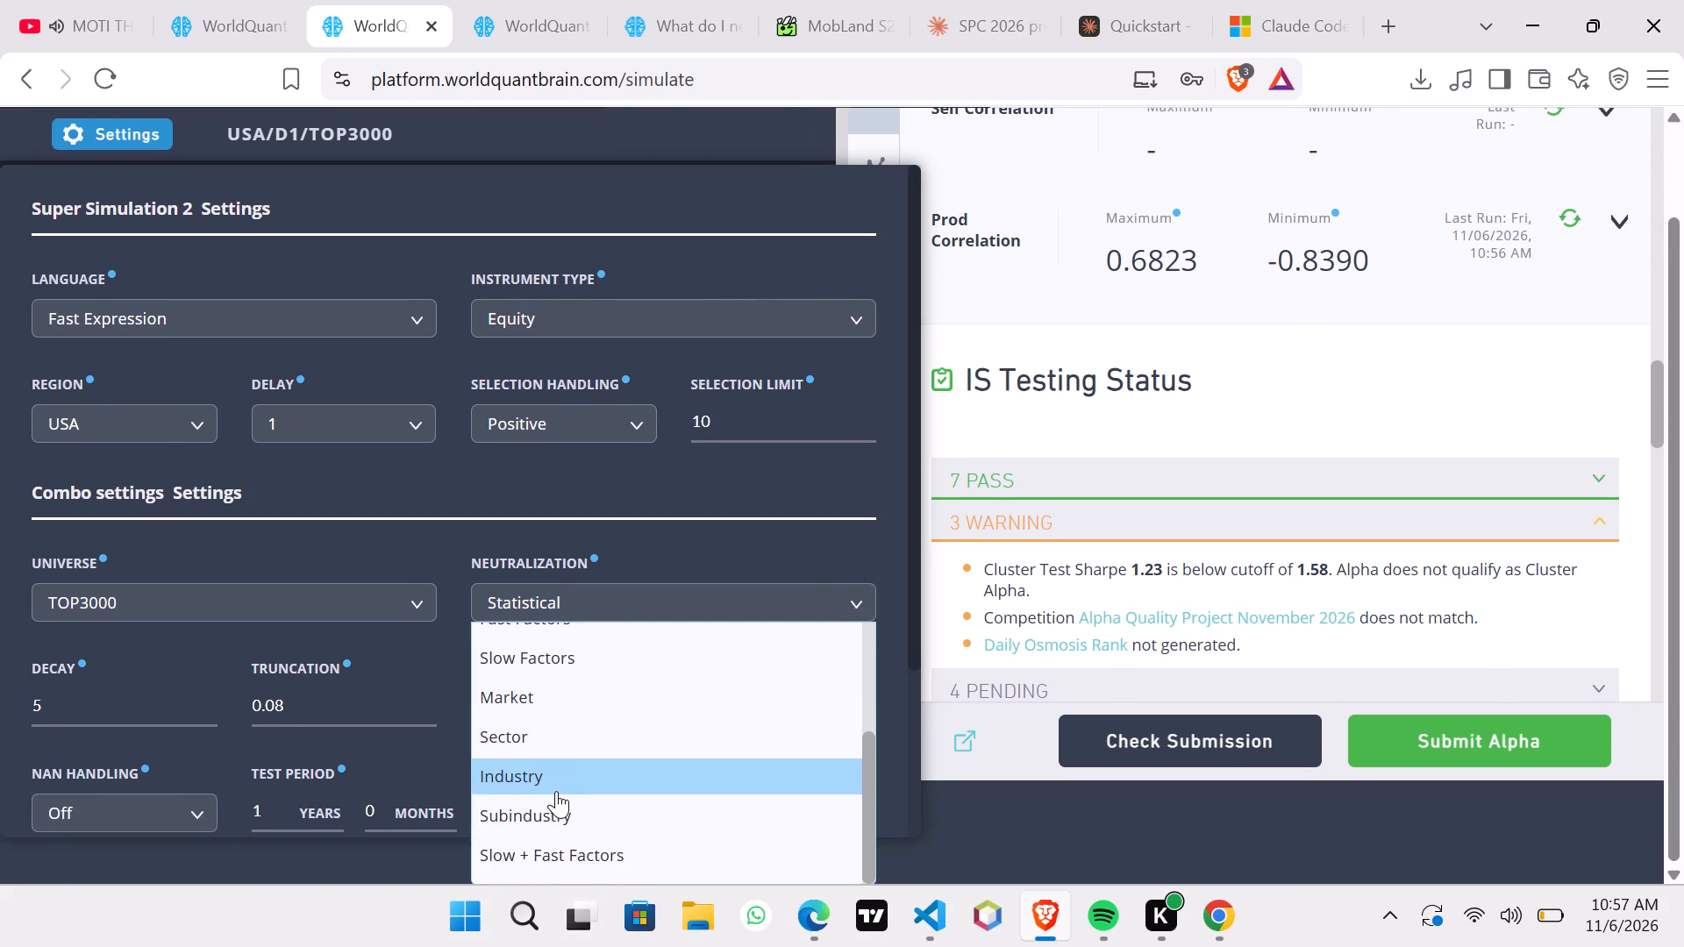
{"action": "left_click", "coordinate": [558, 812]}
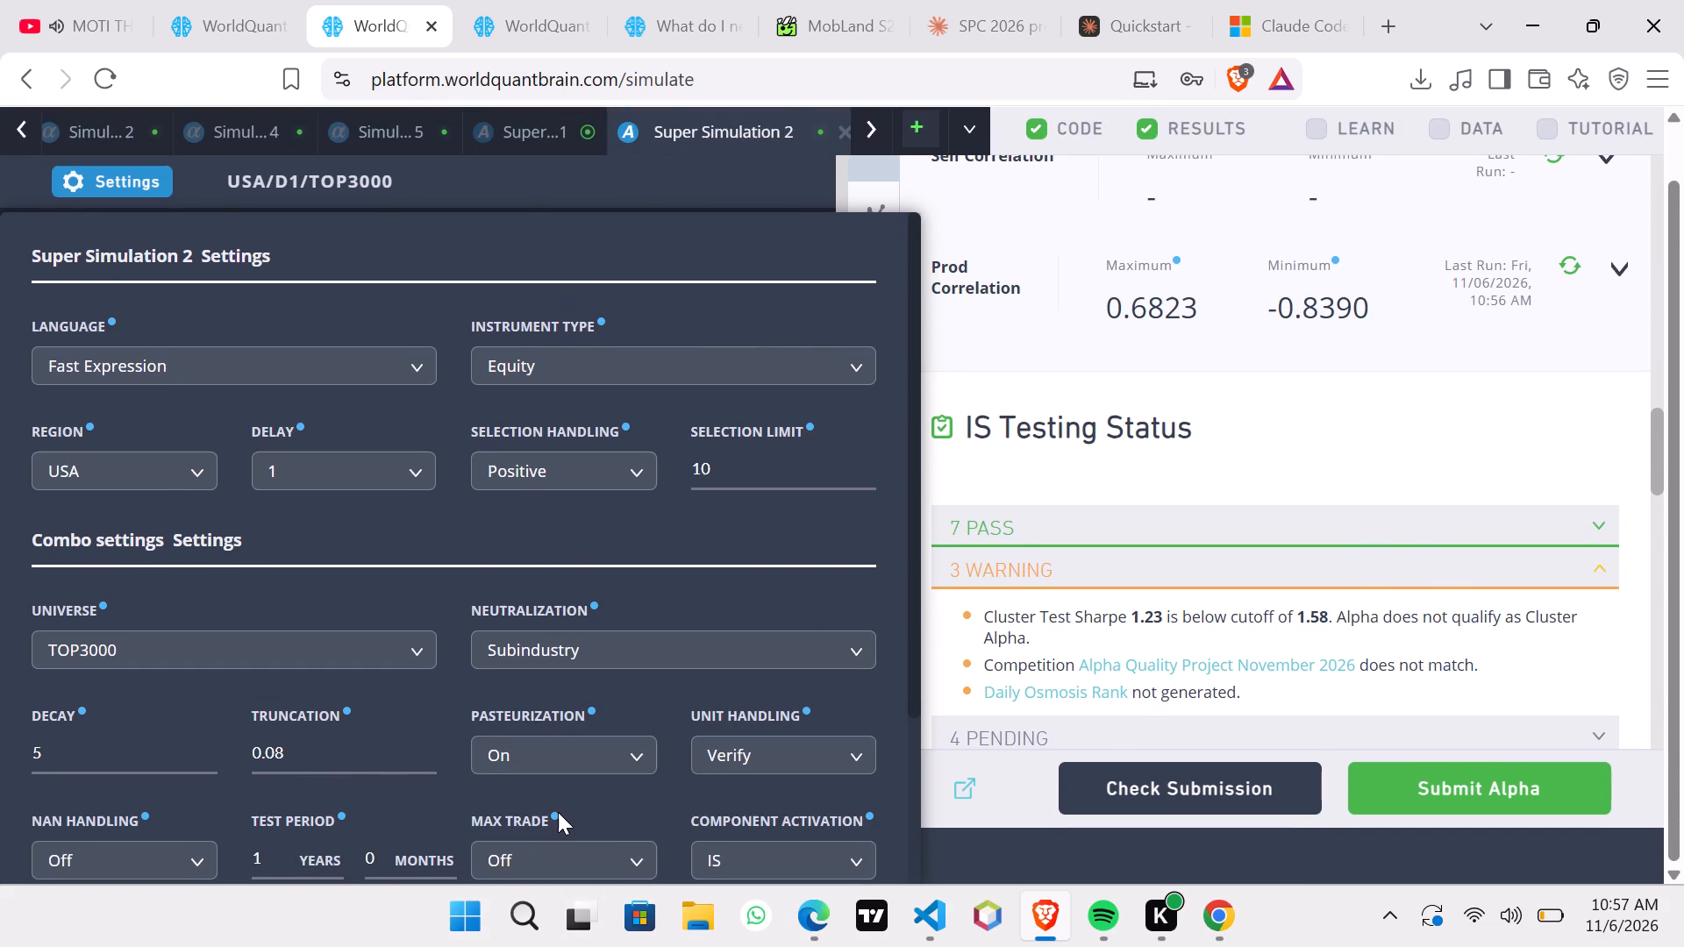
{"action": "scroll", "coordinate": [546, 706], "scroll_direction": "down", "scroll_amount": 3}
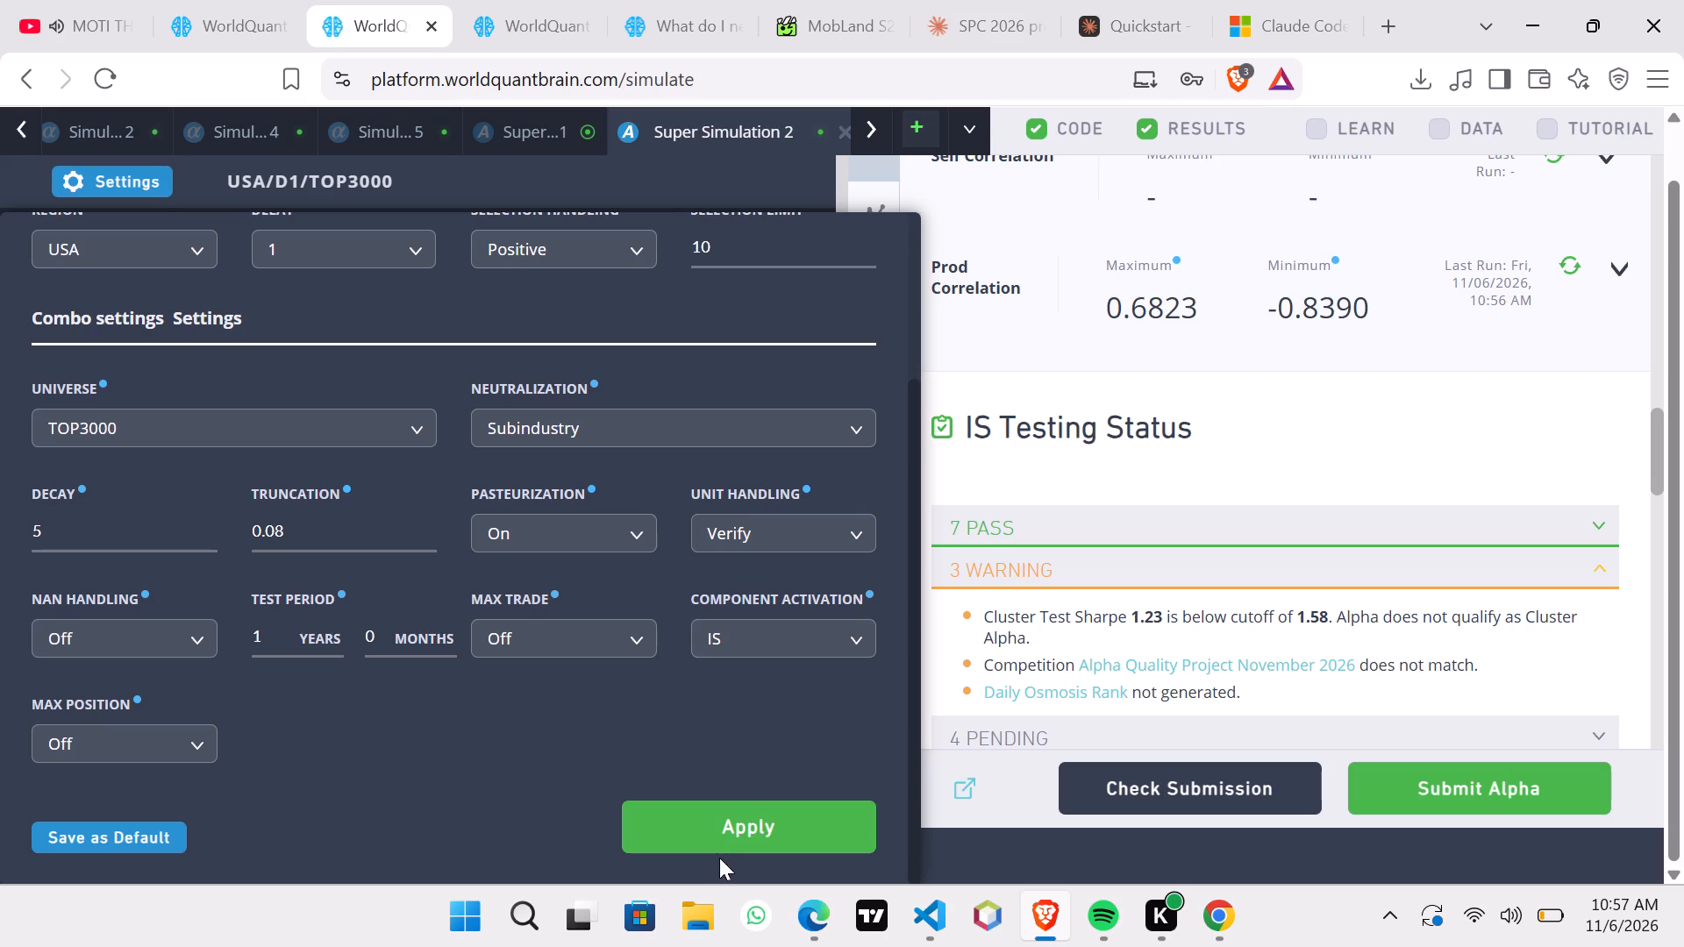
{"action": "left_click", "coordinate": [717, 828]}
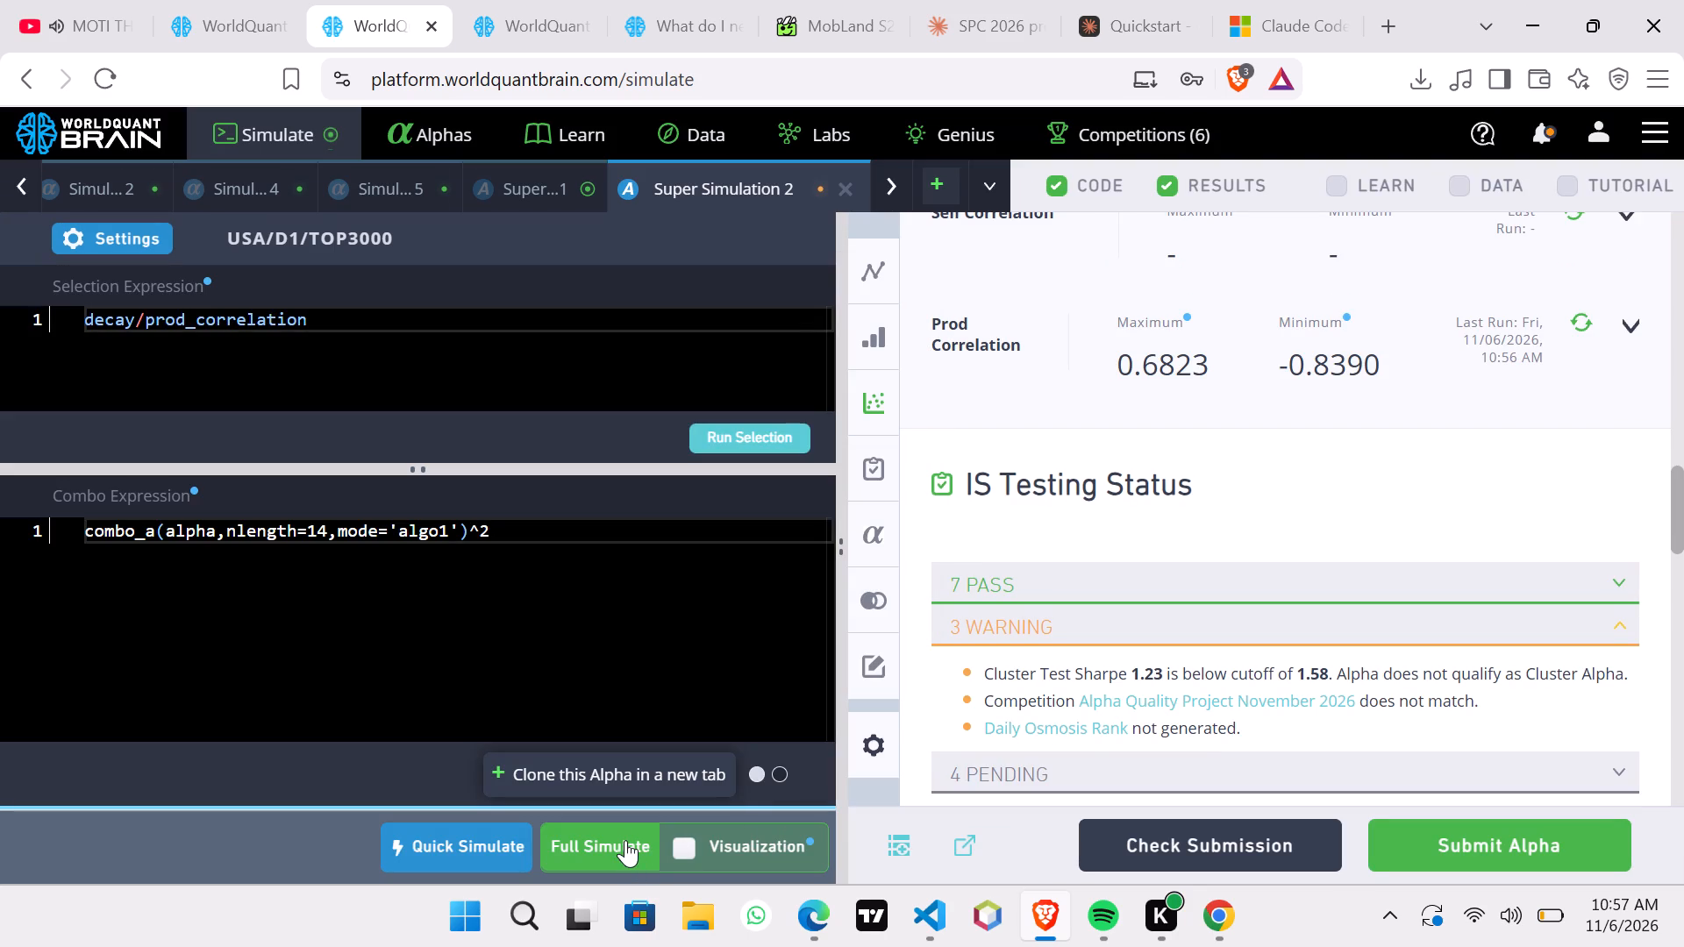
Set Super Simulation 2's decay to 4, apply the settings, and run a full simulation.
{"action": "left_click", "coordinate": [123, 227]}
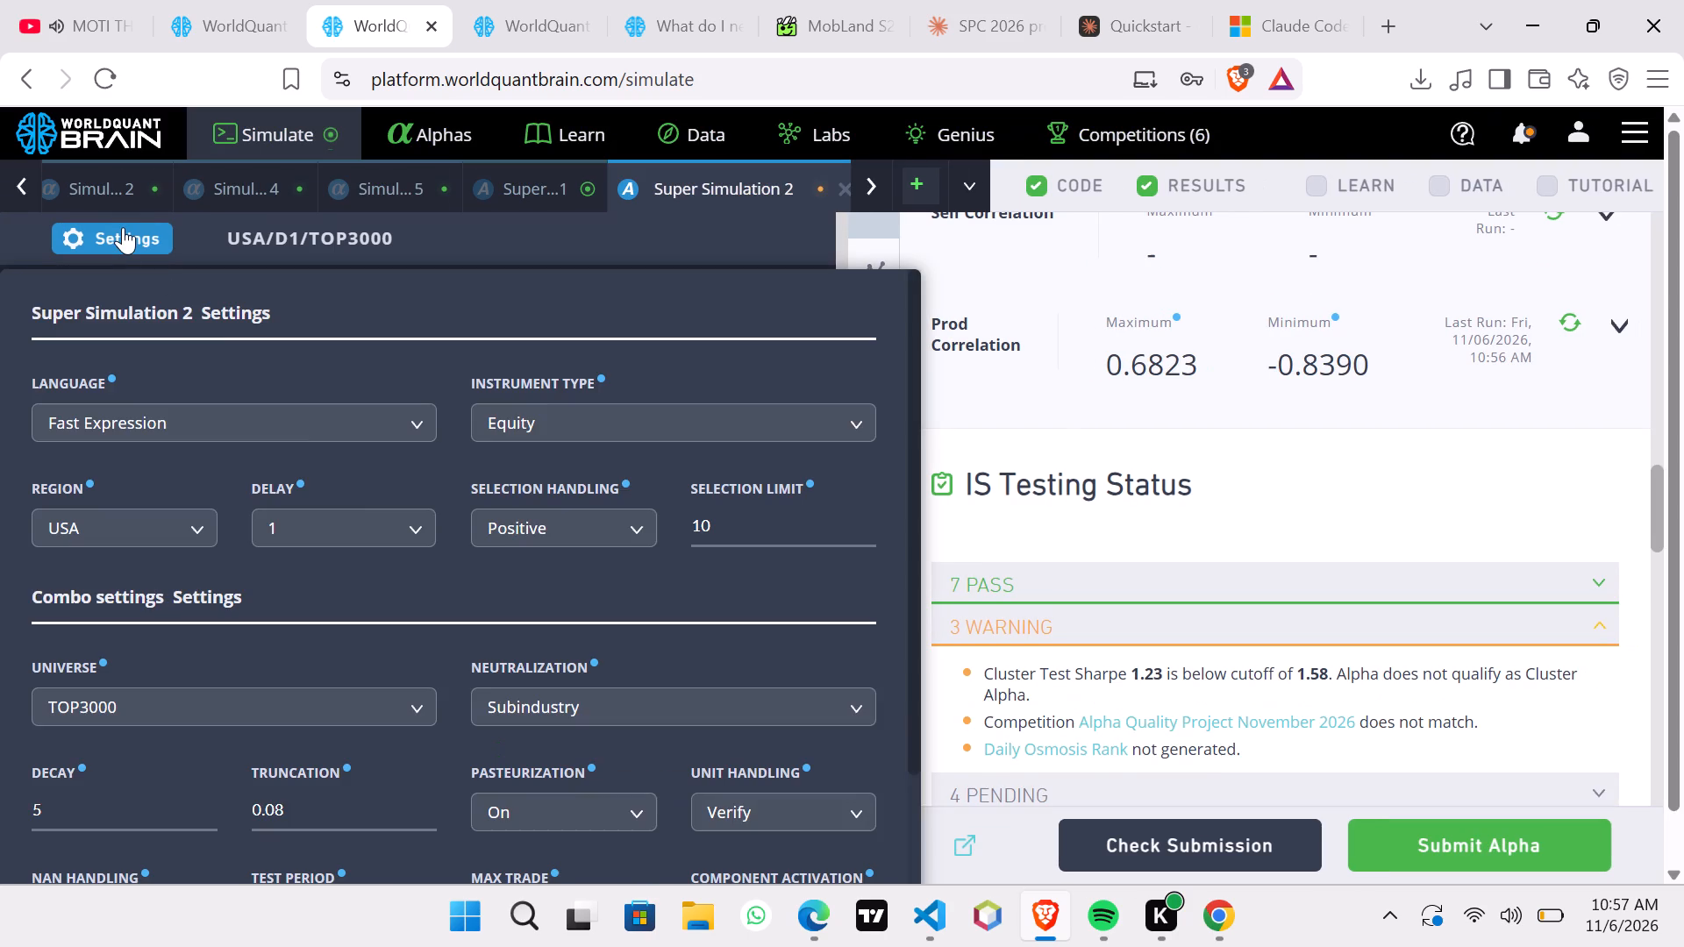
{"action": "left_click", "coordinate": [183, 783]}
{"action": "left_click", "coordinate": [164, 810]}
{"action": "key", "text": "Down"}
{"action": "scroll", "coordinate": [467, 756], "scroll_direction": "down", "scroll_amount": 3}
{"action": "left_click", "coordinate": [711, 865]}
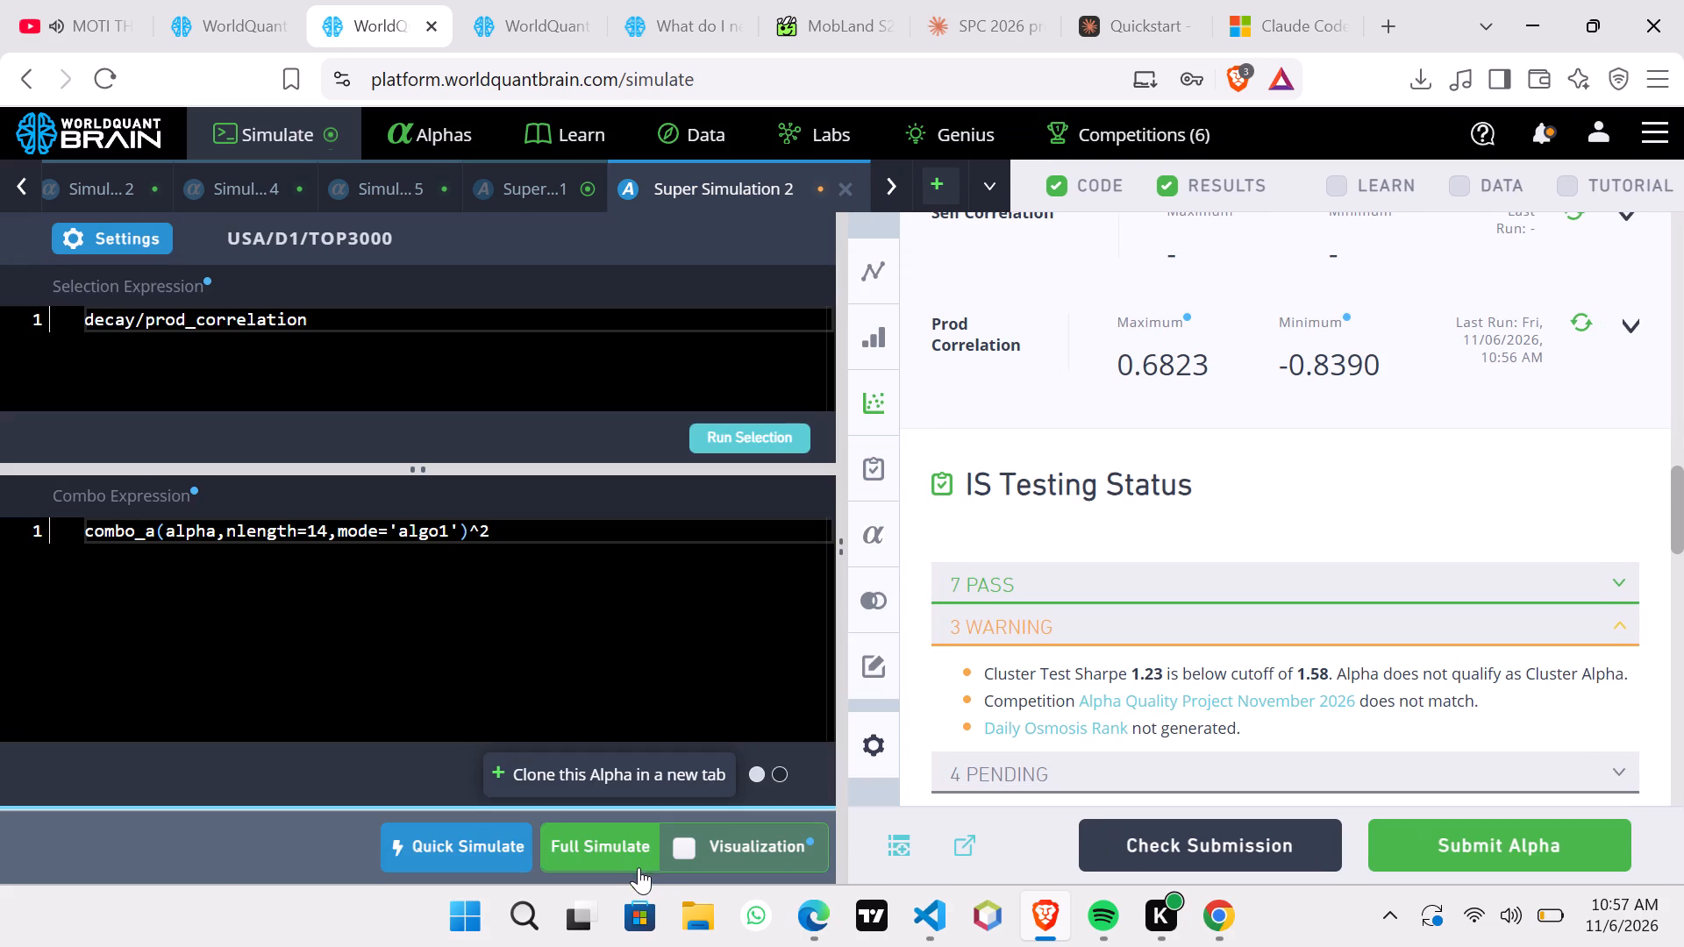
{"action": "left_click", "coordinate": [622, 855]}
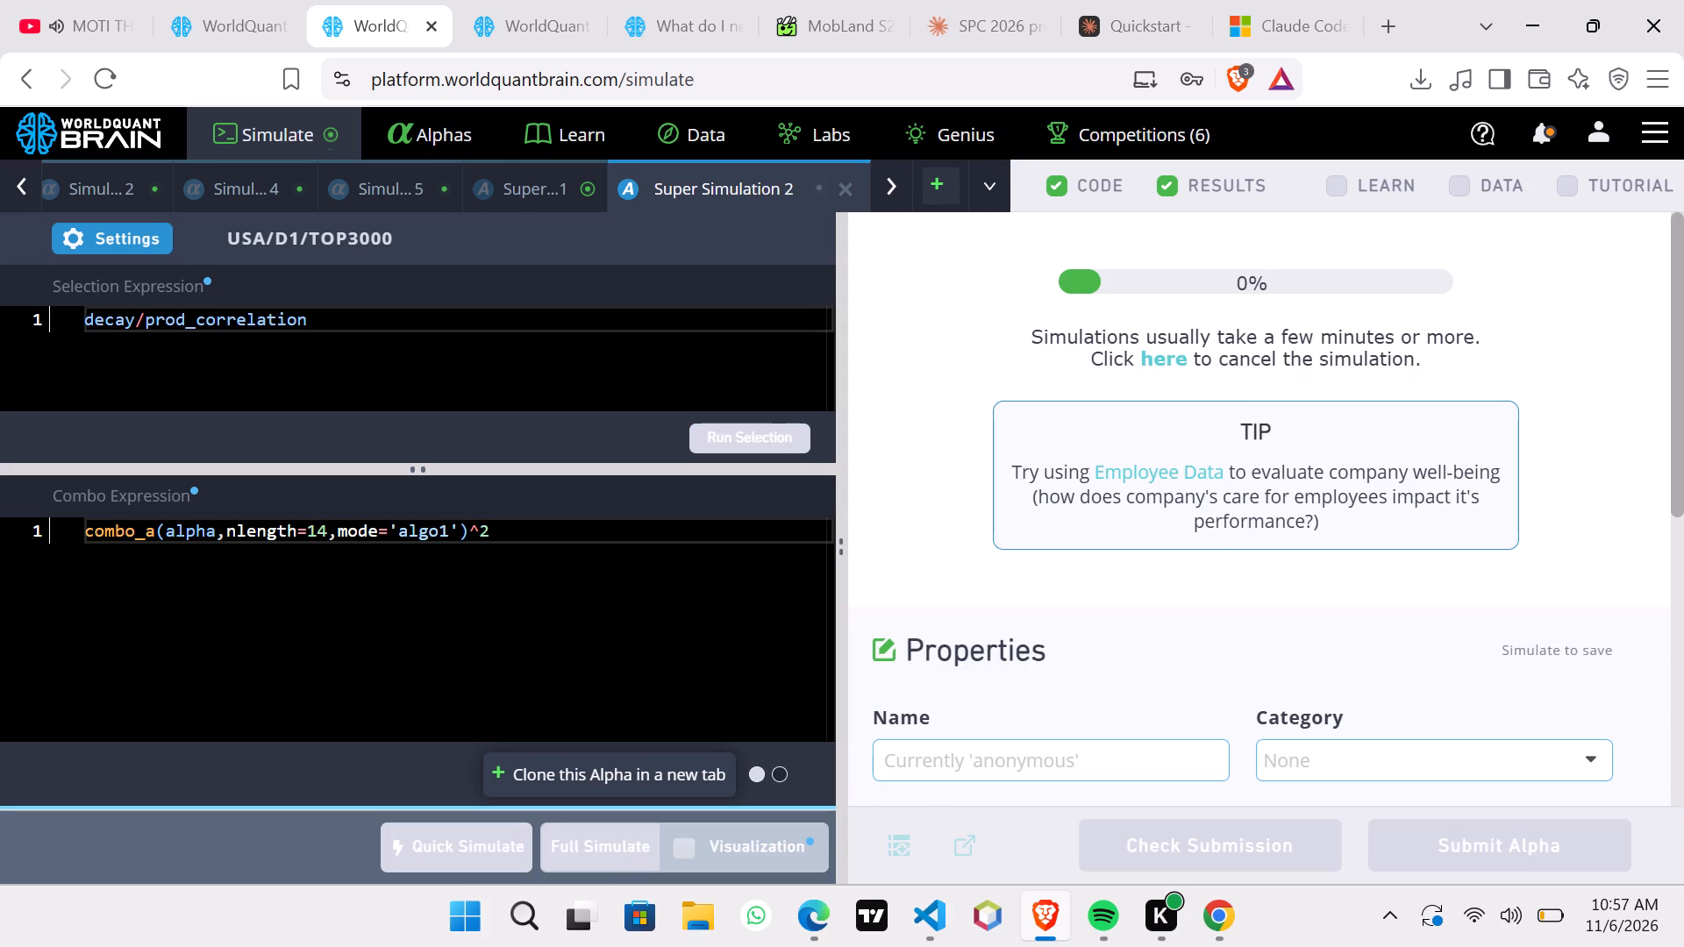
Show Super Simulation 1's test period and examine its IS summary and the failed check in its IS testing status.
{"action": "left_click", "coordinate": [533, 200]}
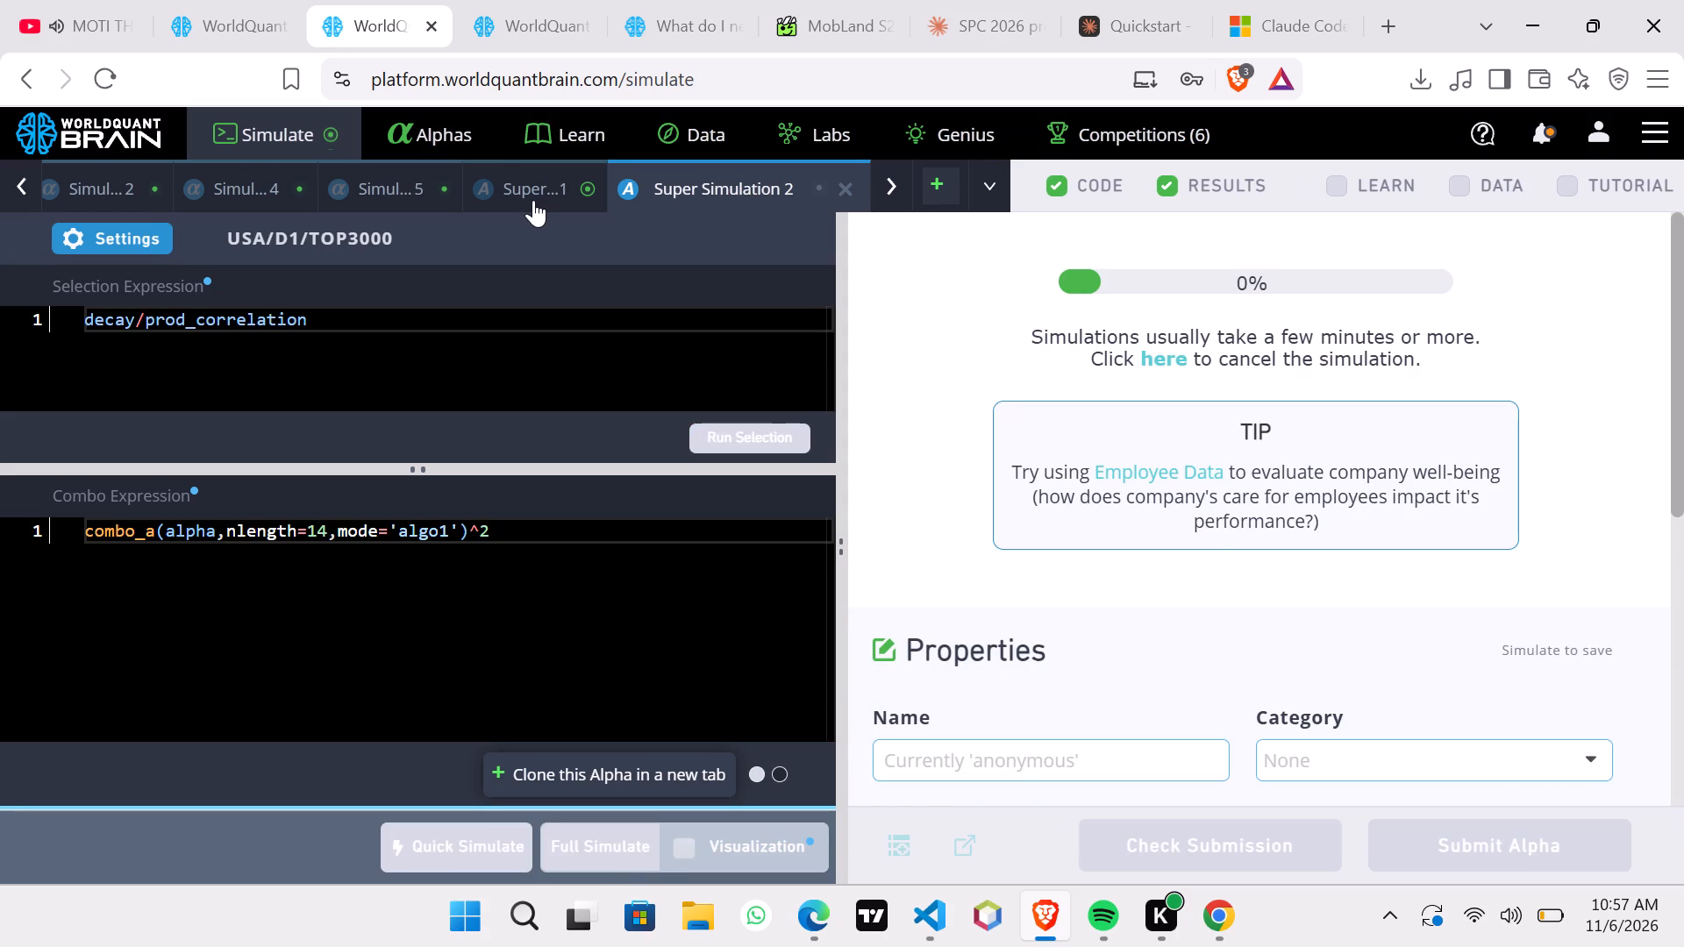
{"action": "left_click", "coordinate": [1221, 850]}
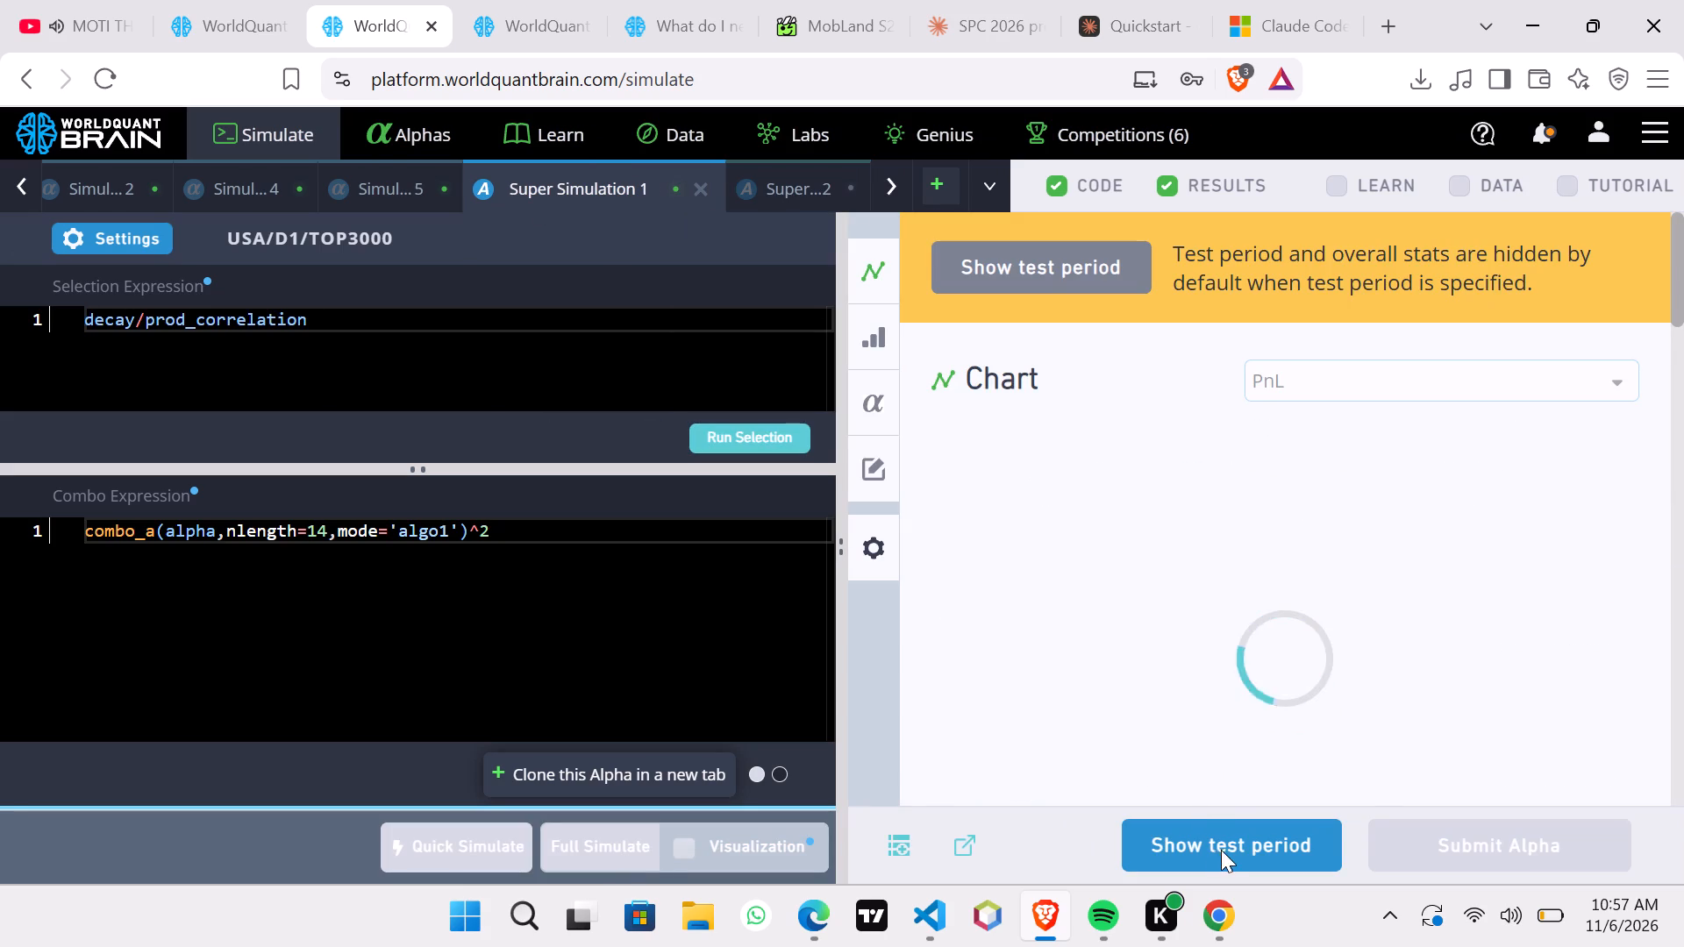
{"action": "scroll", "coordinate": [1218, 587], "scroll_direction": "down", "scroll_amount": 6}
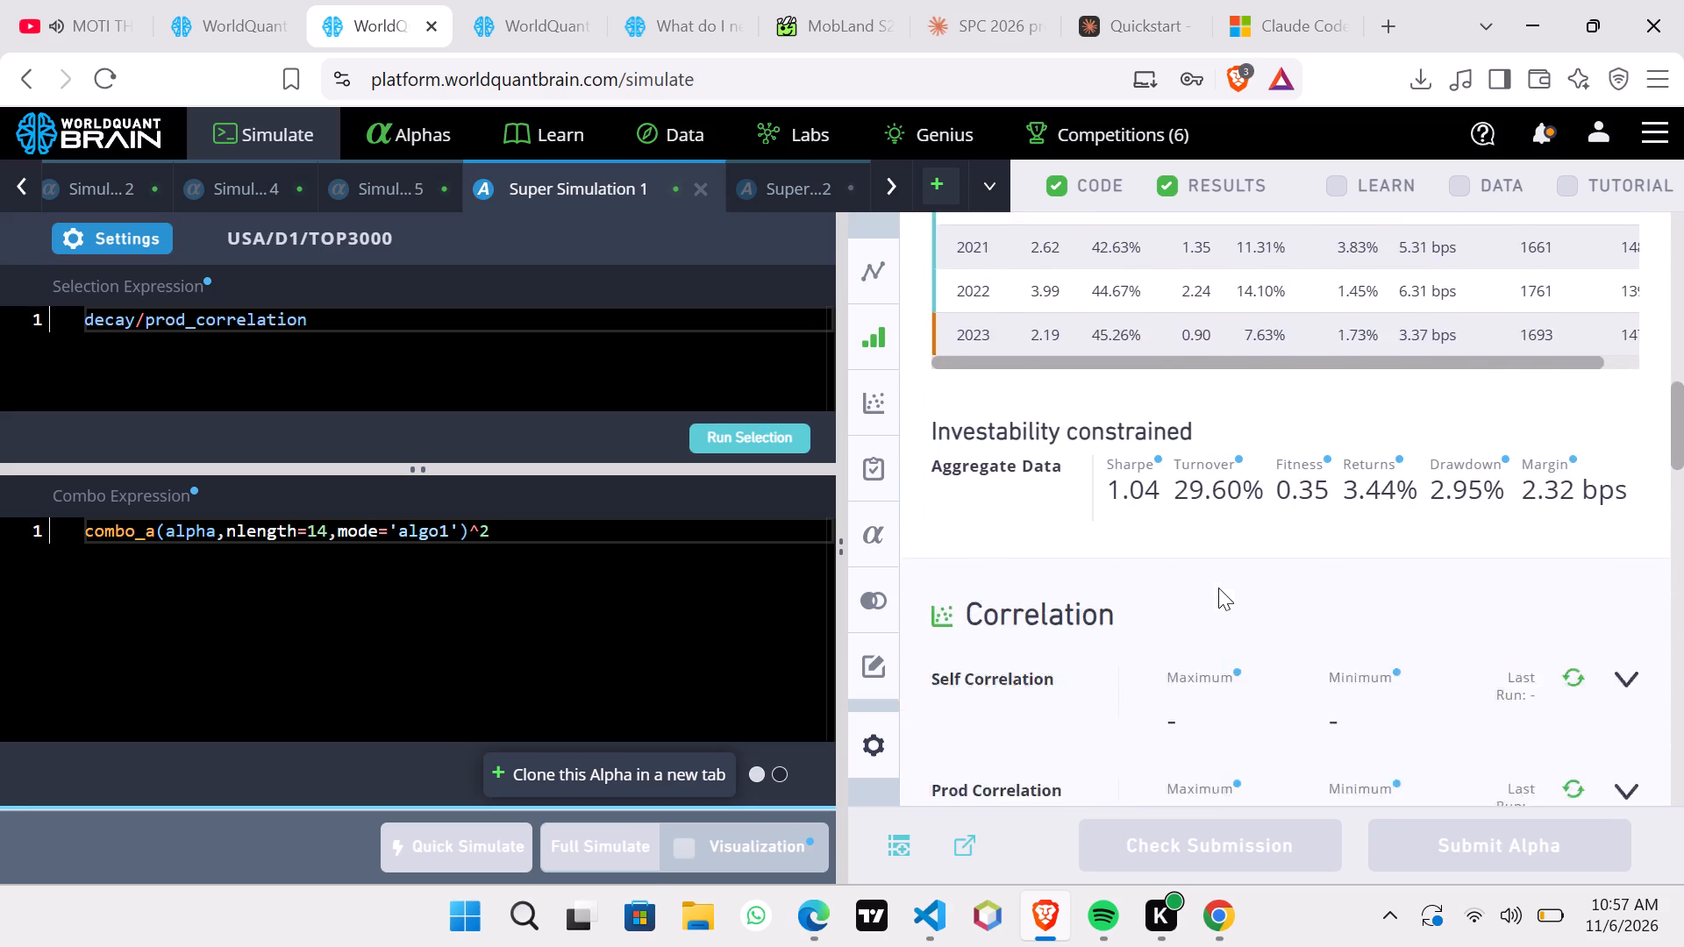
{"action": "scroll", "coordinate": [1218, 587], "scroll_direction": "down", "scroll_amount": 2}
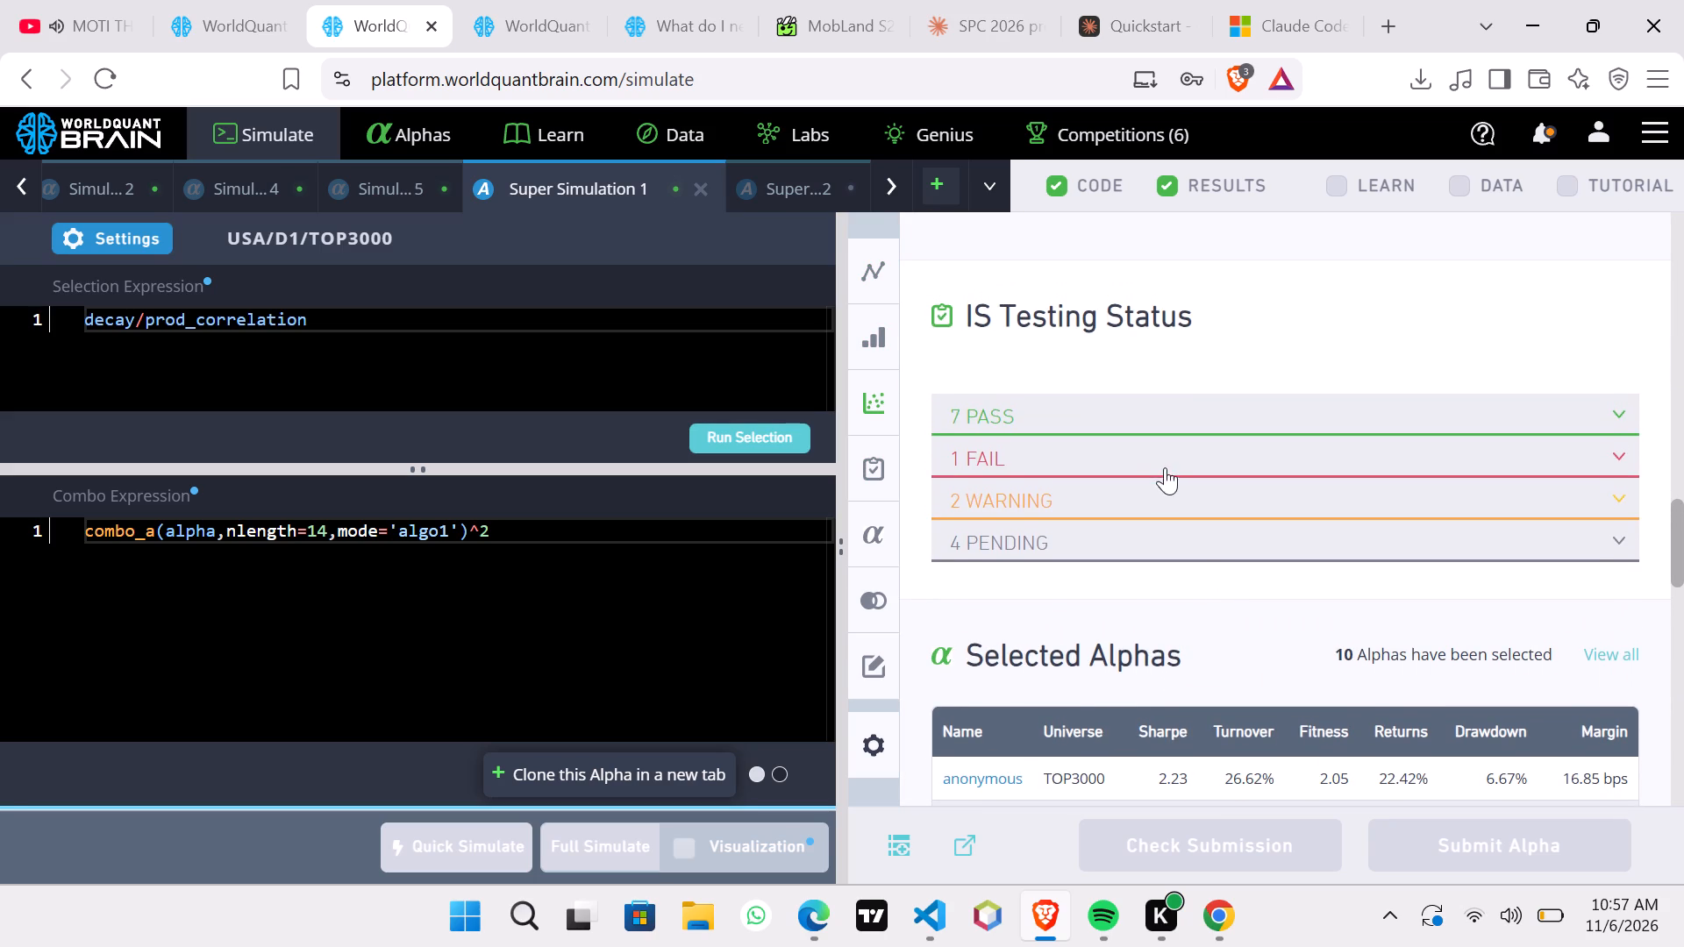
{"action": "left_click", "coordinate": [1152, 449]}
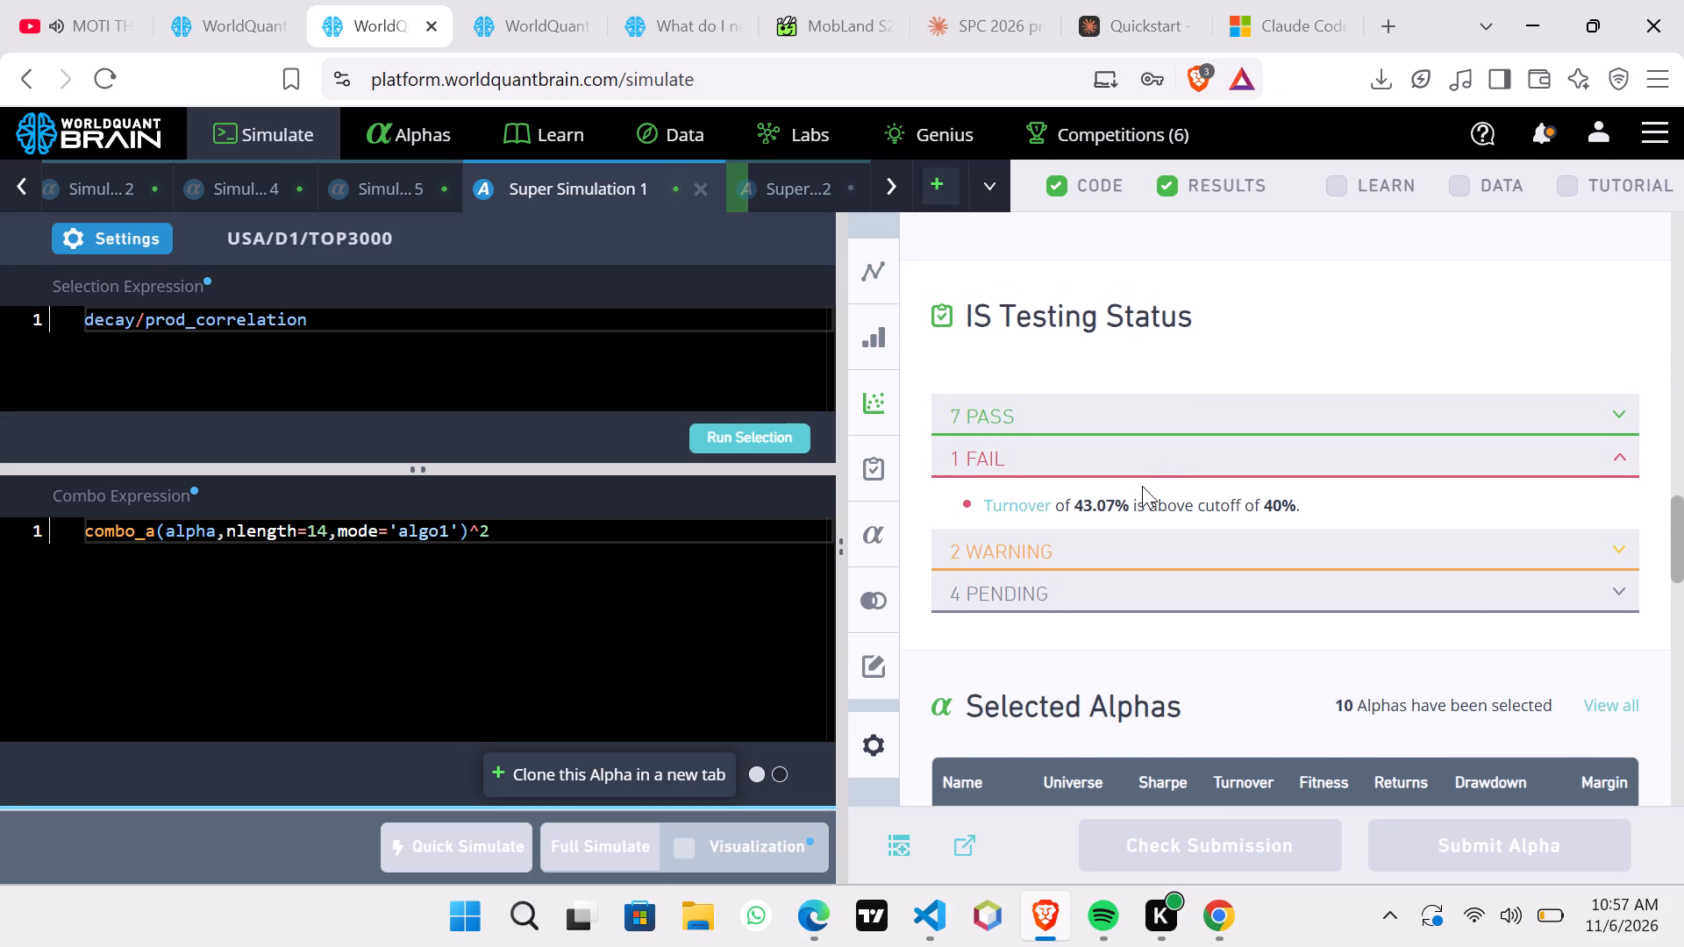
Set Super Simulation 1's combo decay to 1, apply the settings, and run a full simulation.
{"action": "left_click", "coordinate": [103, 245]}
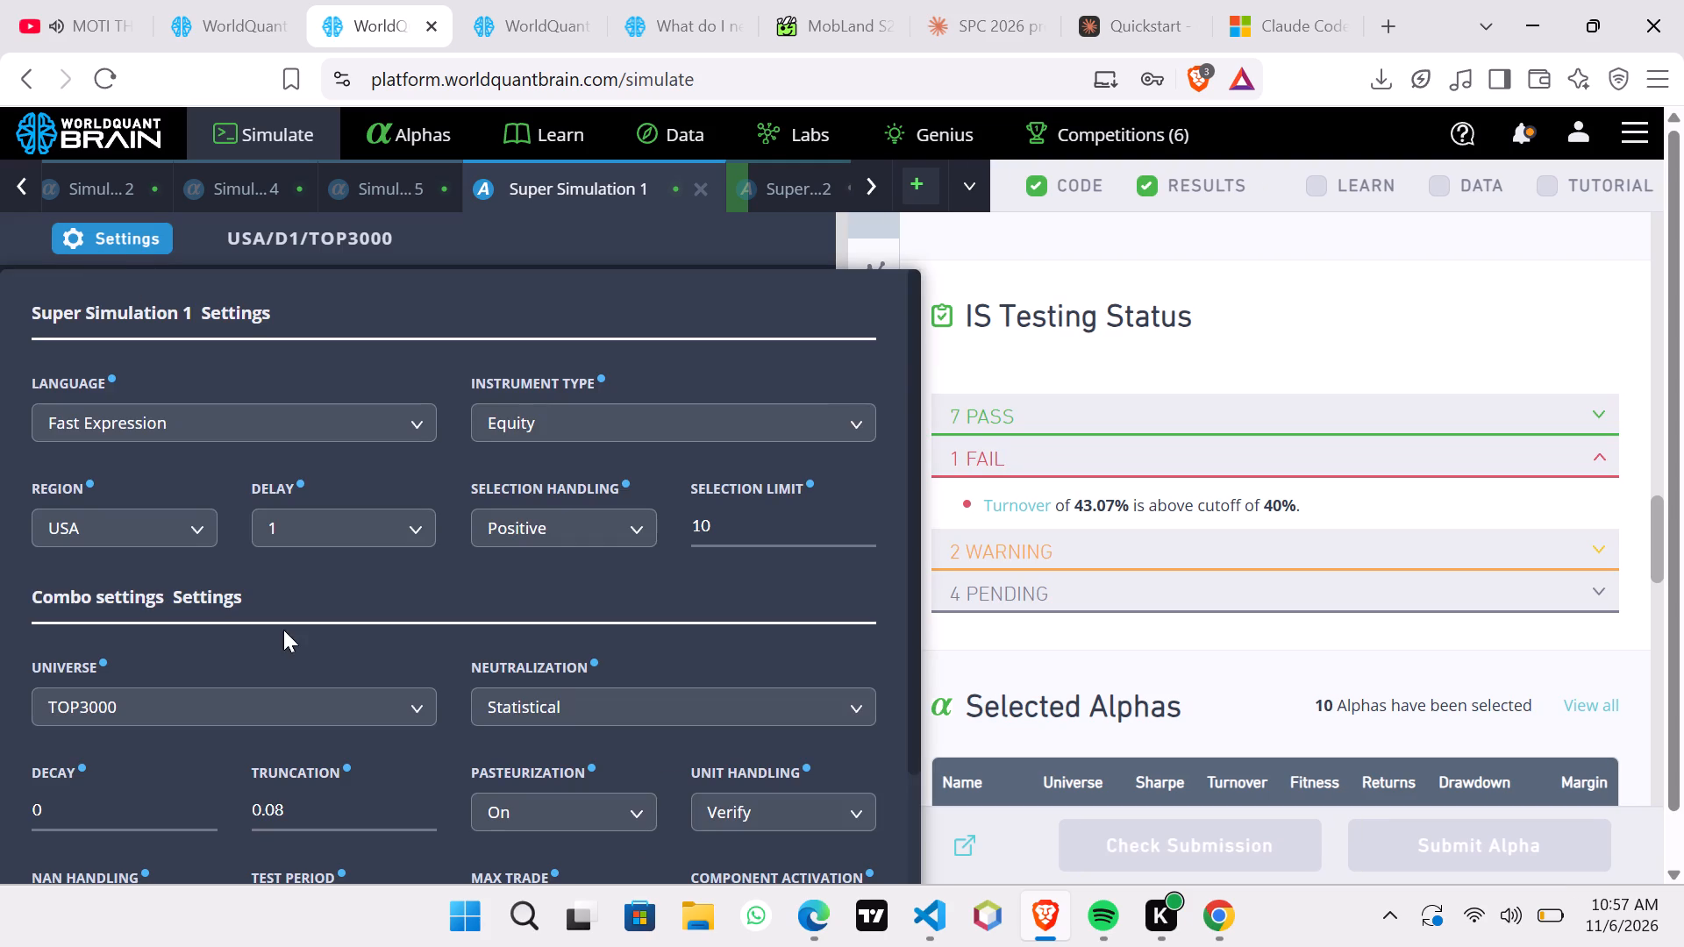
{"action": "left_click", "coordinate": [200, 810]}
{"action": "left_click", "coordinate": [200, 810]}
{"action": "left_click", "coordinate": [153, 810]}
{"action": "key", "text": "Up"}
{"action": "scroll", "coordinate": [417, 763], "scroll_direction": "down", "scroll_amount": 3}
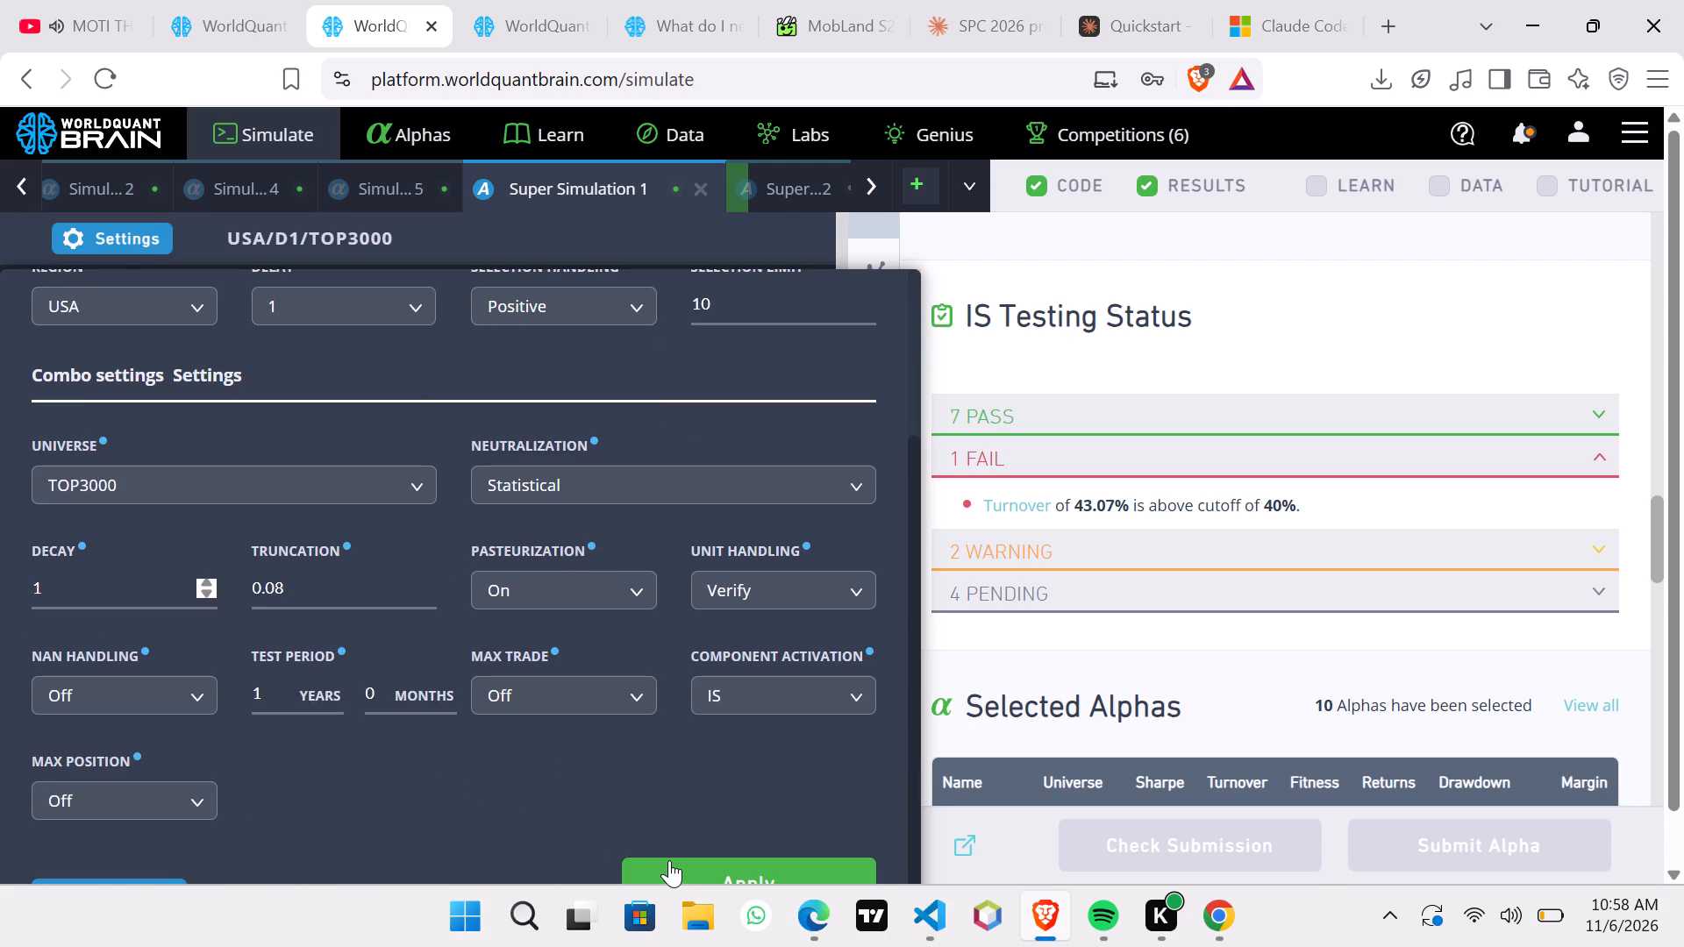
{"action": "left_click", "coordinate": [669, 860]}
{"action": "left_click", "coordinate": [712, 868]}
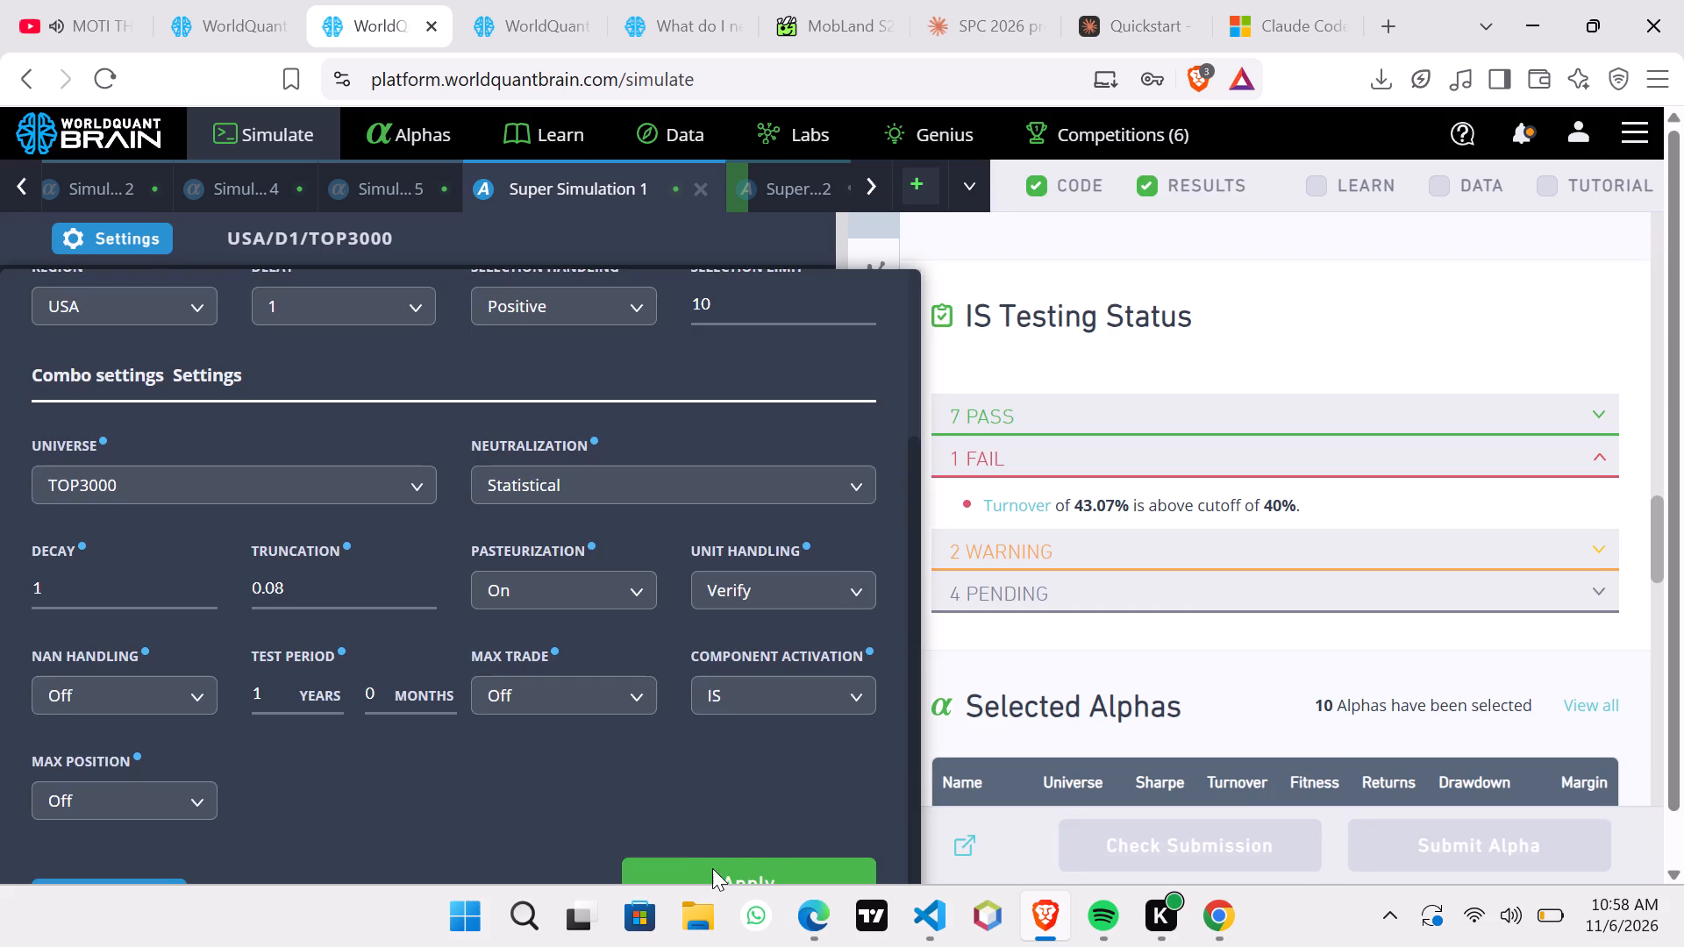
{"action": "left_click", "coordinate": [592, 853]}
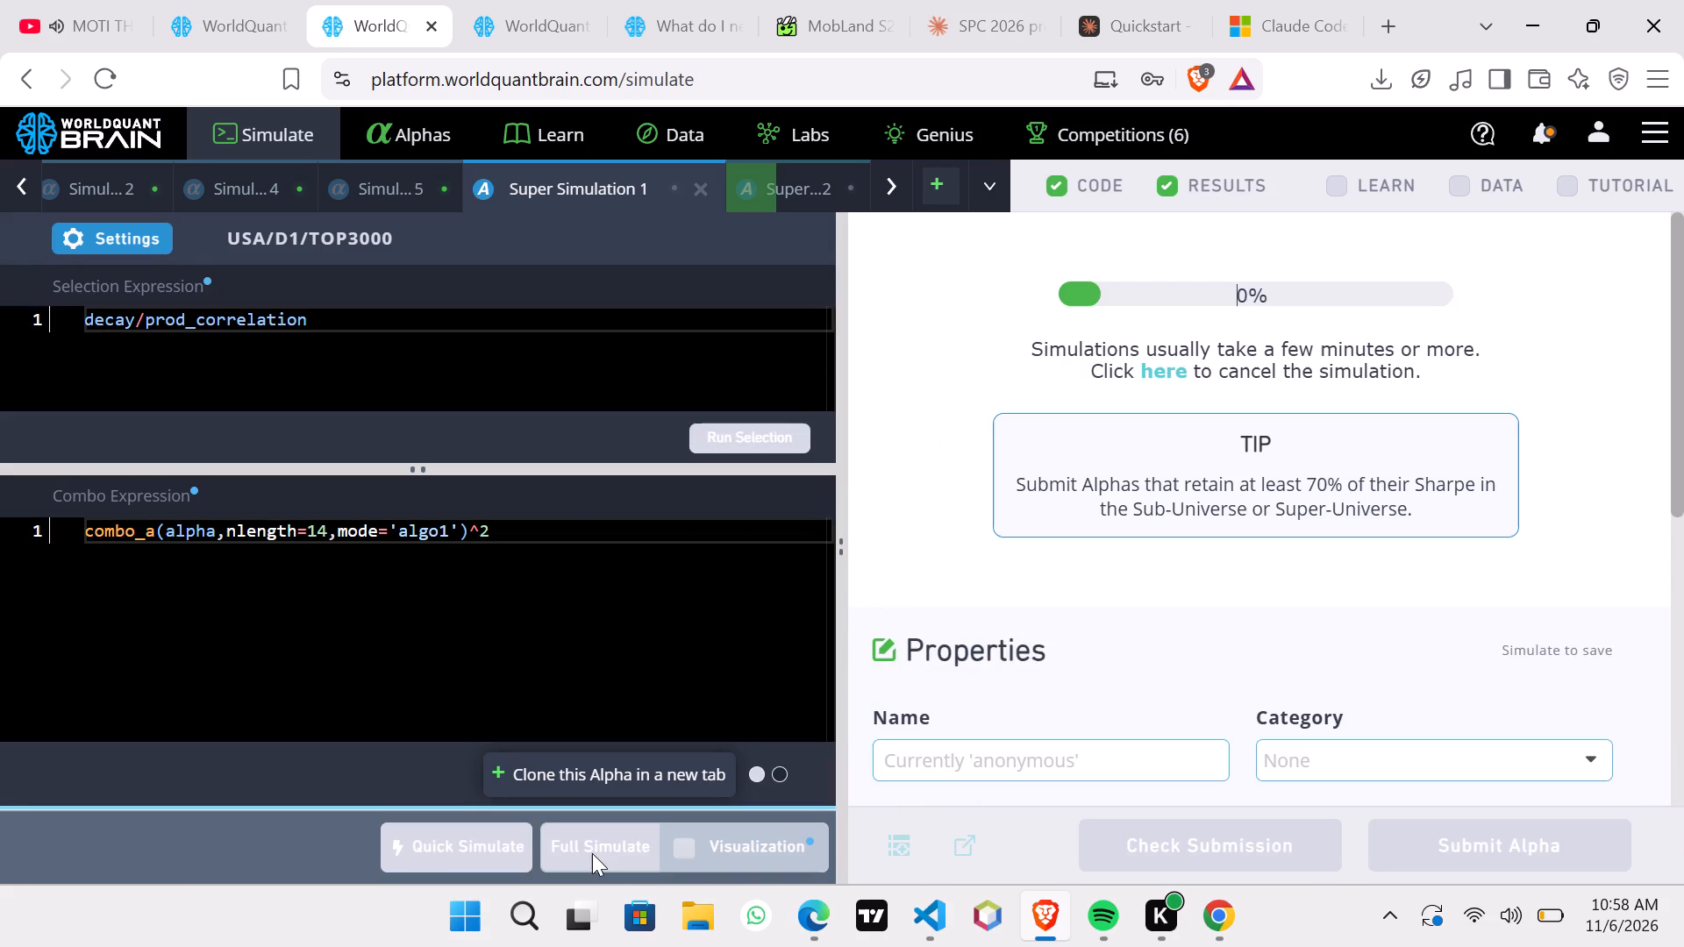
Show the test period for Simulation 20 and examine its PnL chart and IS summary.
{"action": "left_click", "coordinate": [216, 0]}
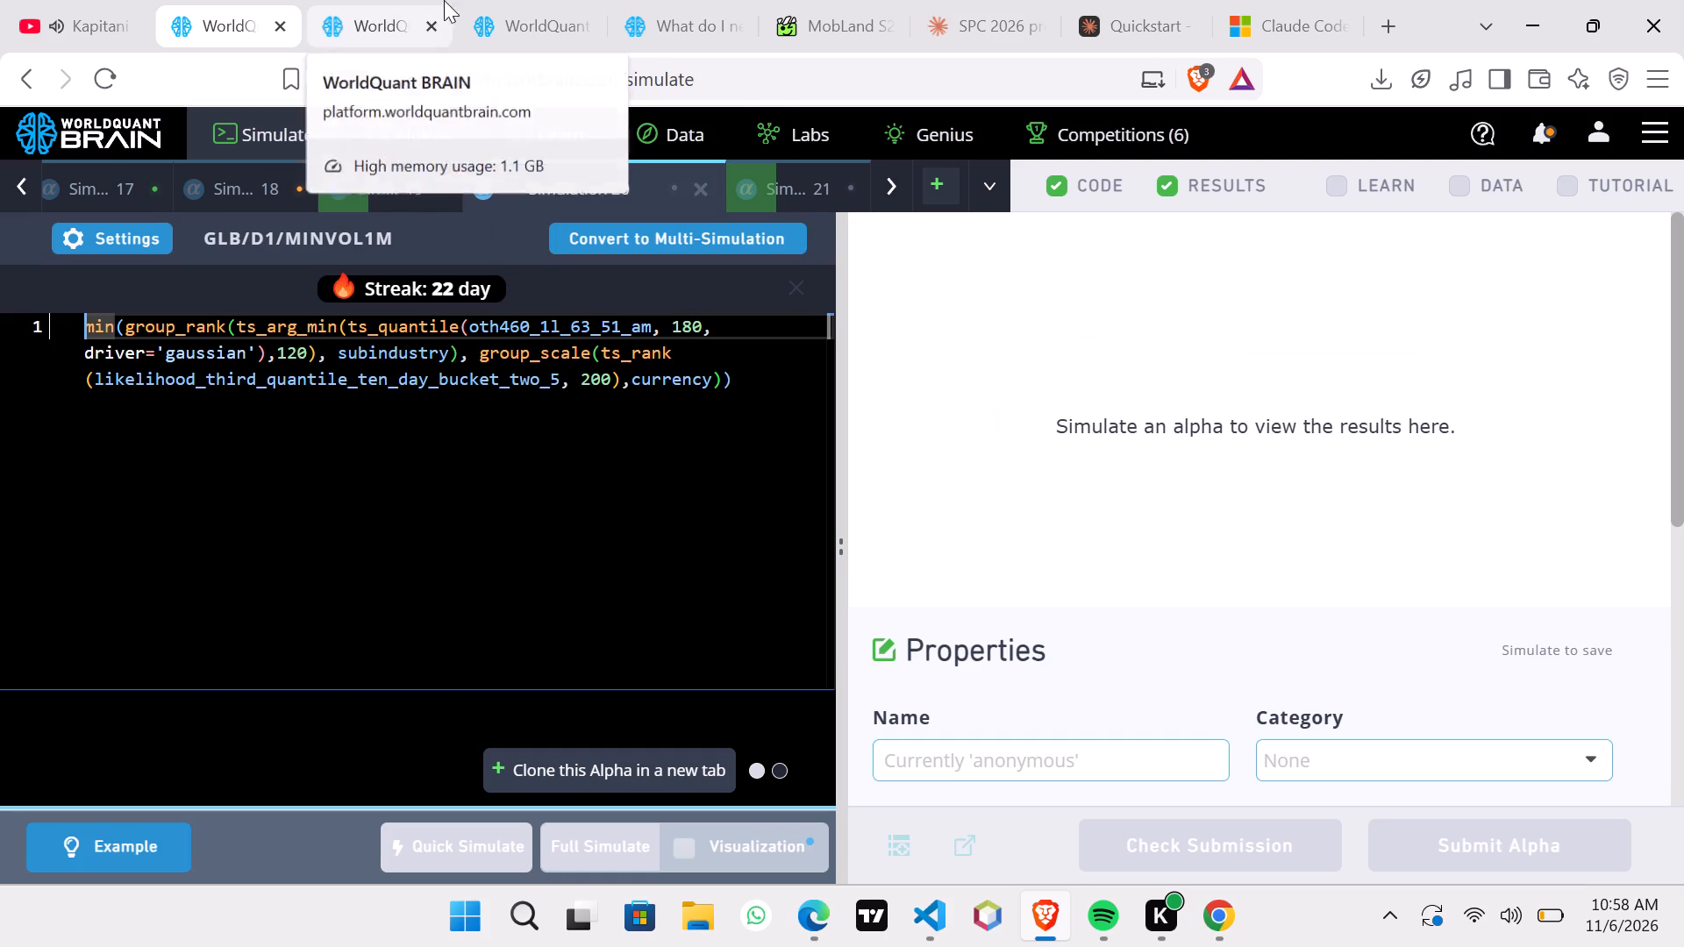
{"action": "left_click", "coordinate": [549, 0]}
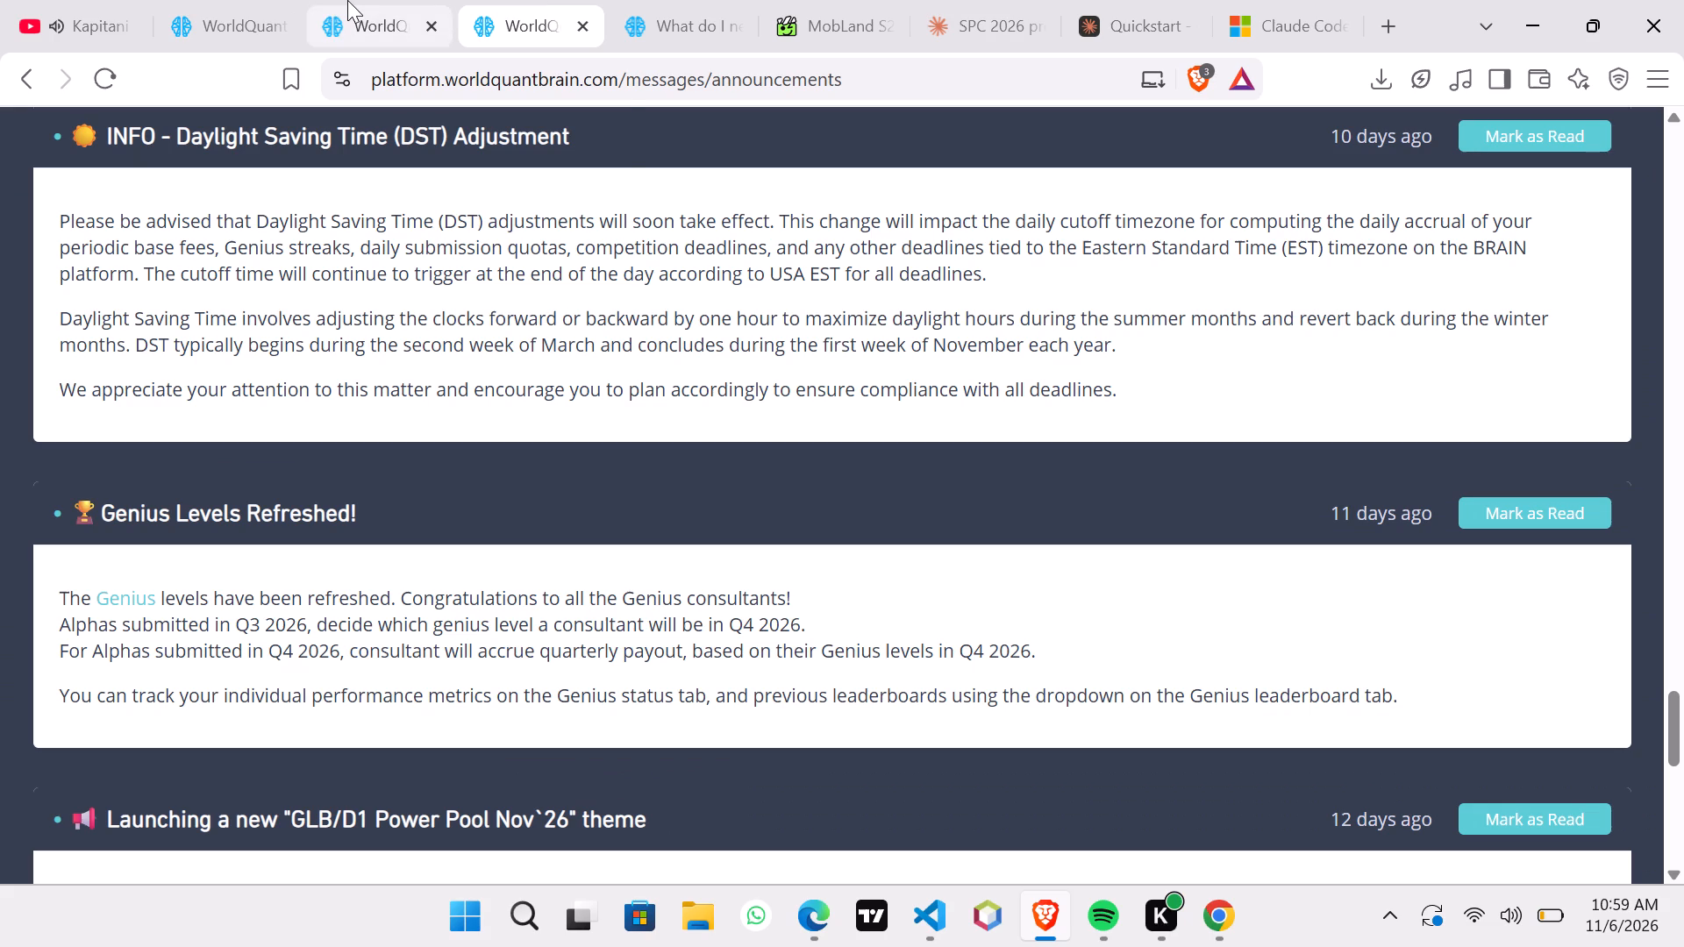
{"action": "left_click", "coordinate": [347, 0]}
{"action": "left_click", "coordinate": [268, 0]}
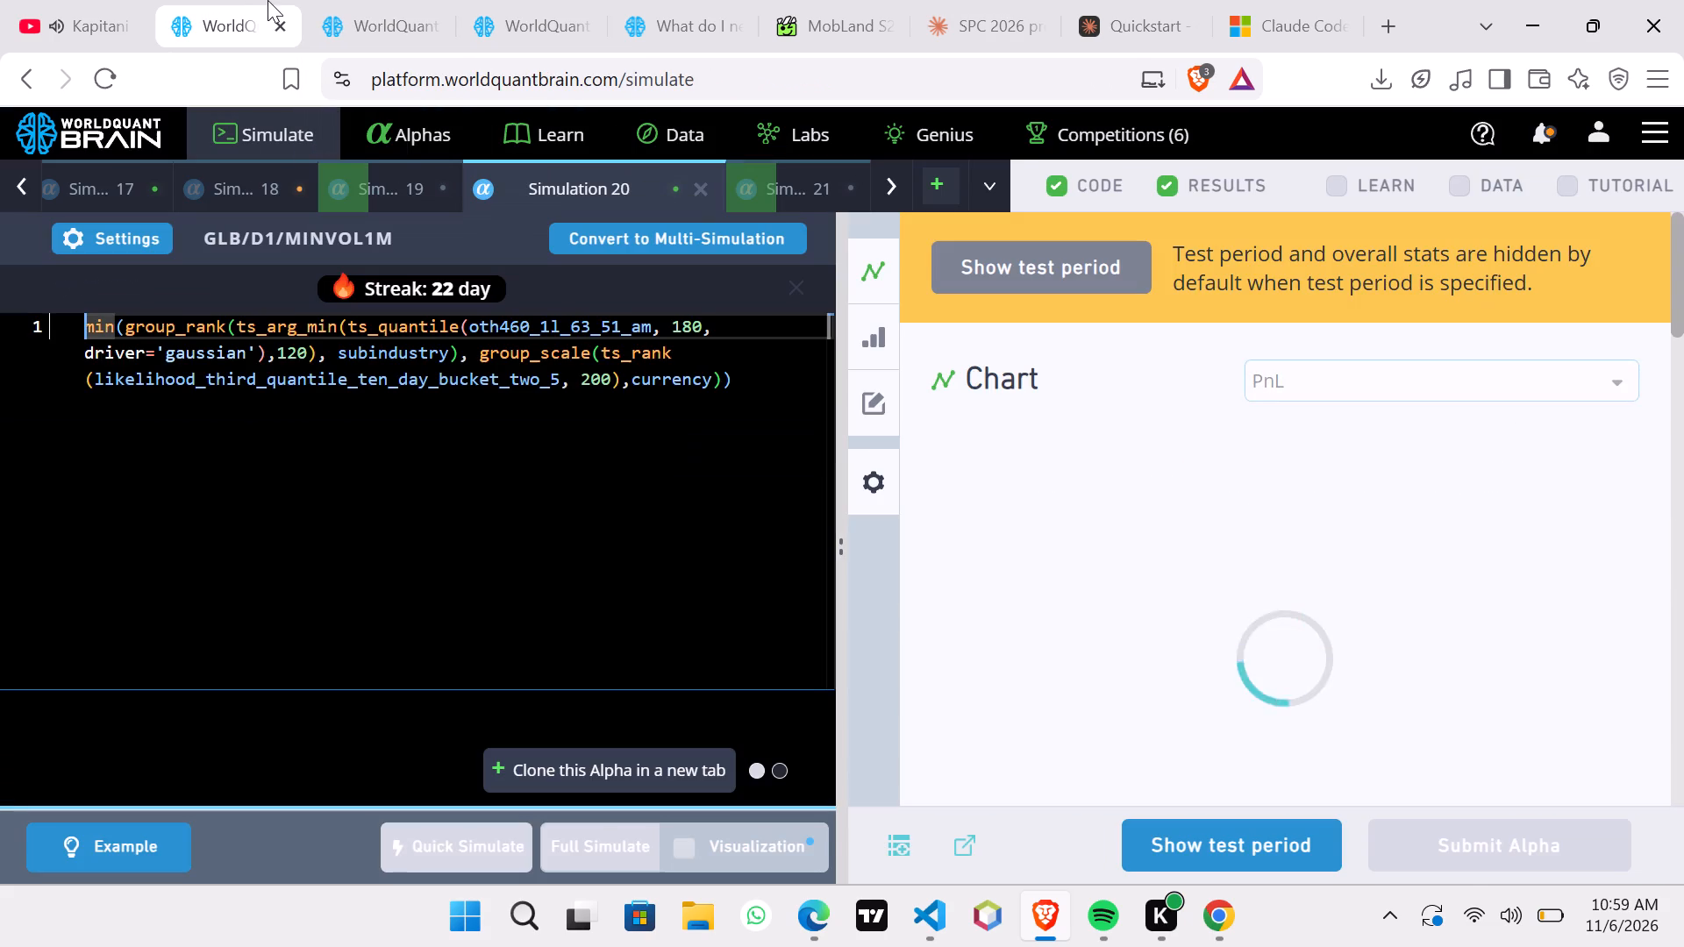
{"action": "left_click", "coordinate": [1261, 849]}
{"action": "scroll", "coordinate": [1246, 659], "scroll_direction": "down", "scroll_amount": 1}
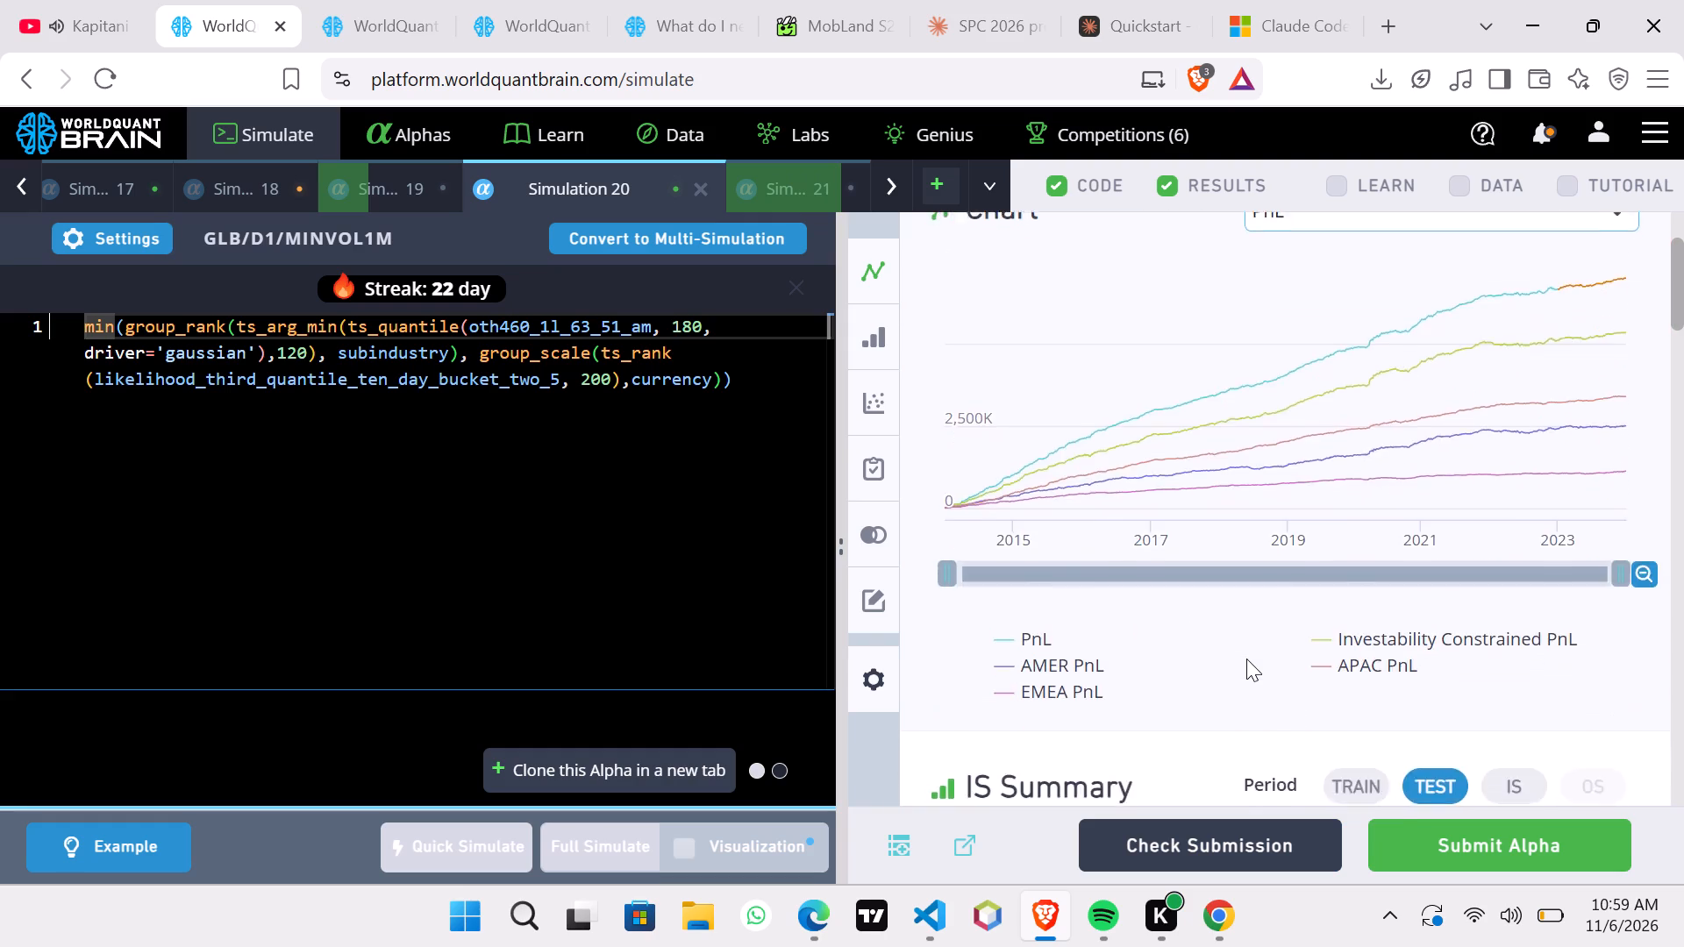
{"action": "scroll", "coordinate": [1246, 659], "scroll_direction": "down", "scroll_amount": 2}
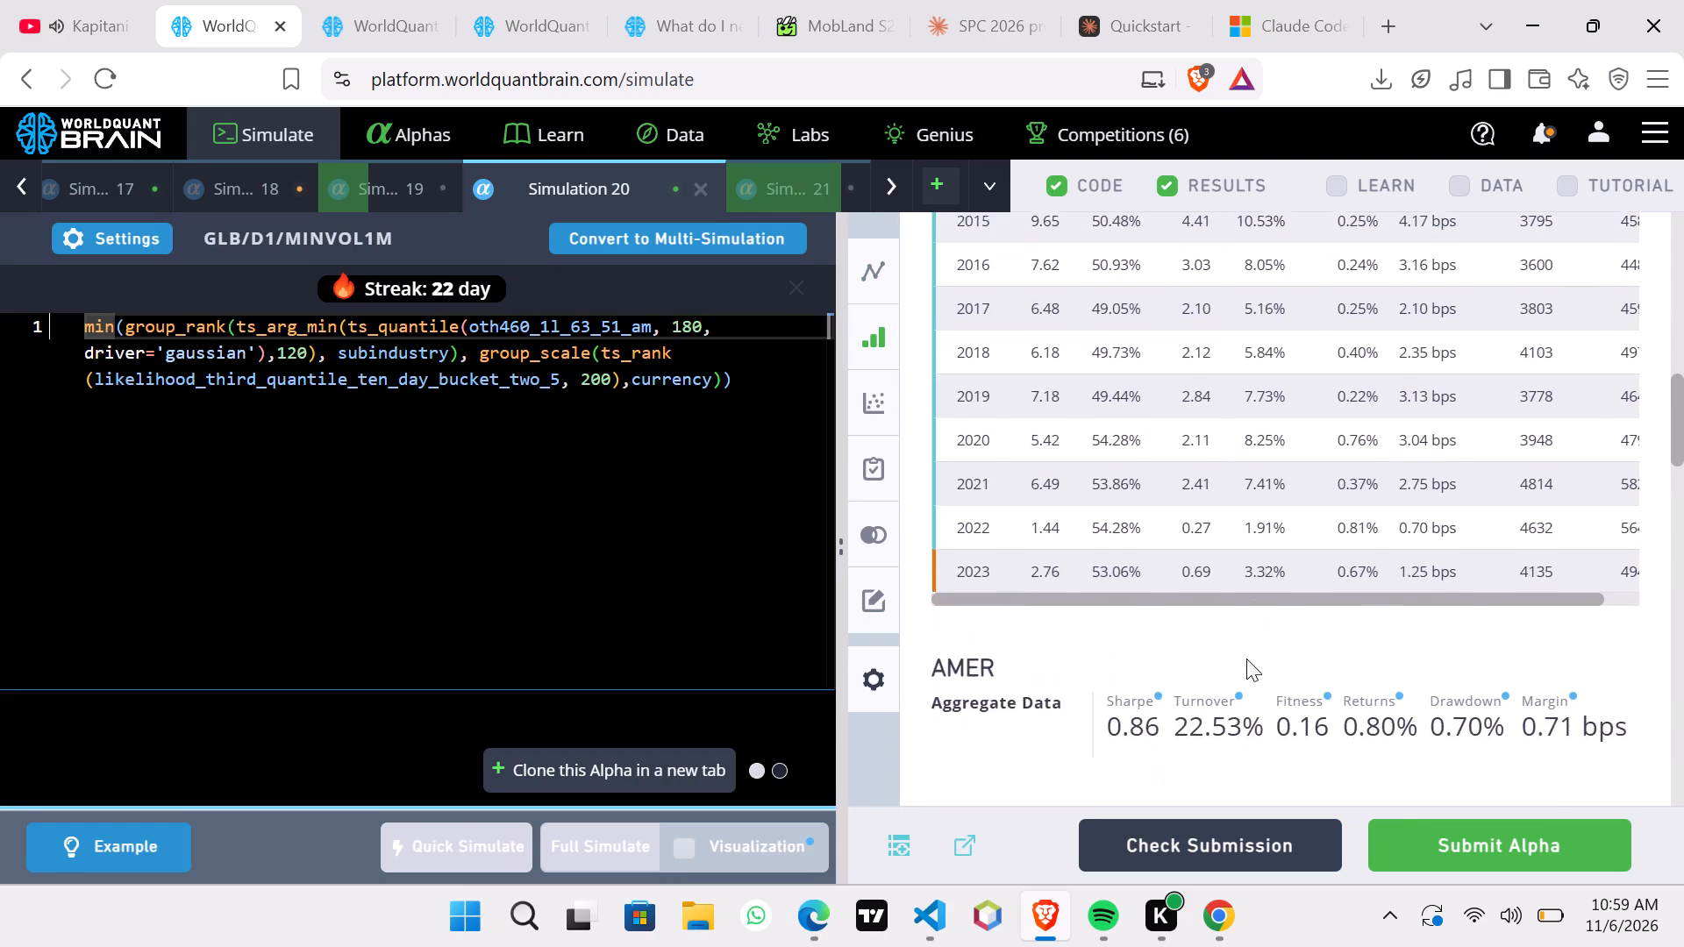
{"action": "scroll", "coordinate": [1246, 659], "scroll_direction": "down", "scroll_amount": 5}
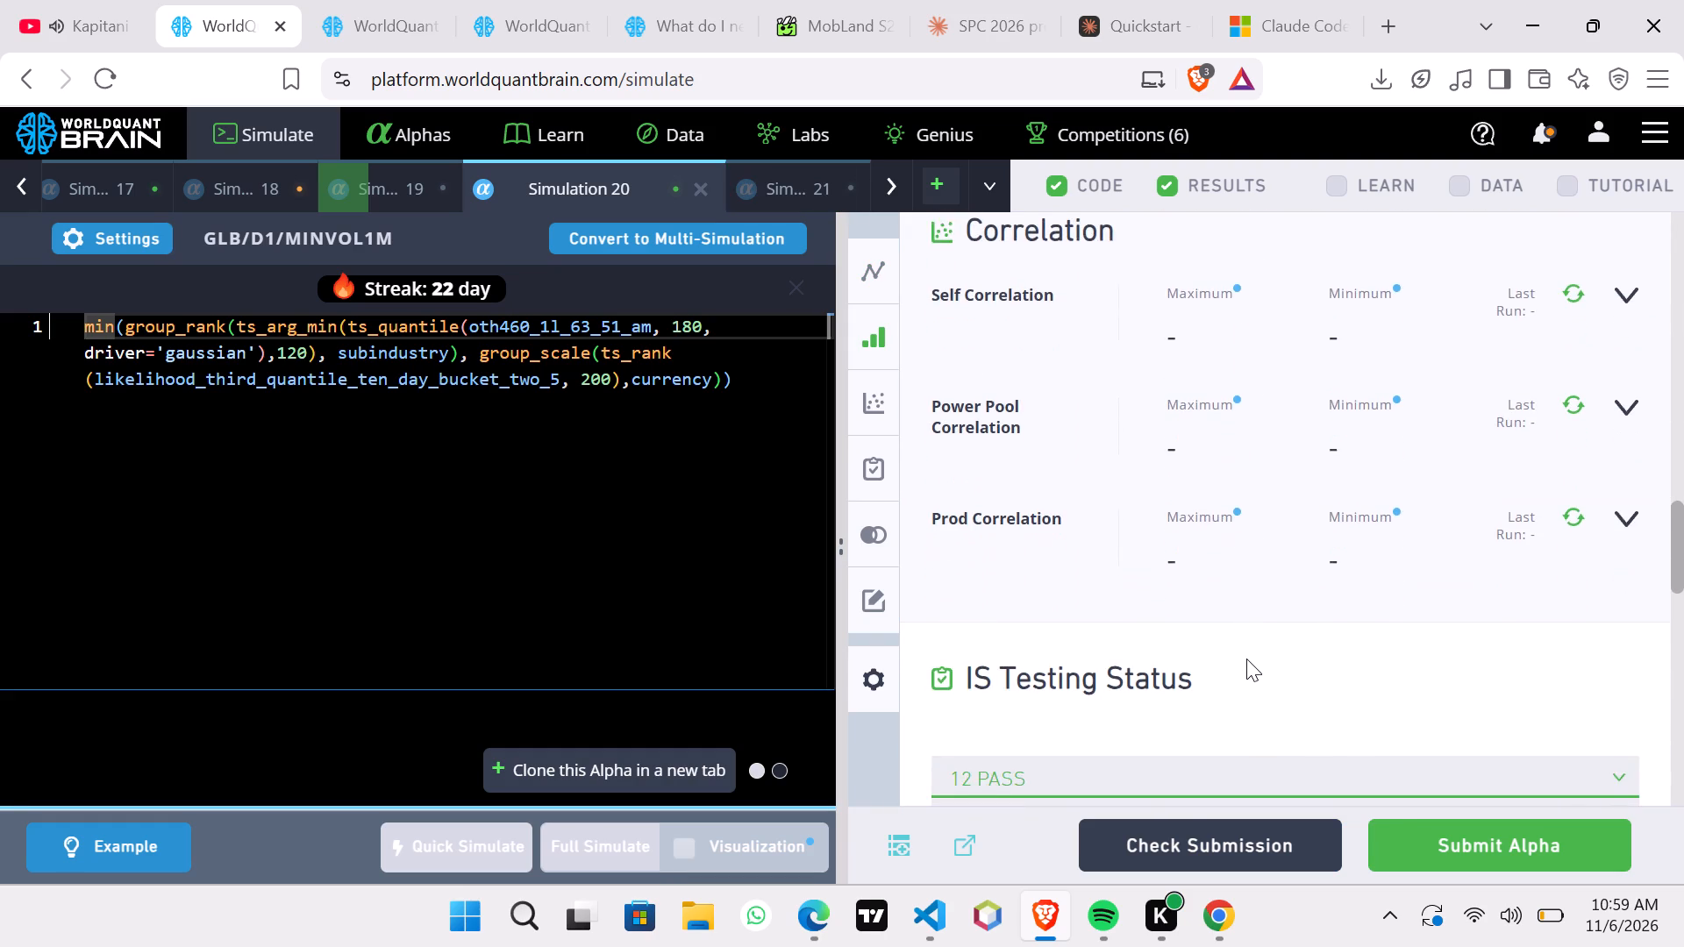
Run the Prod Correlation check for Simulation 20.
{"action": "scroll", "coordinate": [1246, 659], "scroll_direction": "down", "scroll_amount": 2}
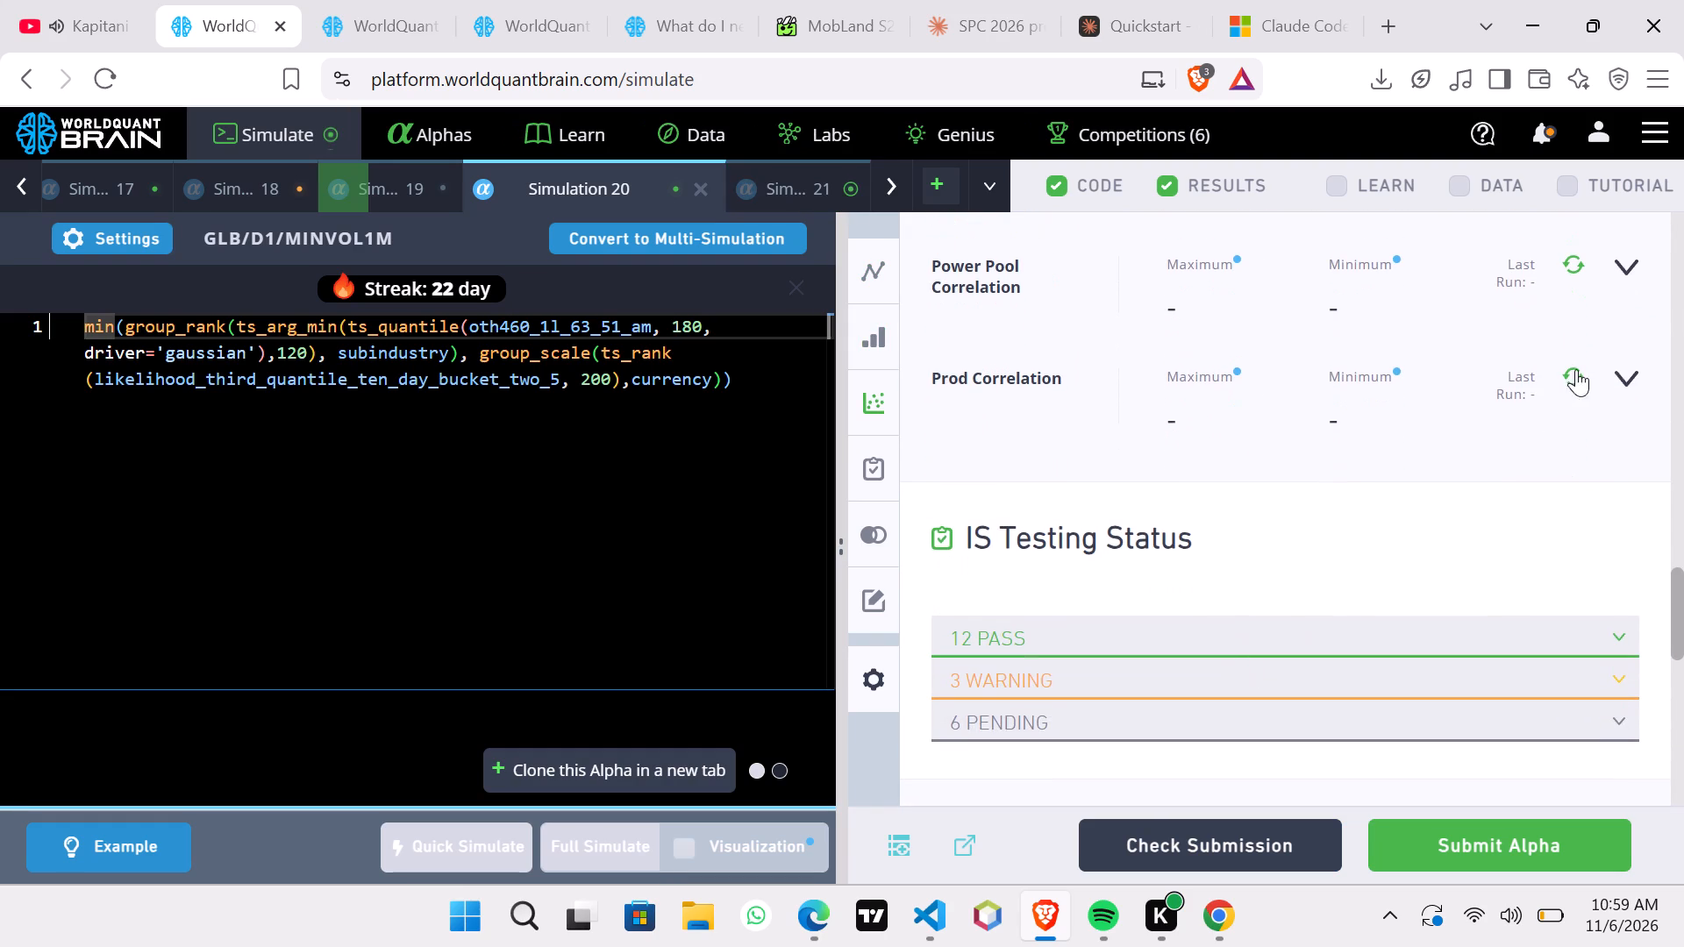
{"action": "left_click", "coordinate": [1565, 379]}
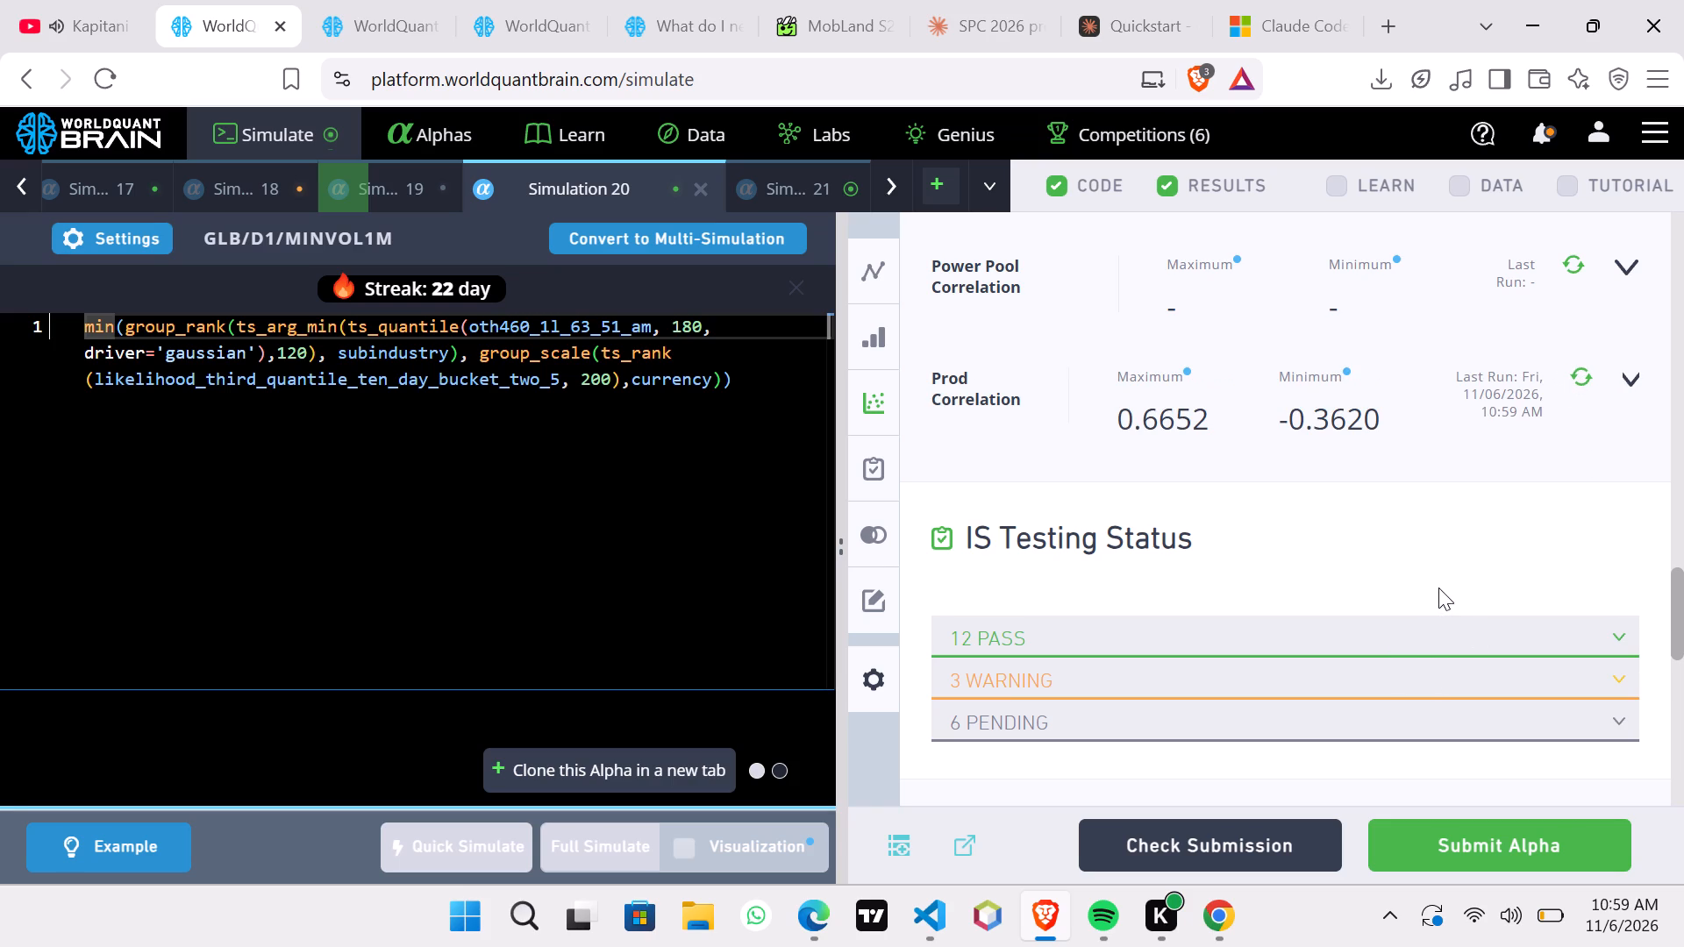
Wrap Simulation 20's whole min expression in ts_decay_linear with a window of 10 and run a full simulation.
{"action": "left_click", "coordinate": [744, 388]}
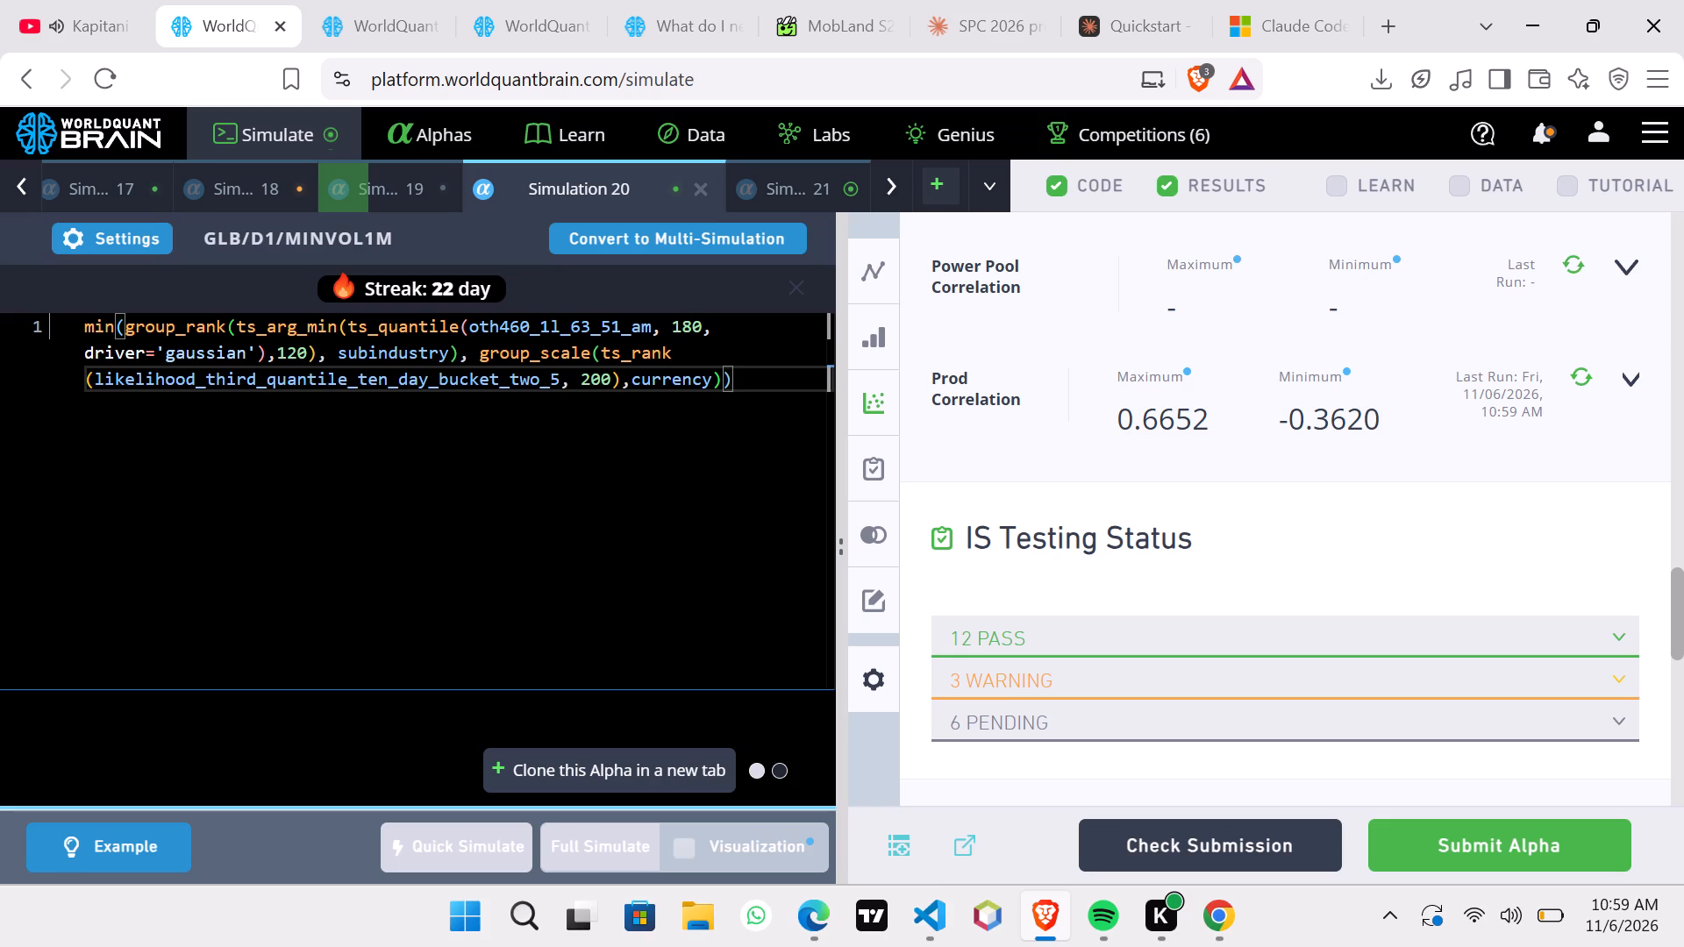
{"action": "key", "text": "comma"}
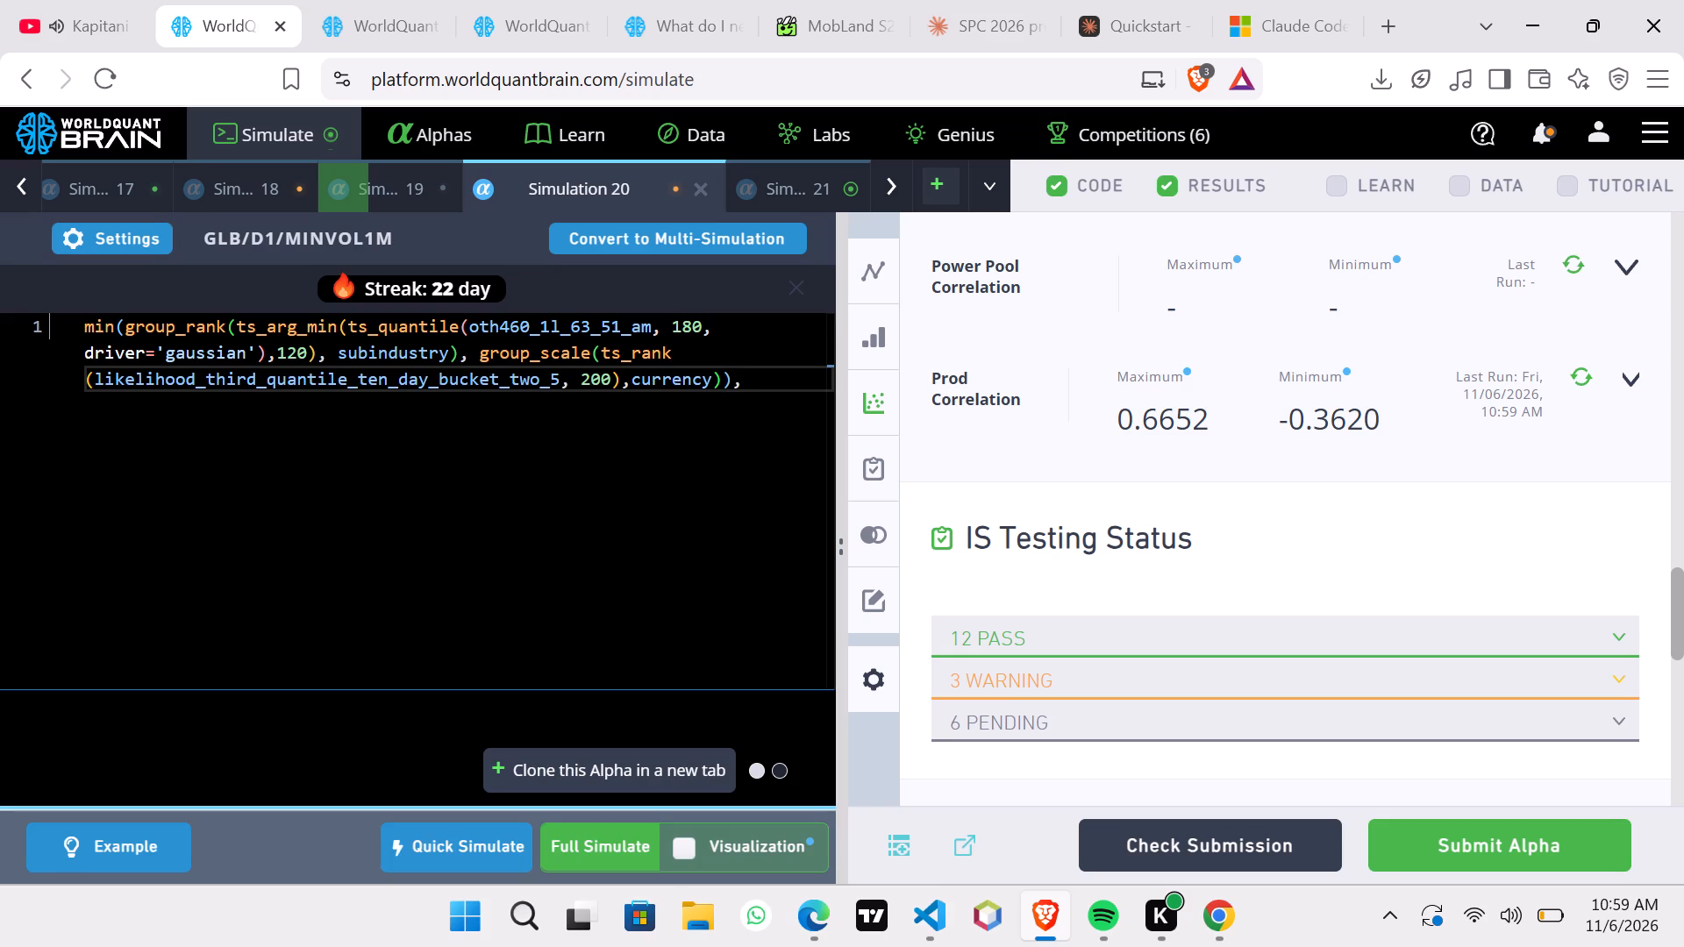
{"action": "key", "text": "1"}
{"action": "key", "text": "0"}
{"action": "key", "text": "shift+parenright"}
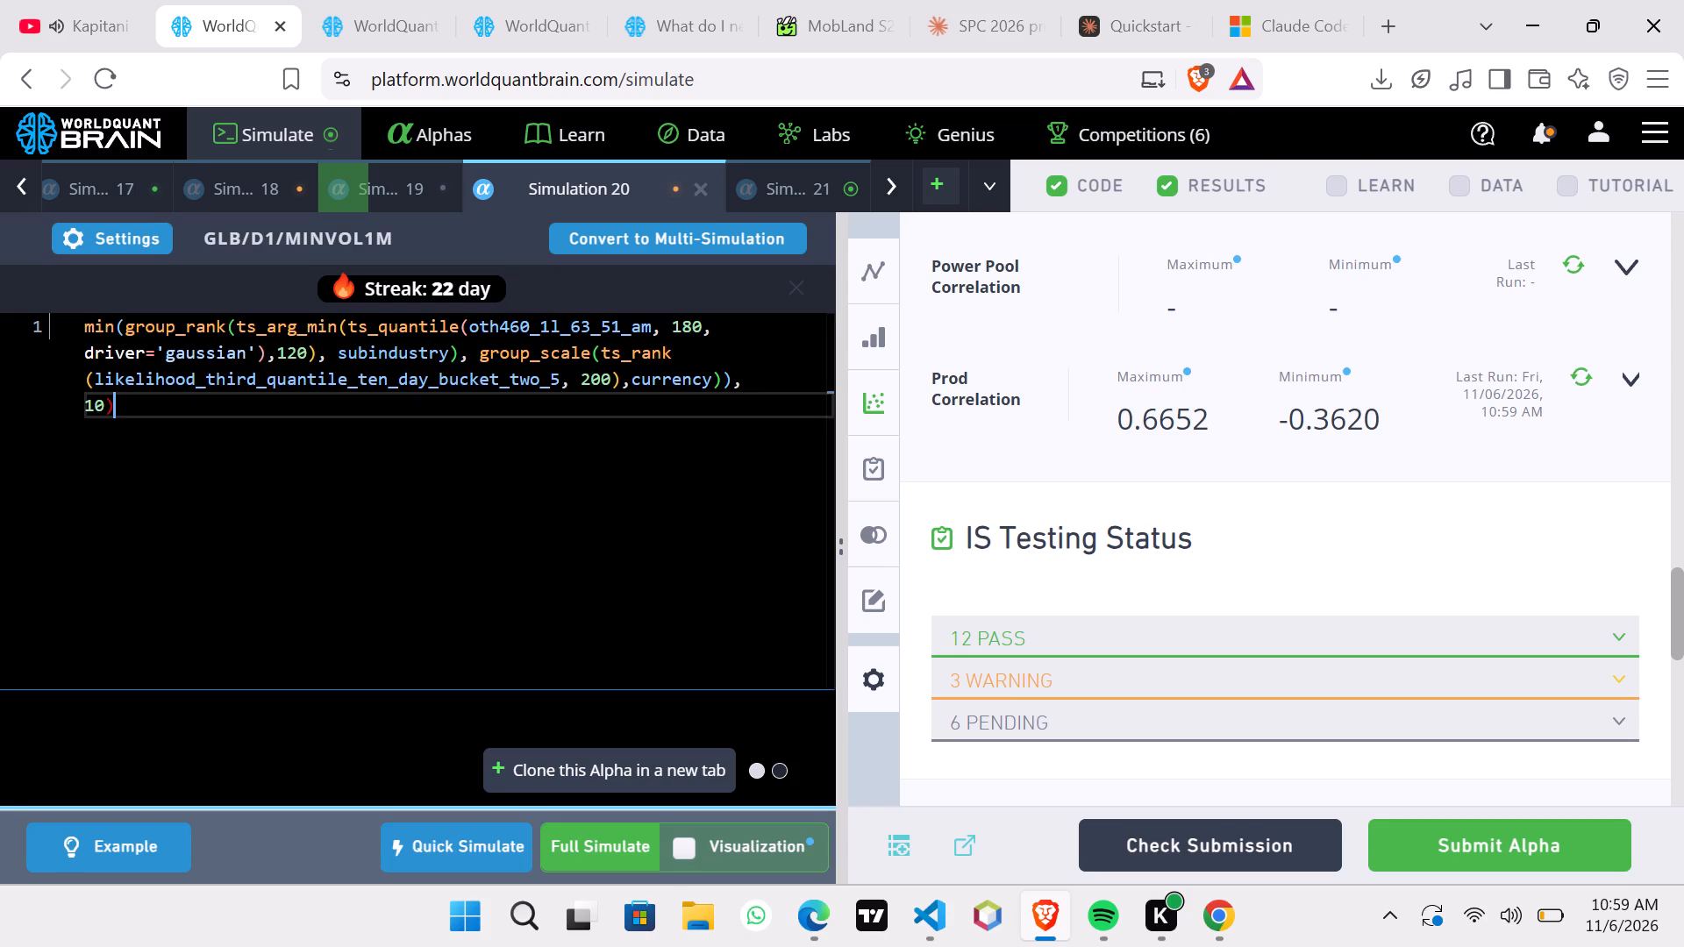
{"action": "left_click", "coordinate": [85, 332]}
{"action": "key", "text": "shift+parenleft"}
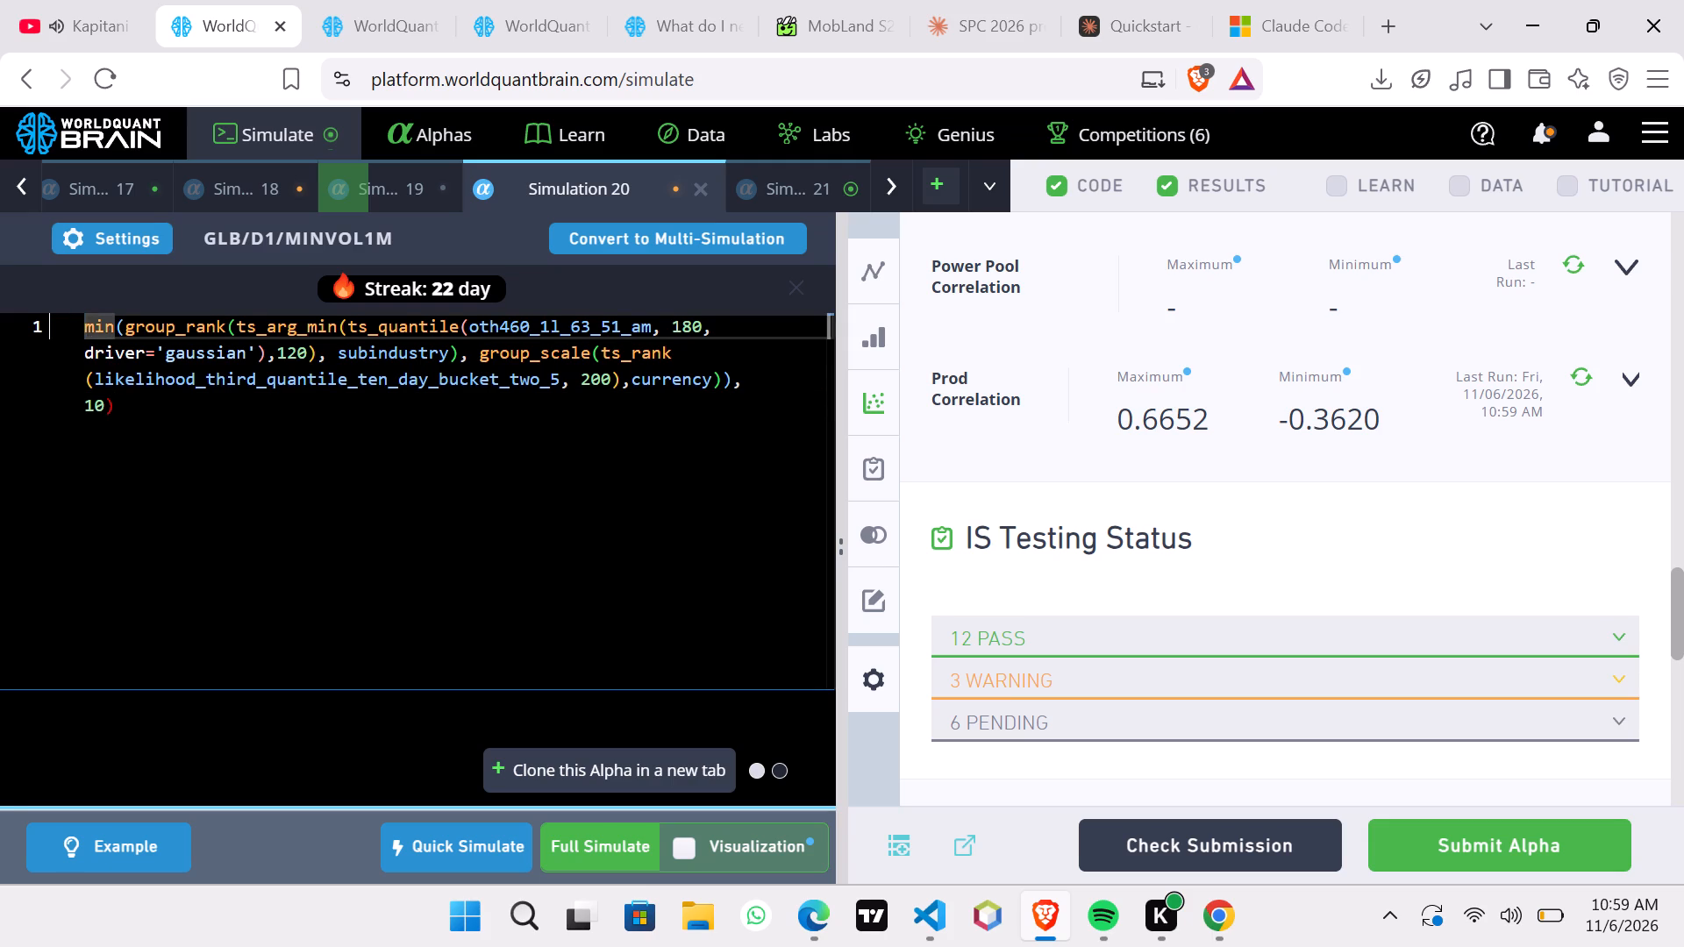
{"action": "key", "text": "Left"}
{"action": "type", "text": "tsd"}
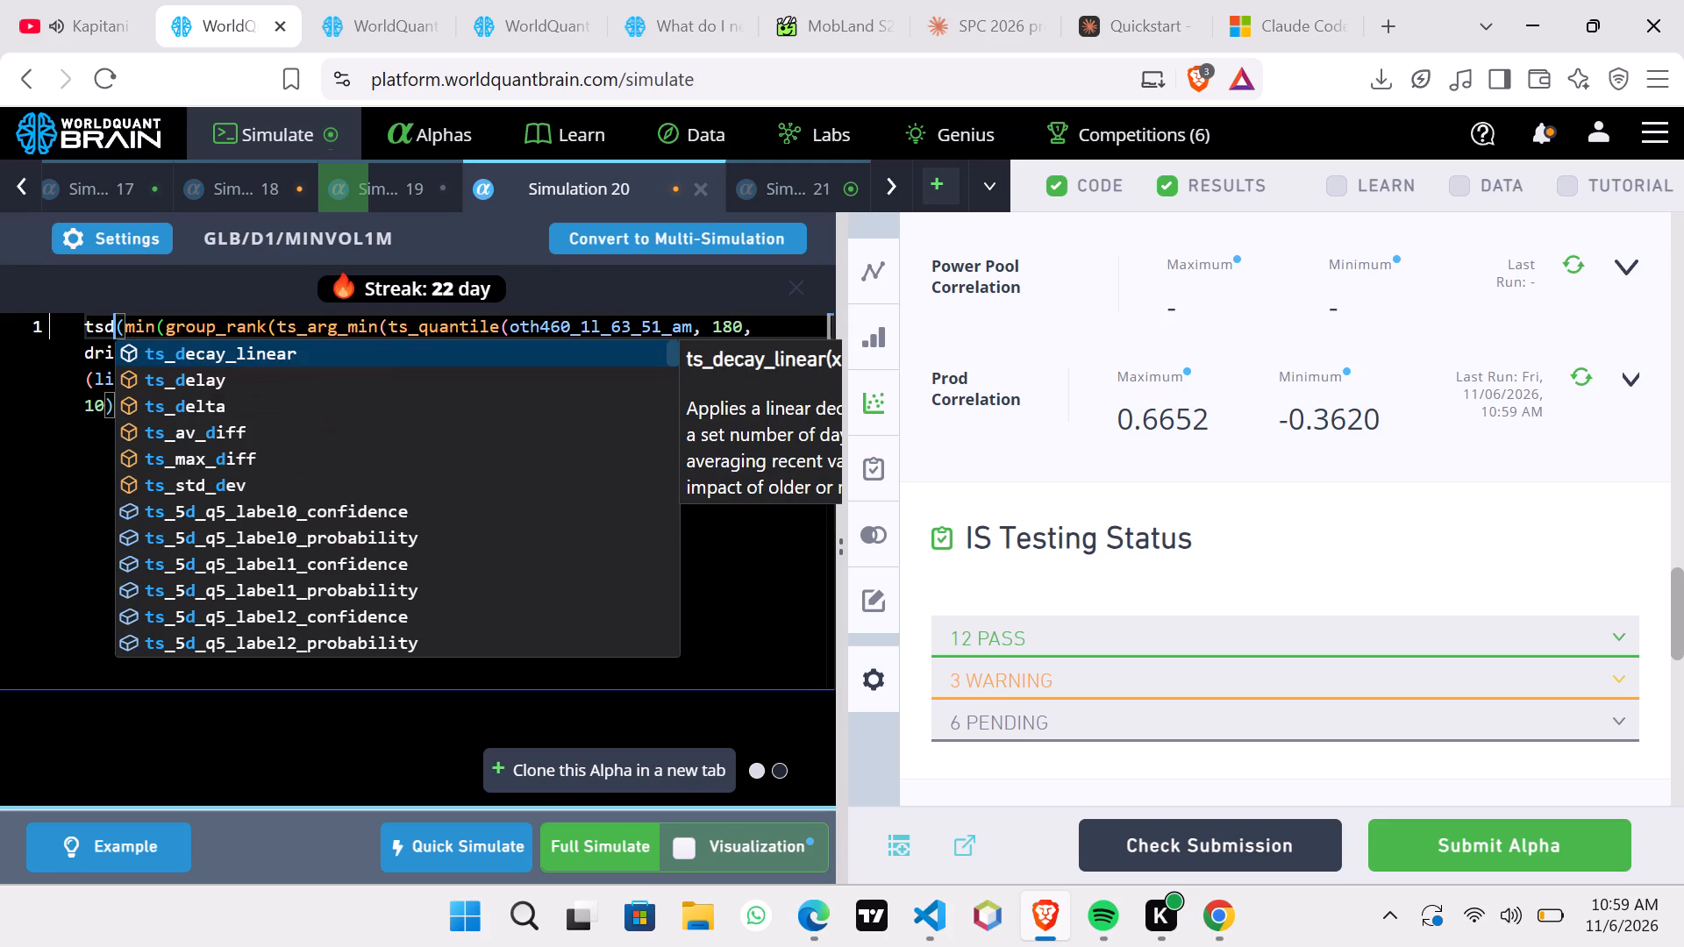
{"action": "key", "text": "Return"}
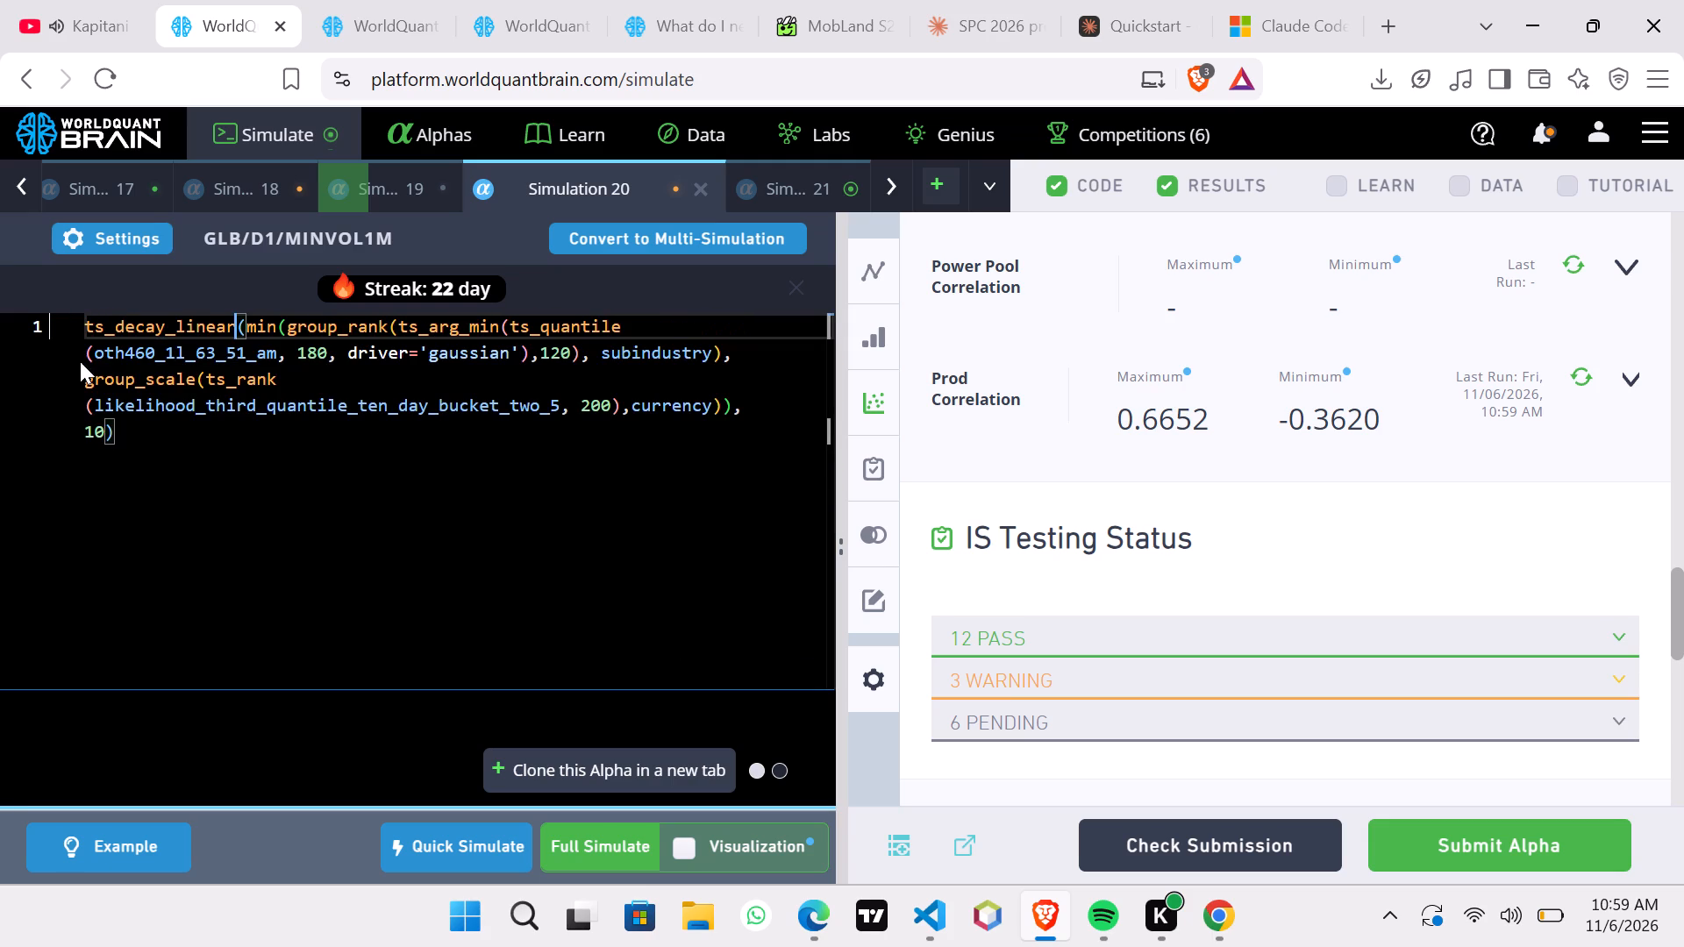
{"action": "left_click", "coordinate": [623, 844]}
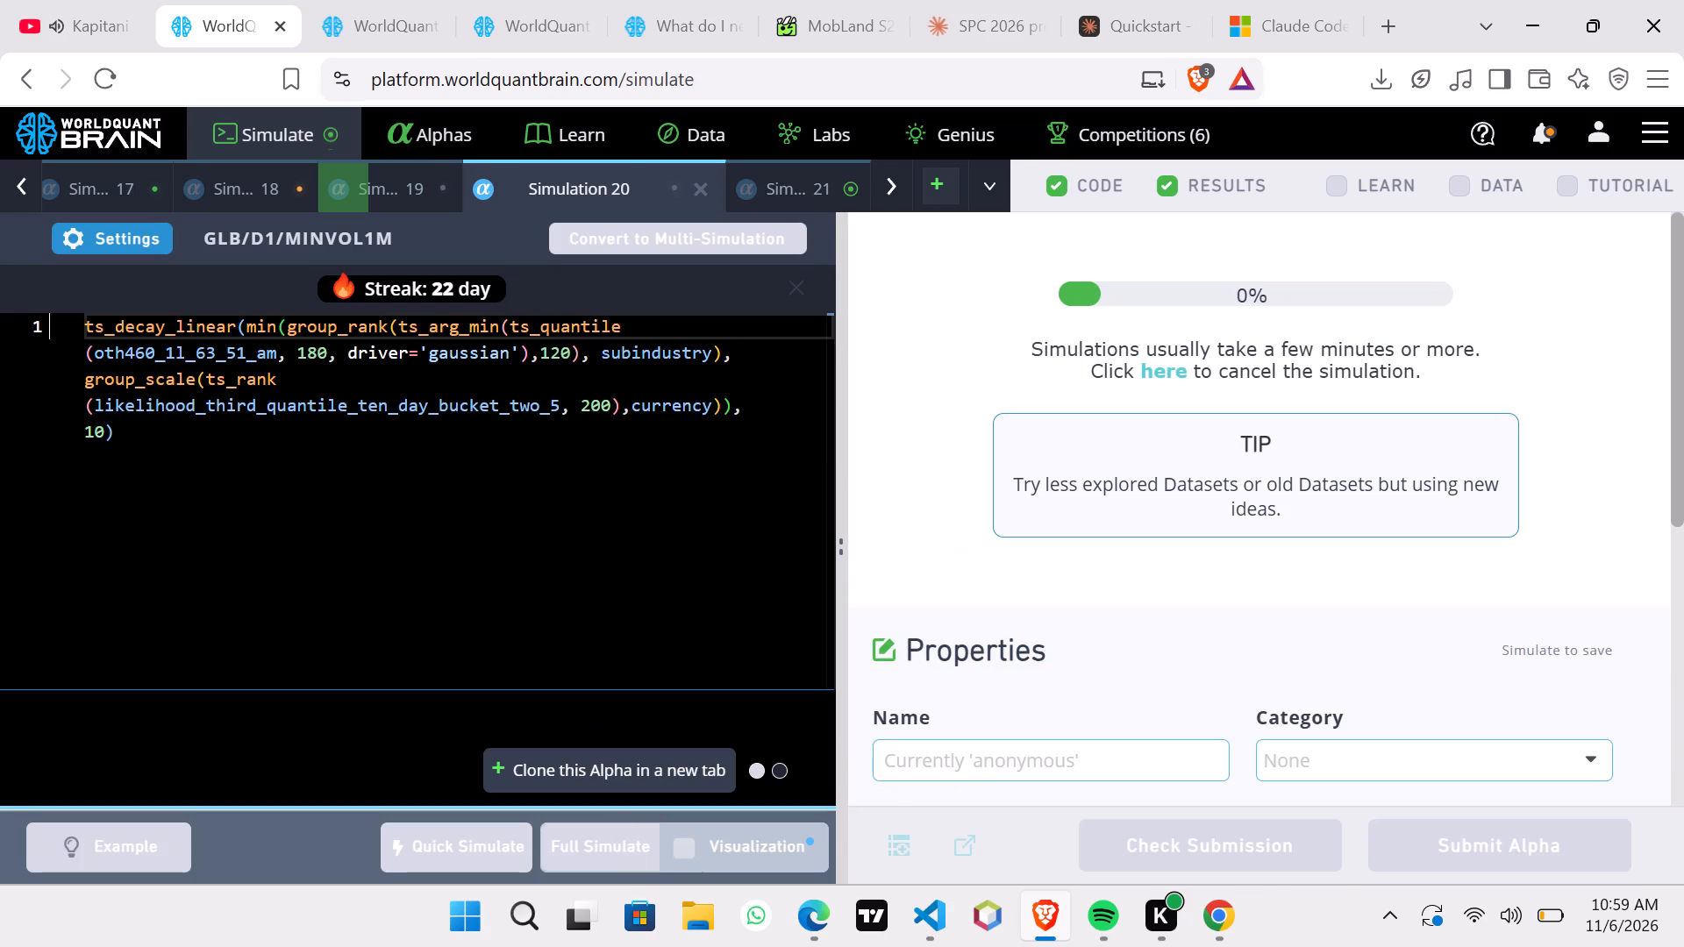
Show the test period for Simulation 21 and examine its IS summary.
{"action": "left_click", "coordinate": [817, 167]}
{"action": "left_click", "coordinate": [1284, 836]}
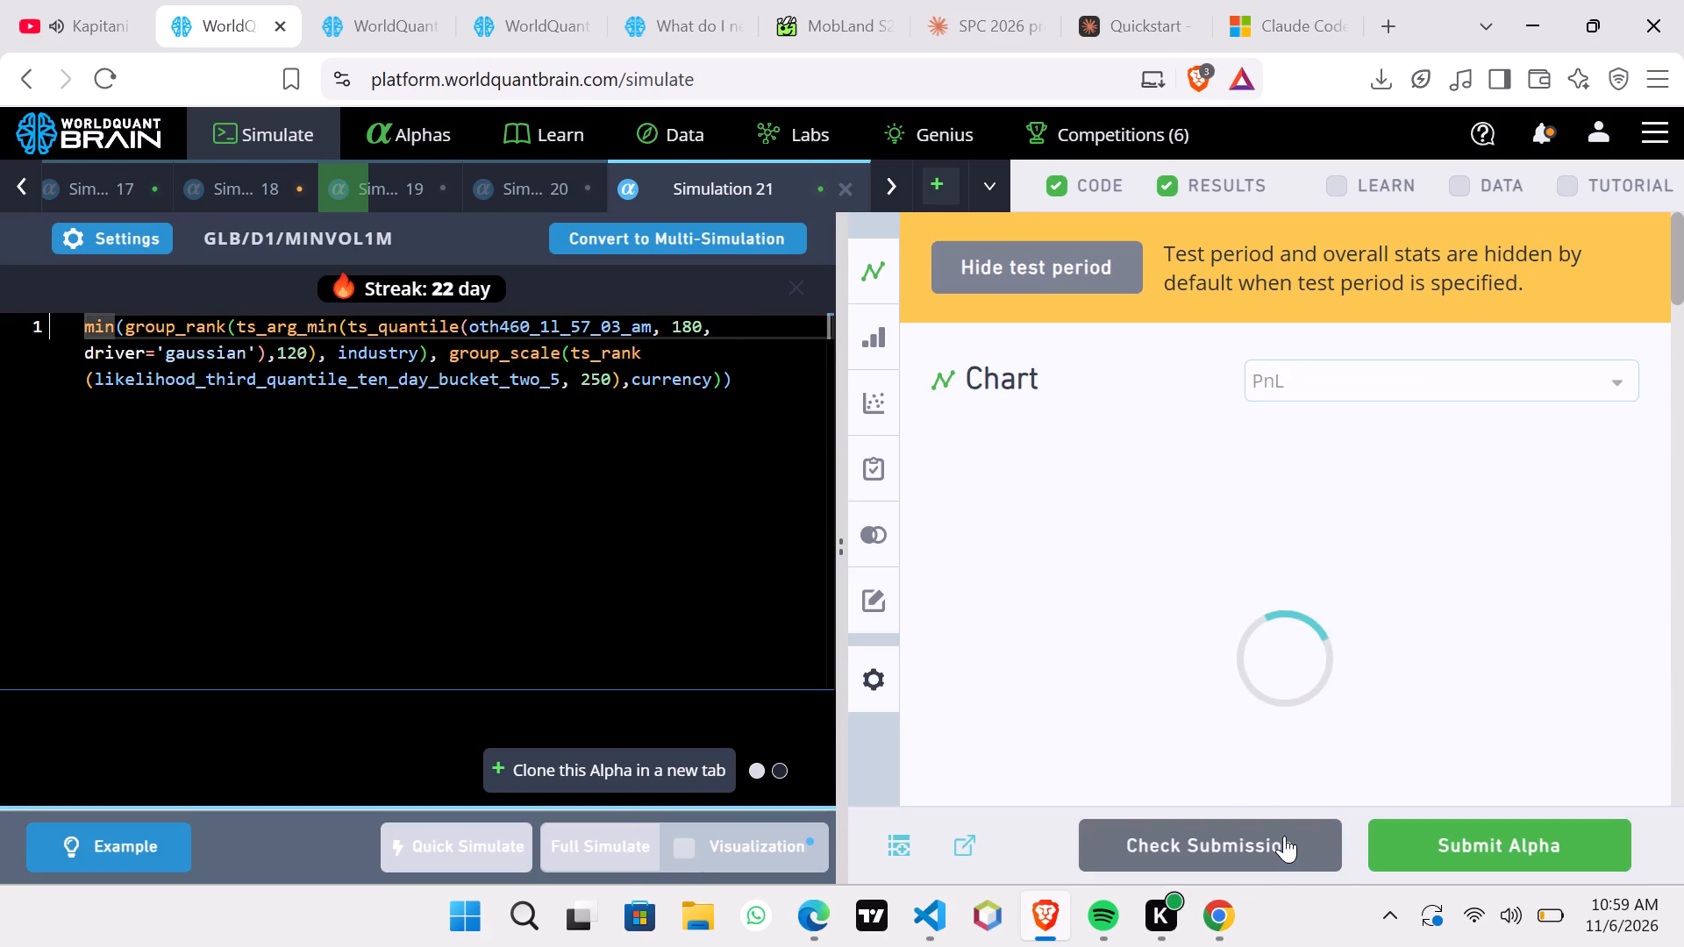
{"action": "scroll", "coordinate": [1228, 714], "scroll_direction": "down", "scroll_amount": 5}
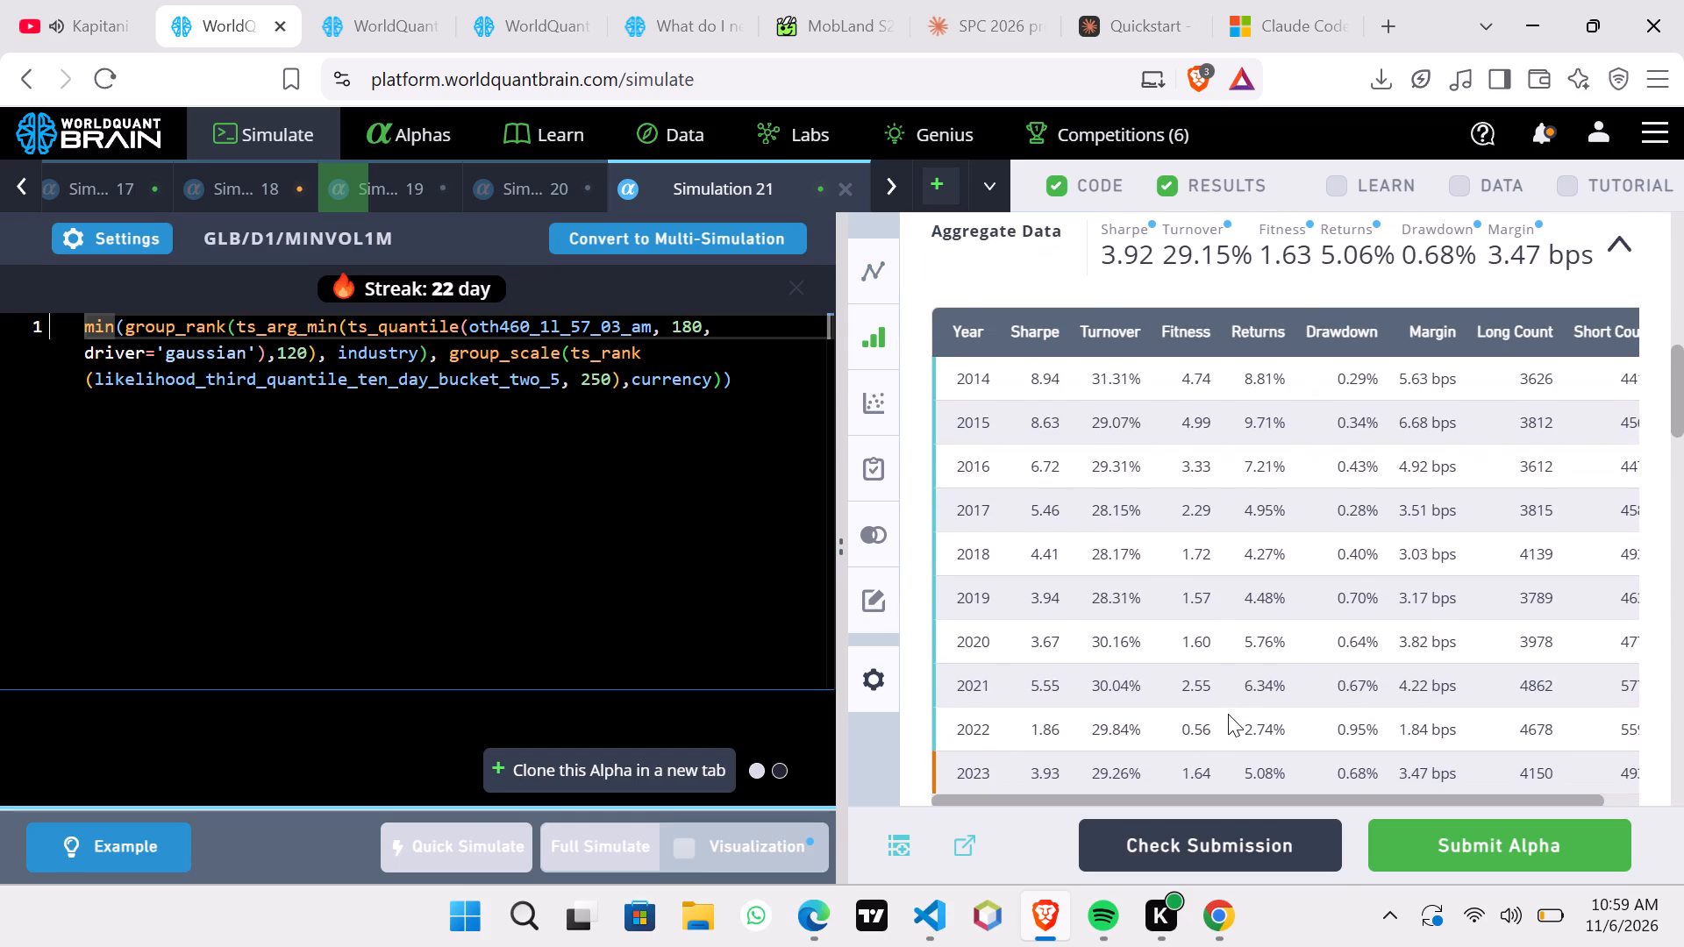
{"action": "scroll", "coordinate": [1228, 714], "scroll_direction": "up", "scroll_amount": 1}
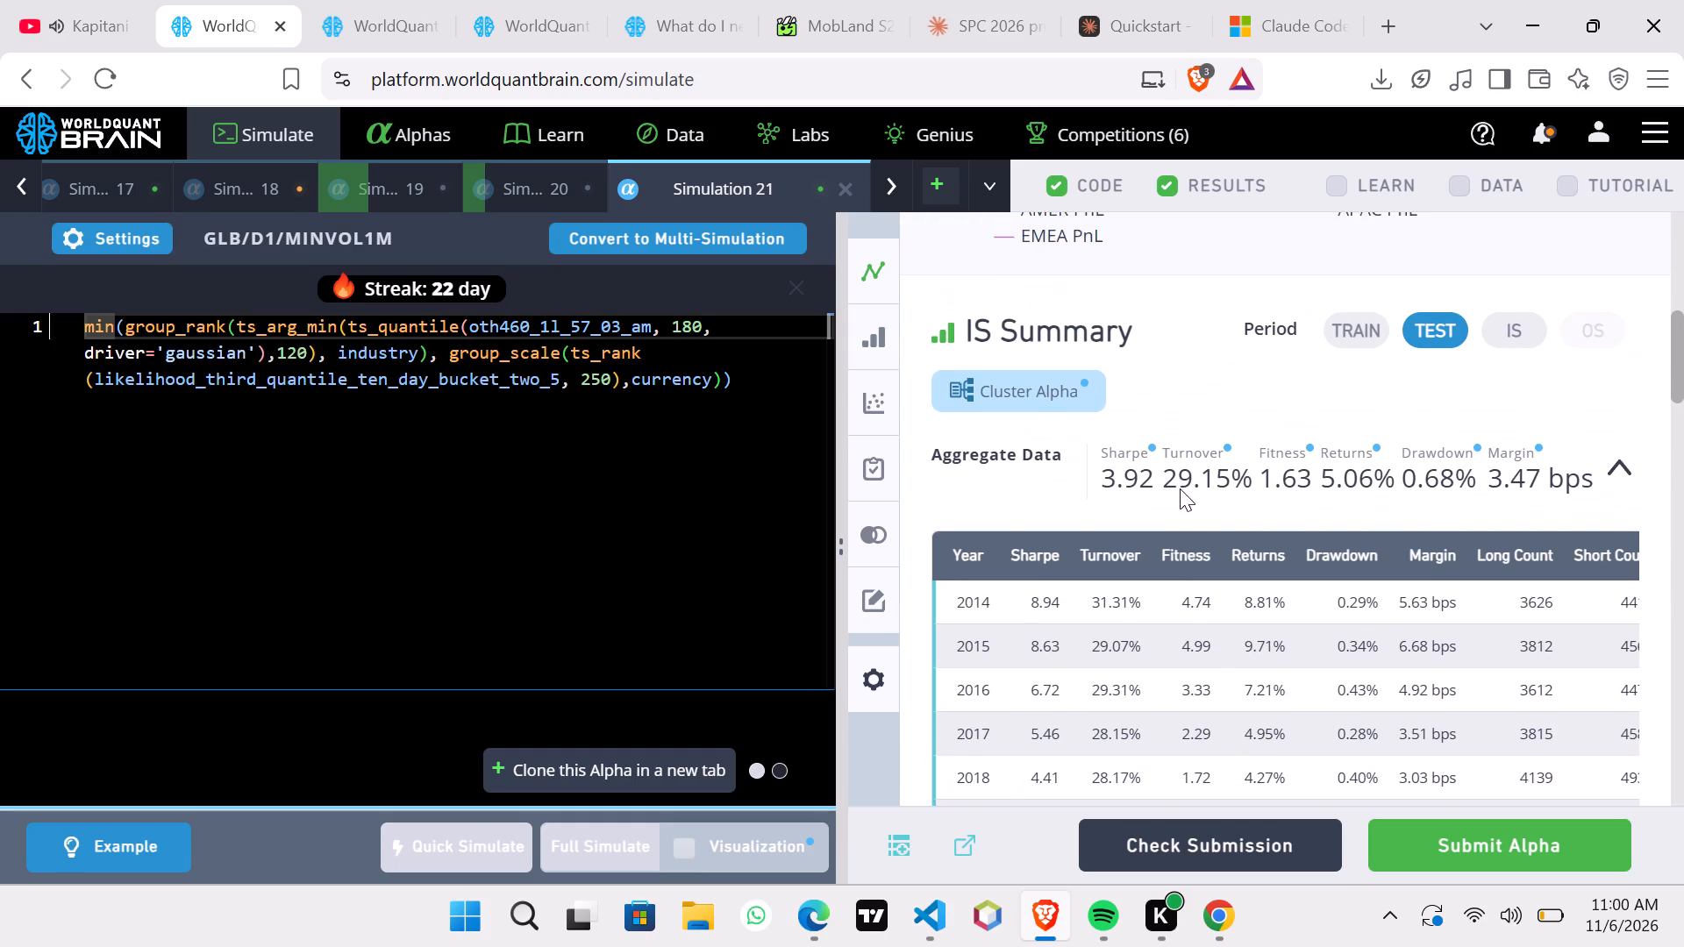
Run the Prod Correlation check for Simulation 21.
{"action": "scroll", "coordinate": [1180, 488], "scroll_direction": "down", "scroll_amount": 3}
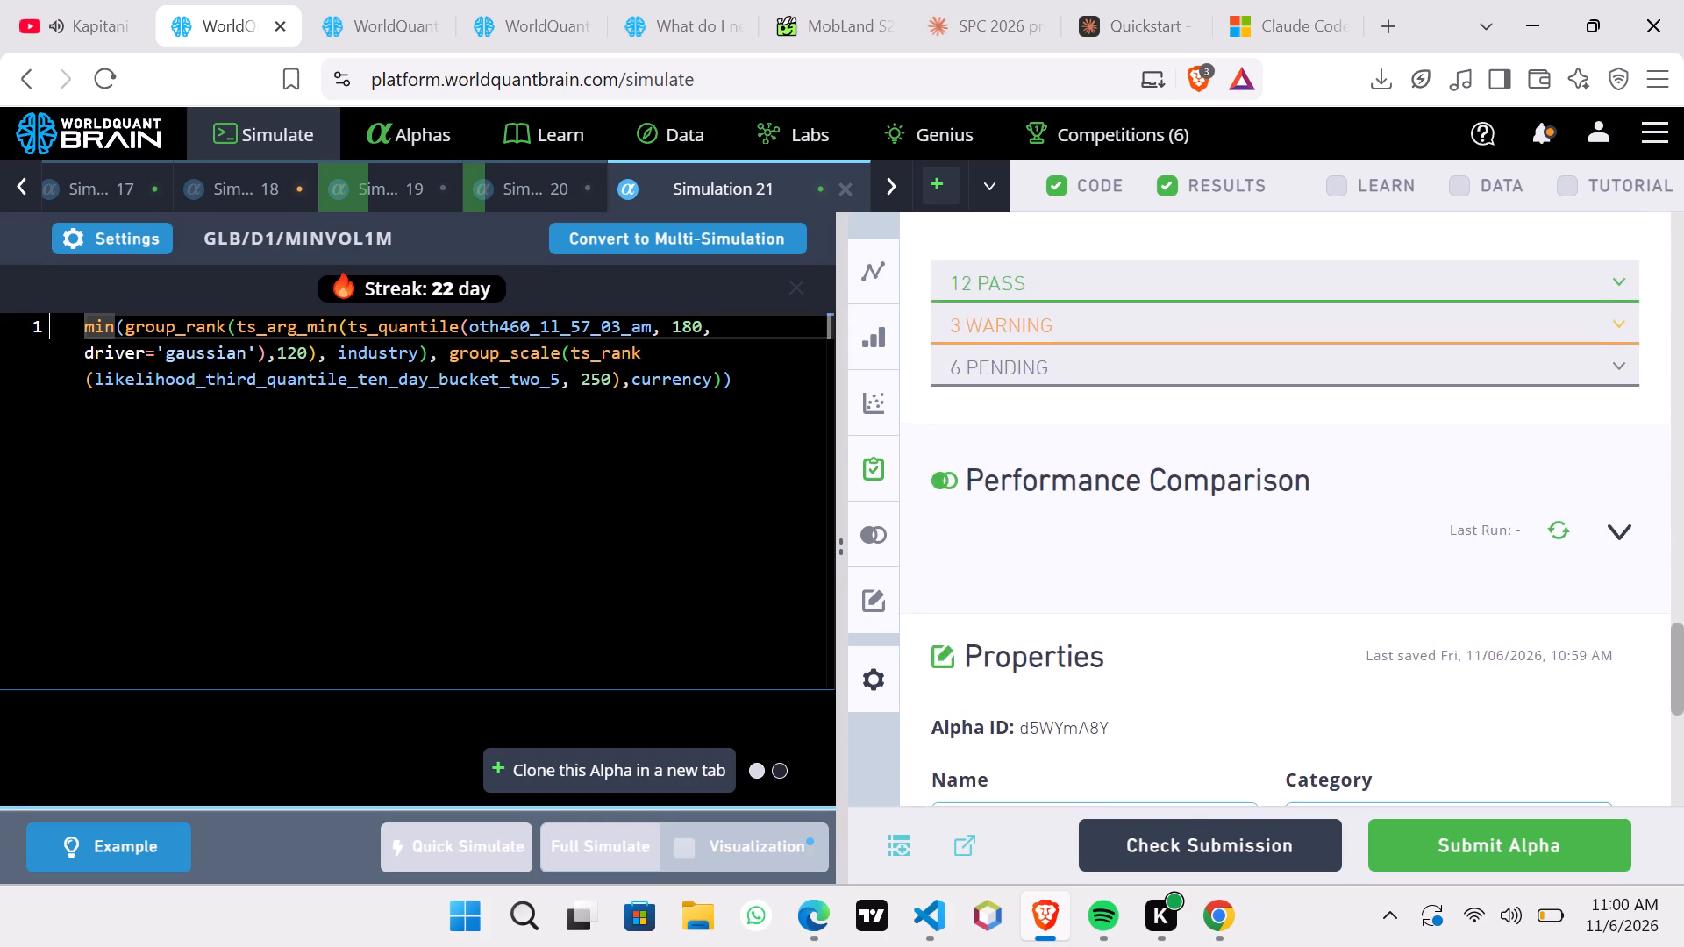
{"action": "scroll", "coordinate": [1180, 488], "scroll_direction": "down", "scroll_amount": 2}
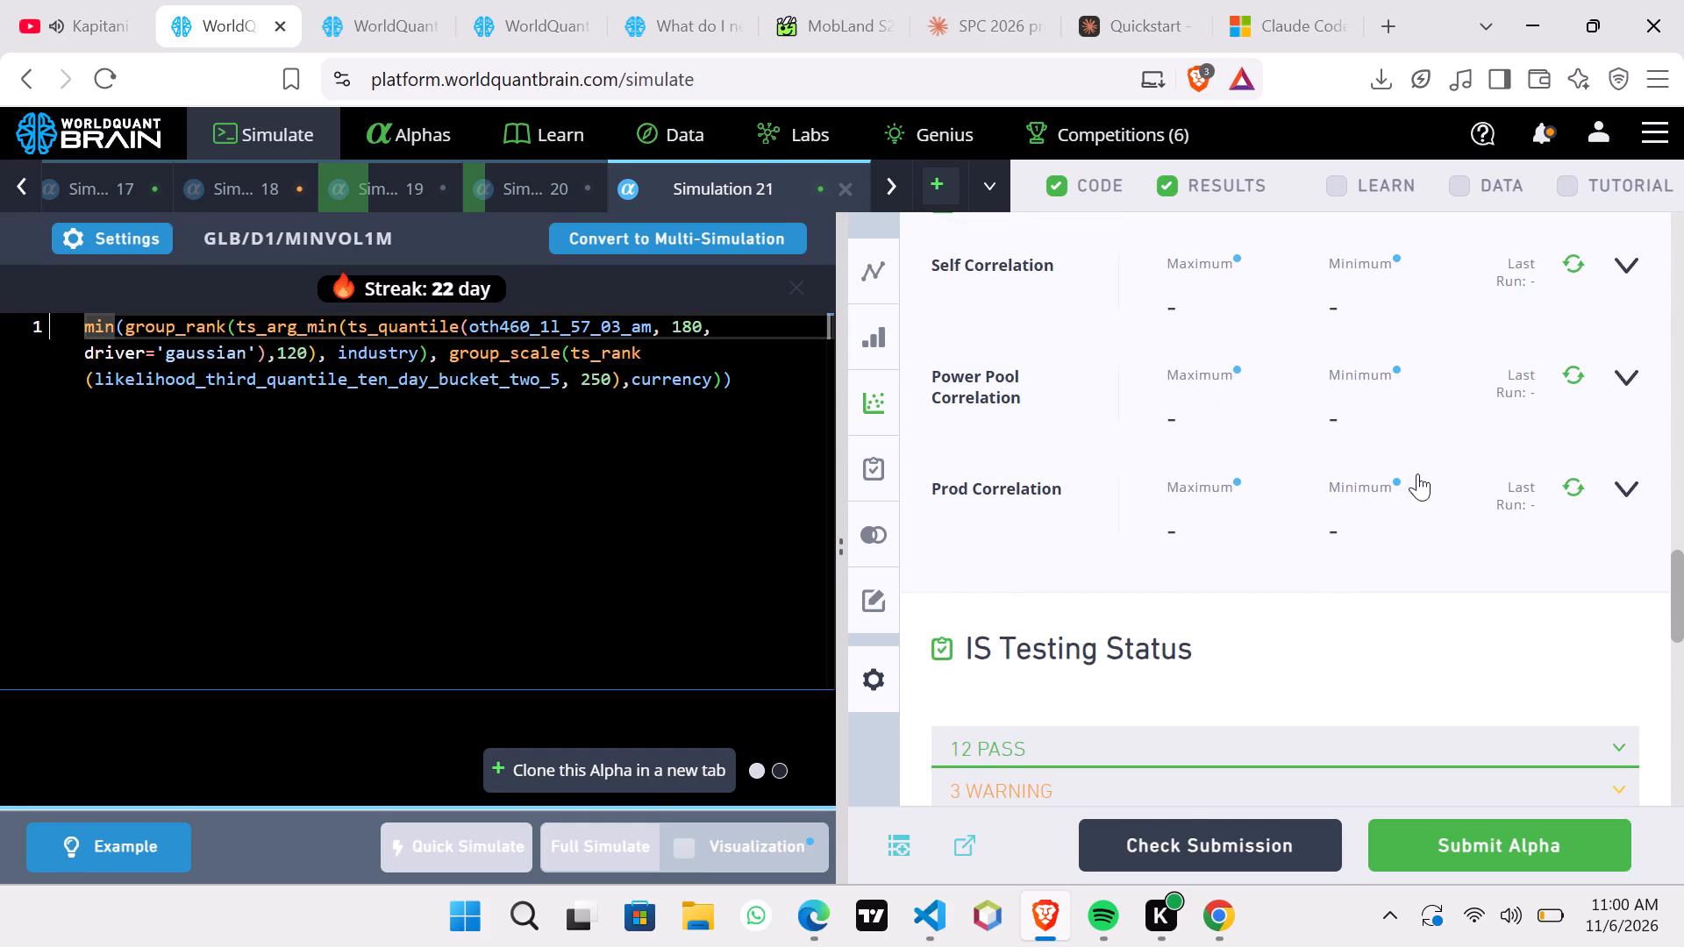
{"action": "left_click", "coordinate": [1569, 494]}
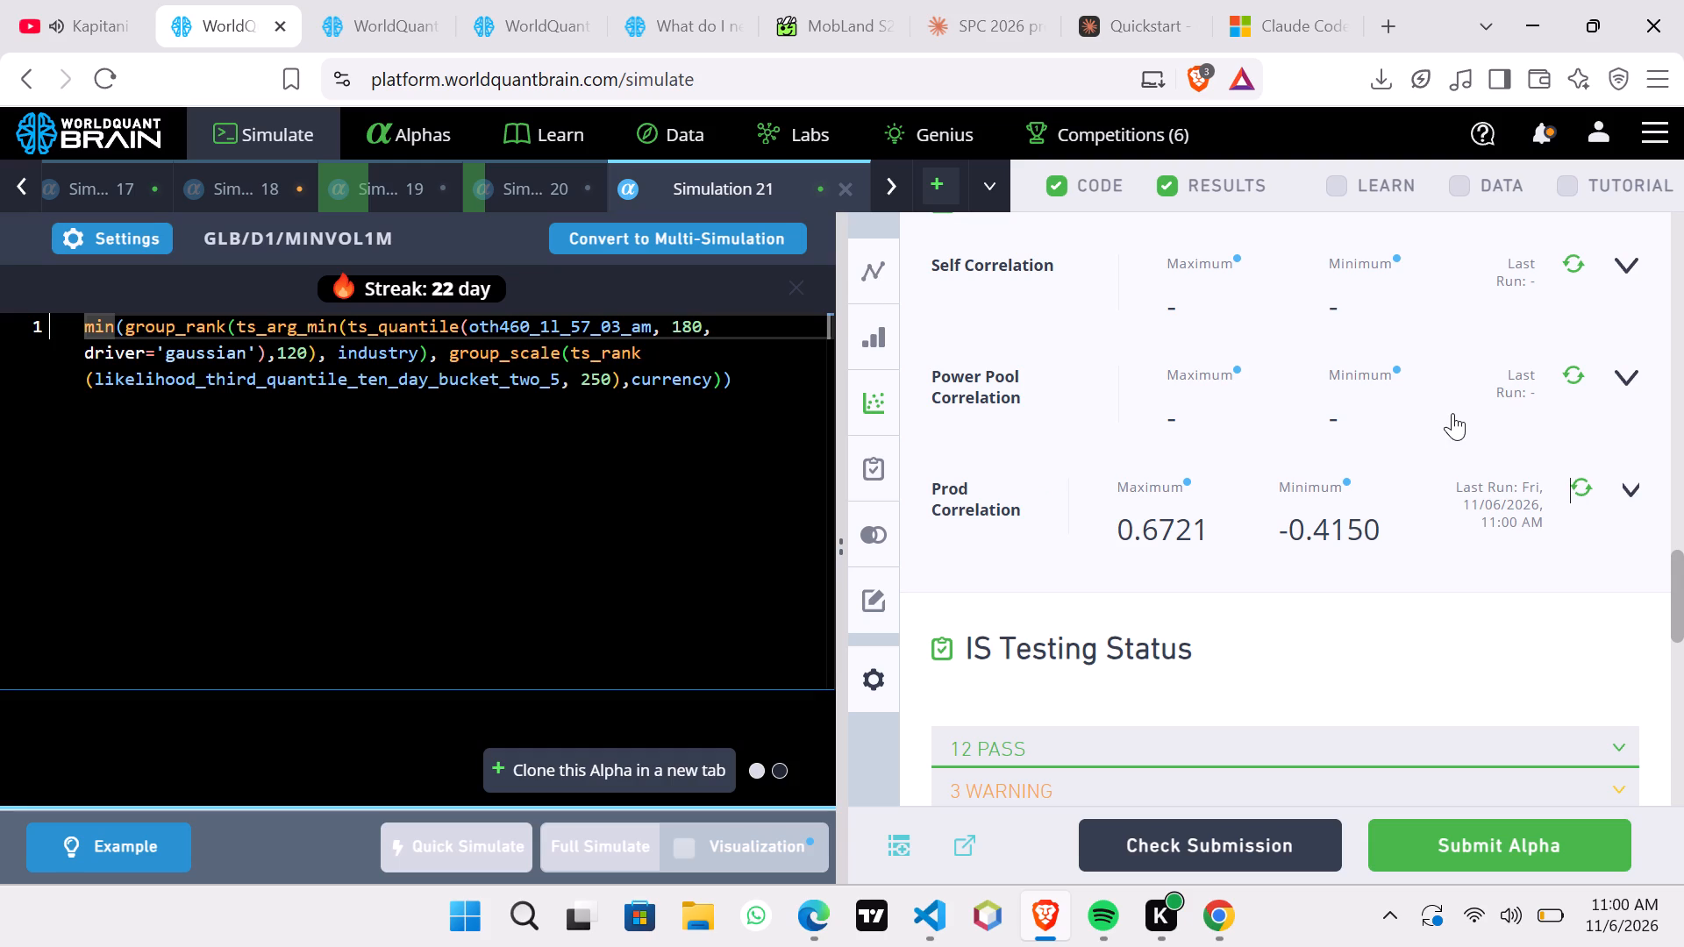
Review Simulation 21's regional and yearly IS summary figures and its description in the alpha properties.
{"action": "scroll", "coordinate": [1452, 413], "scroll_direction": "up", "scroll_amount": 6}
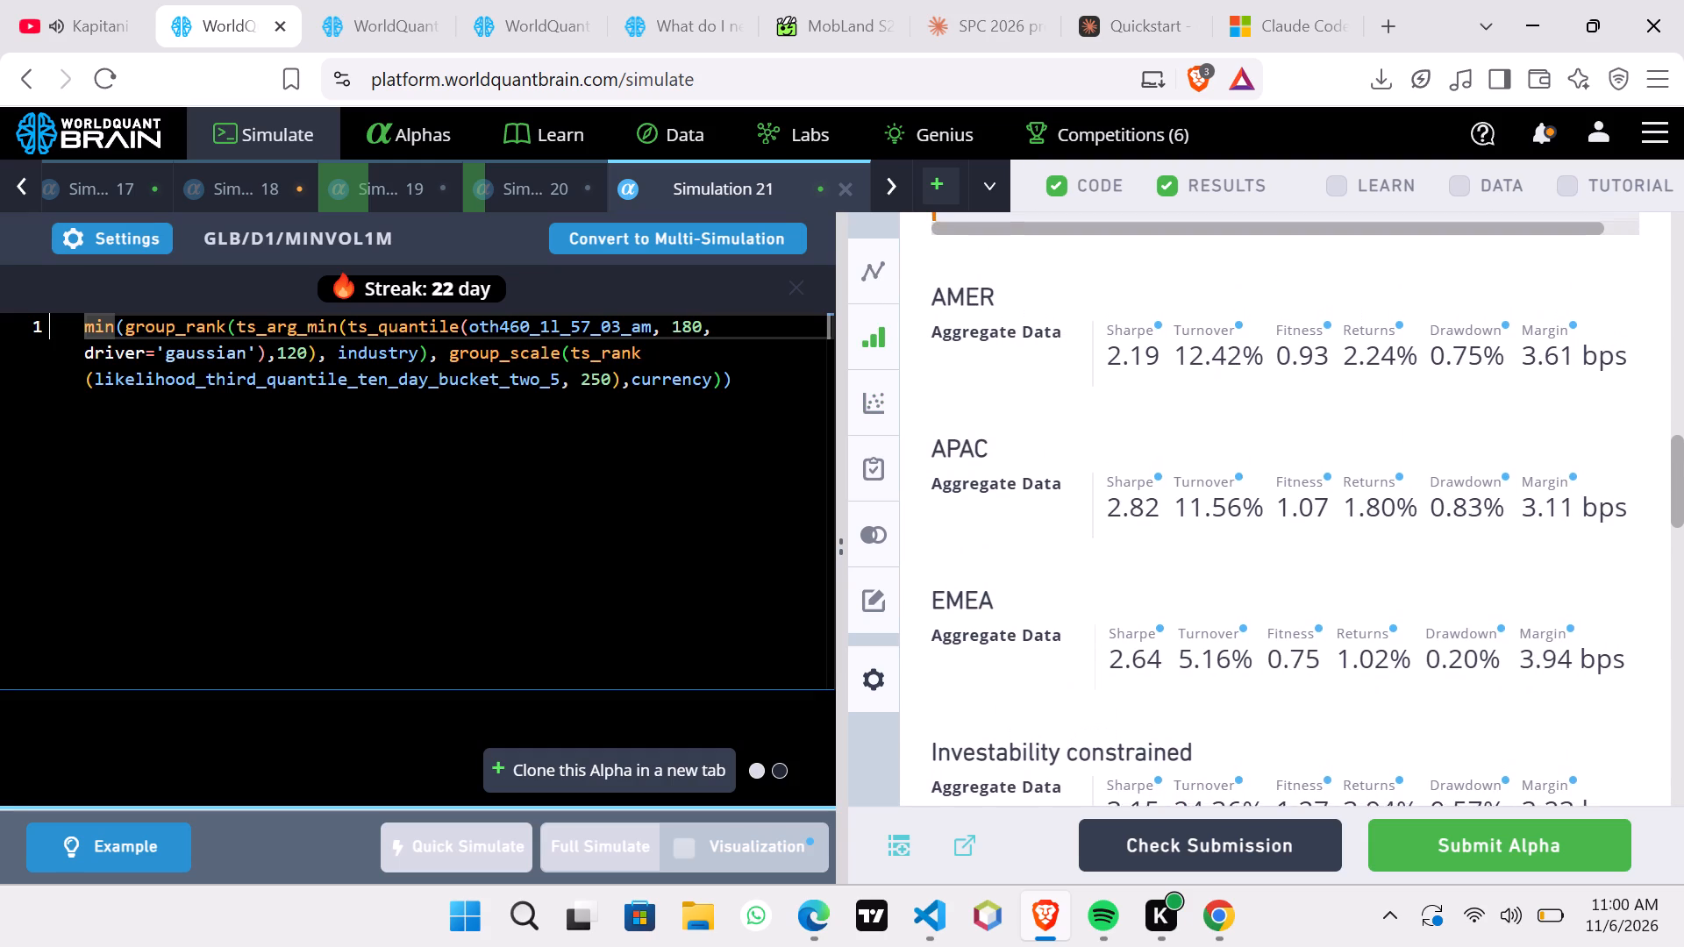
{"action": "scroll", "coordinate": [1452, 413], "scroll_direction": "up", "scroll_amount": 1}
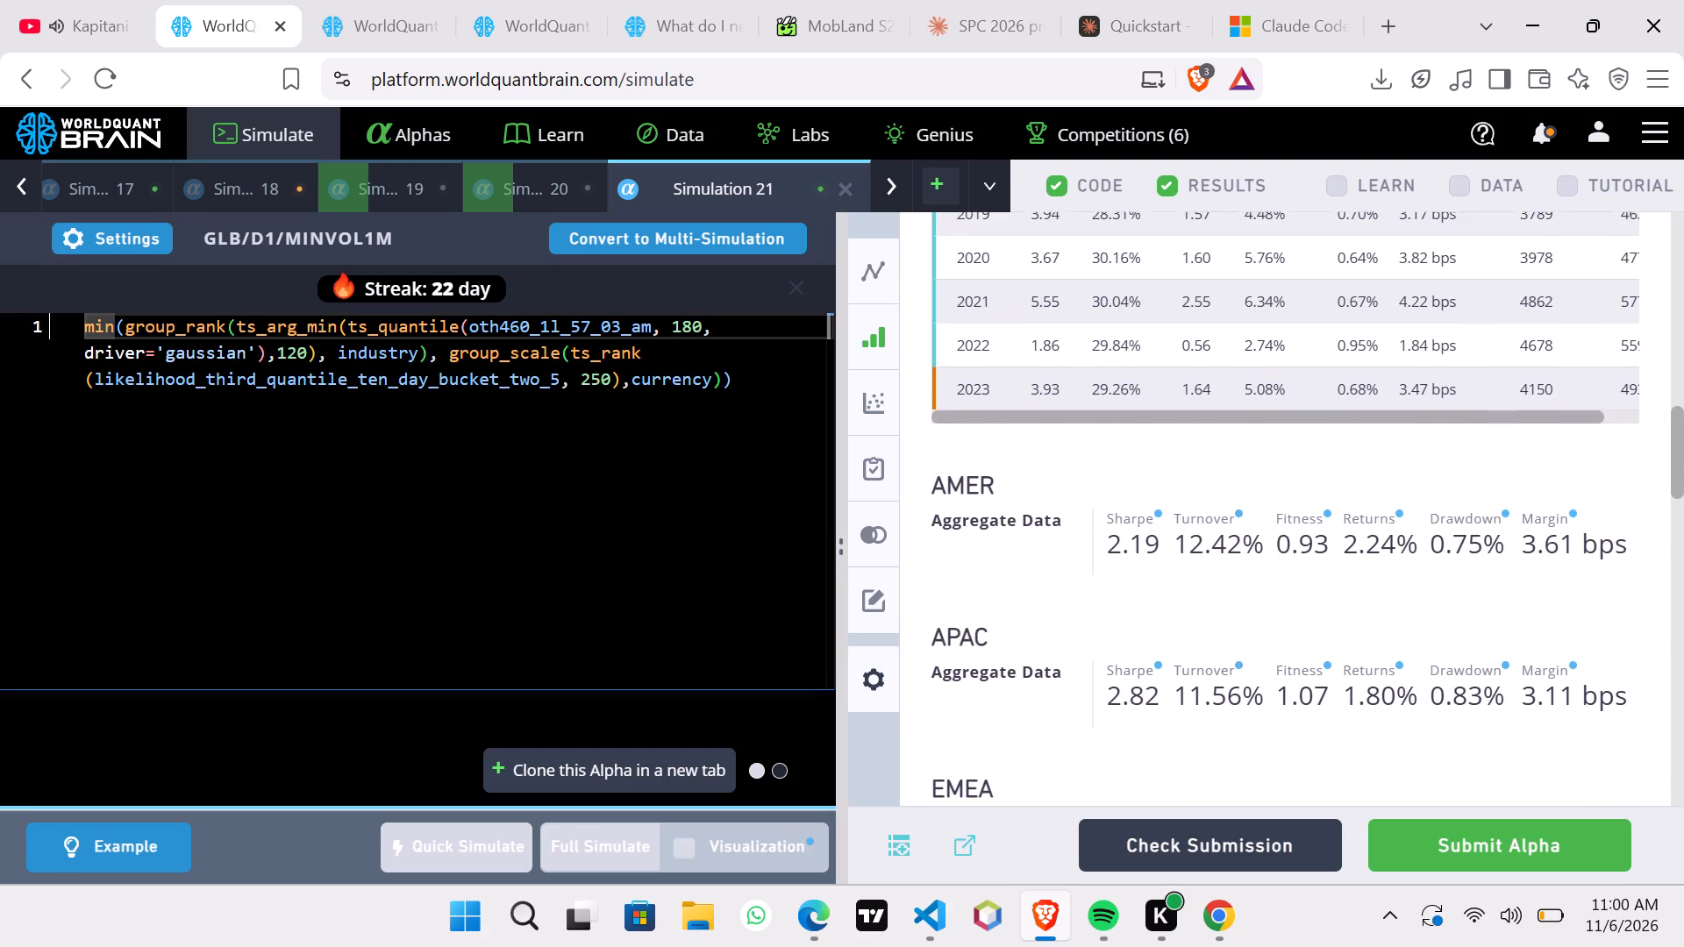
{"action": "scroll", "coordinate": [1452, 413], "scroll_direction": "up", "scroll_amount": 5}
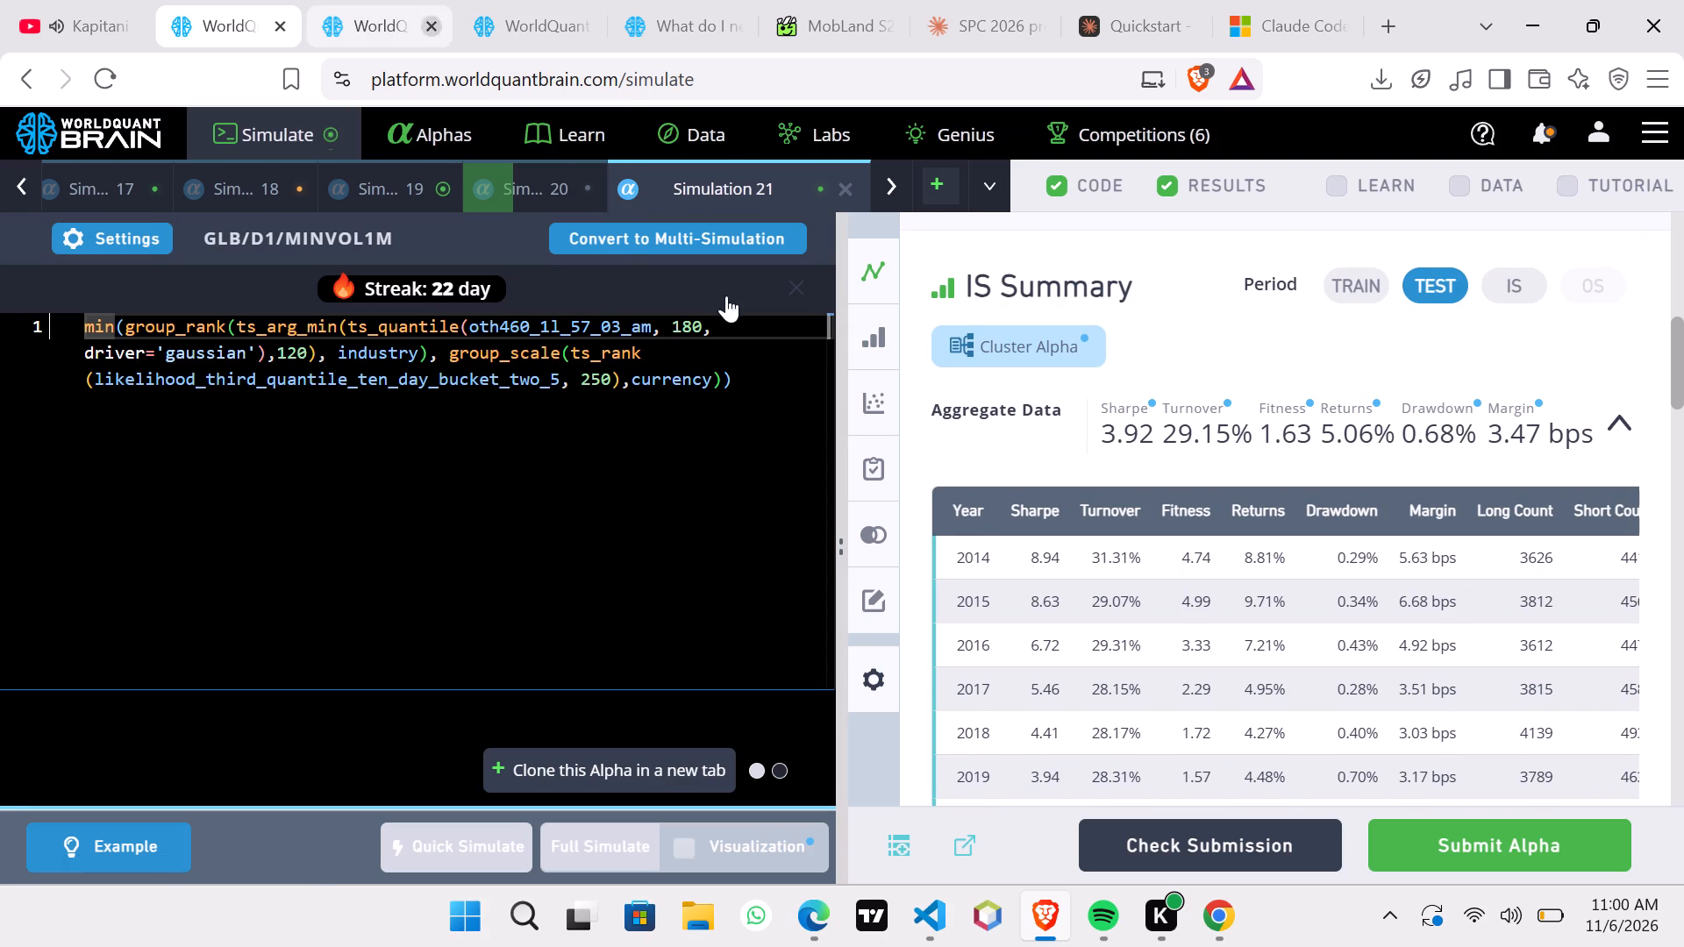
{"action": "scroll", "coordinate": [988, 400], "scroll_direction": "down", "scroll_amount": 9}
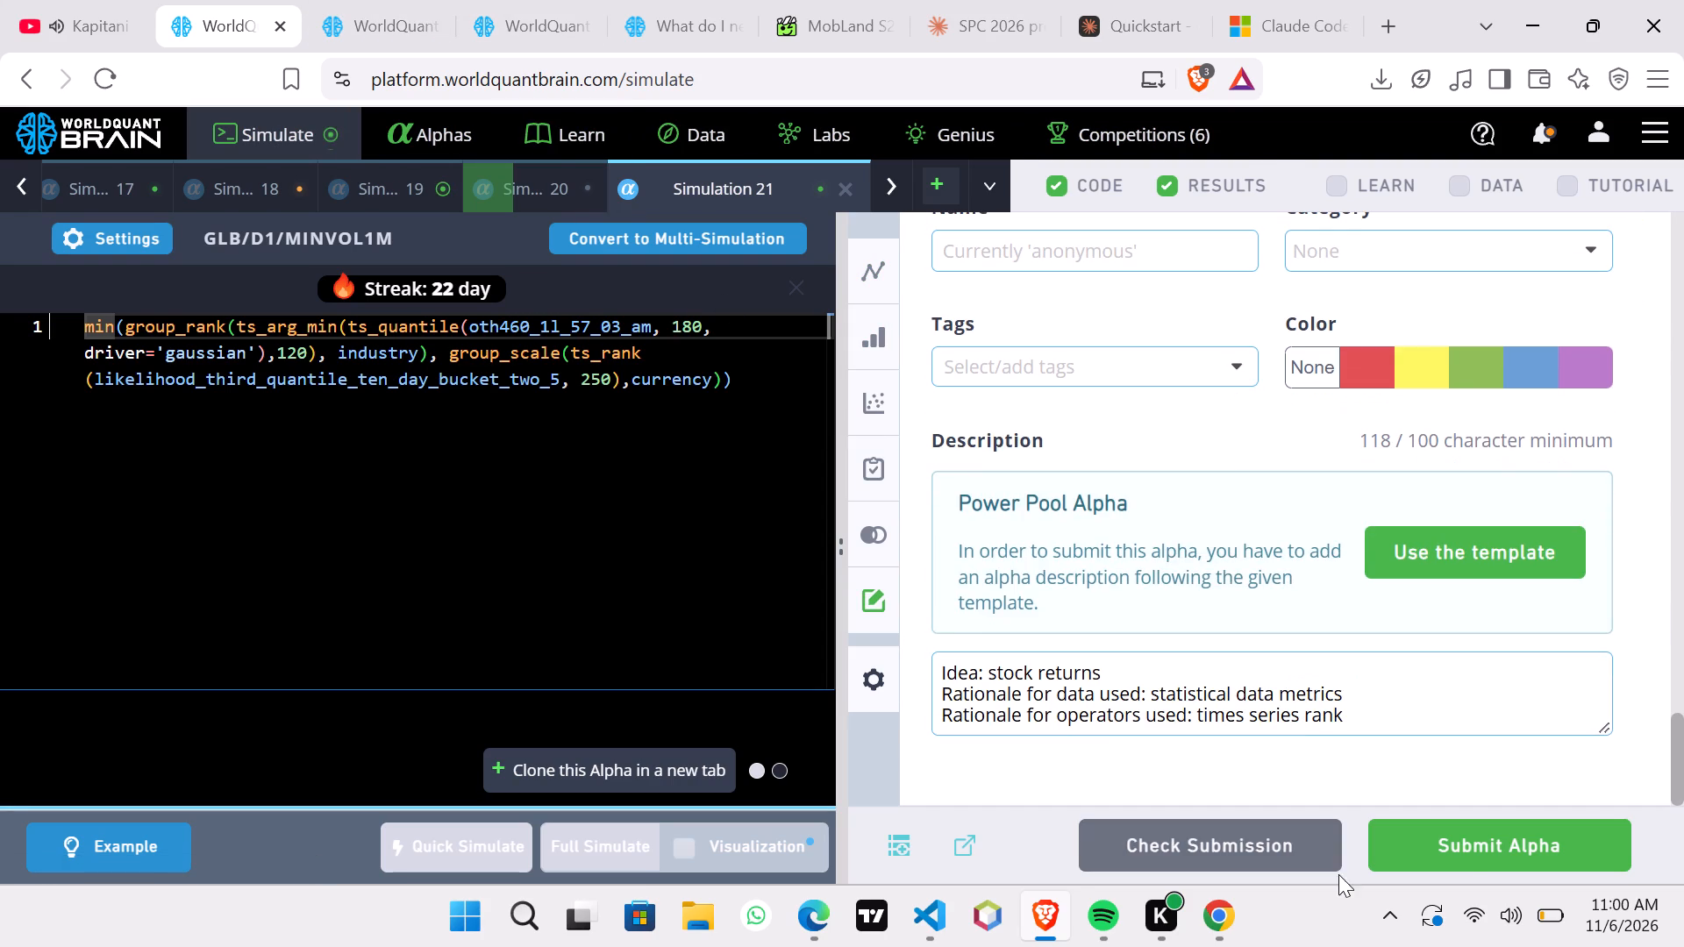
Submit the Simulation 21 alpha.
{"action": "left_click", "coordinate": [1481, 844]}
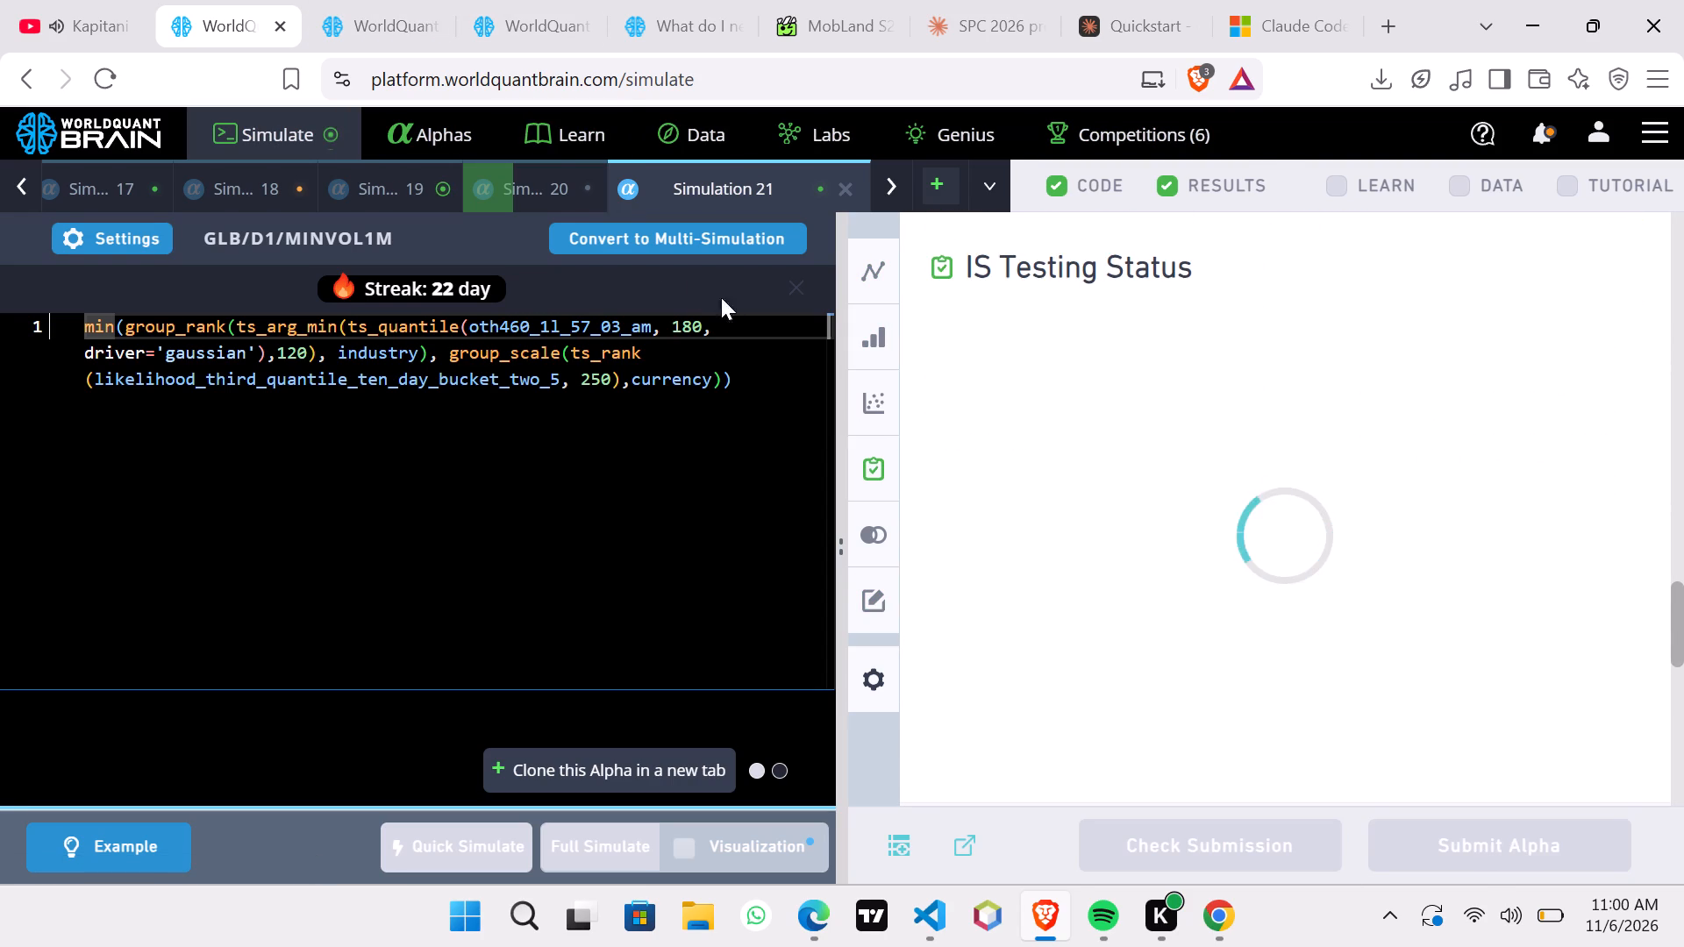
Switch to Simulation 19, show its test period and examine the yearly IS summary.
{"action": "left_click", "coordinate": [396, 171]}
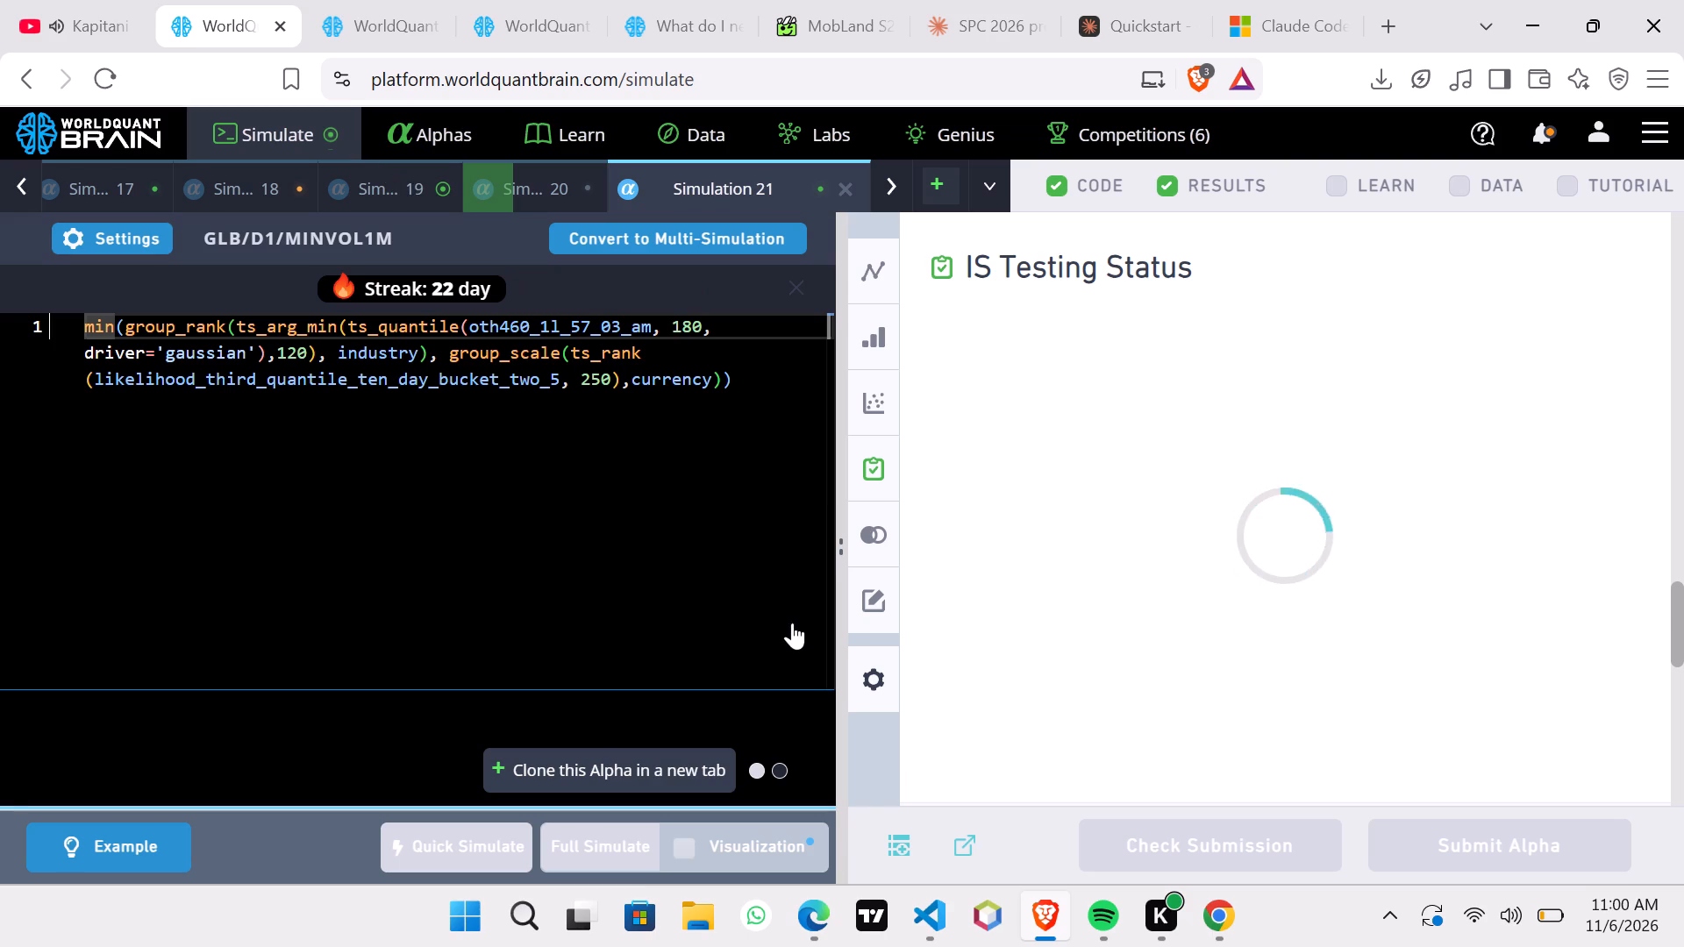
{"action": "left_click", "coordinate": [1190, 853]}
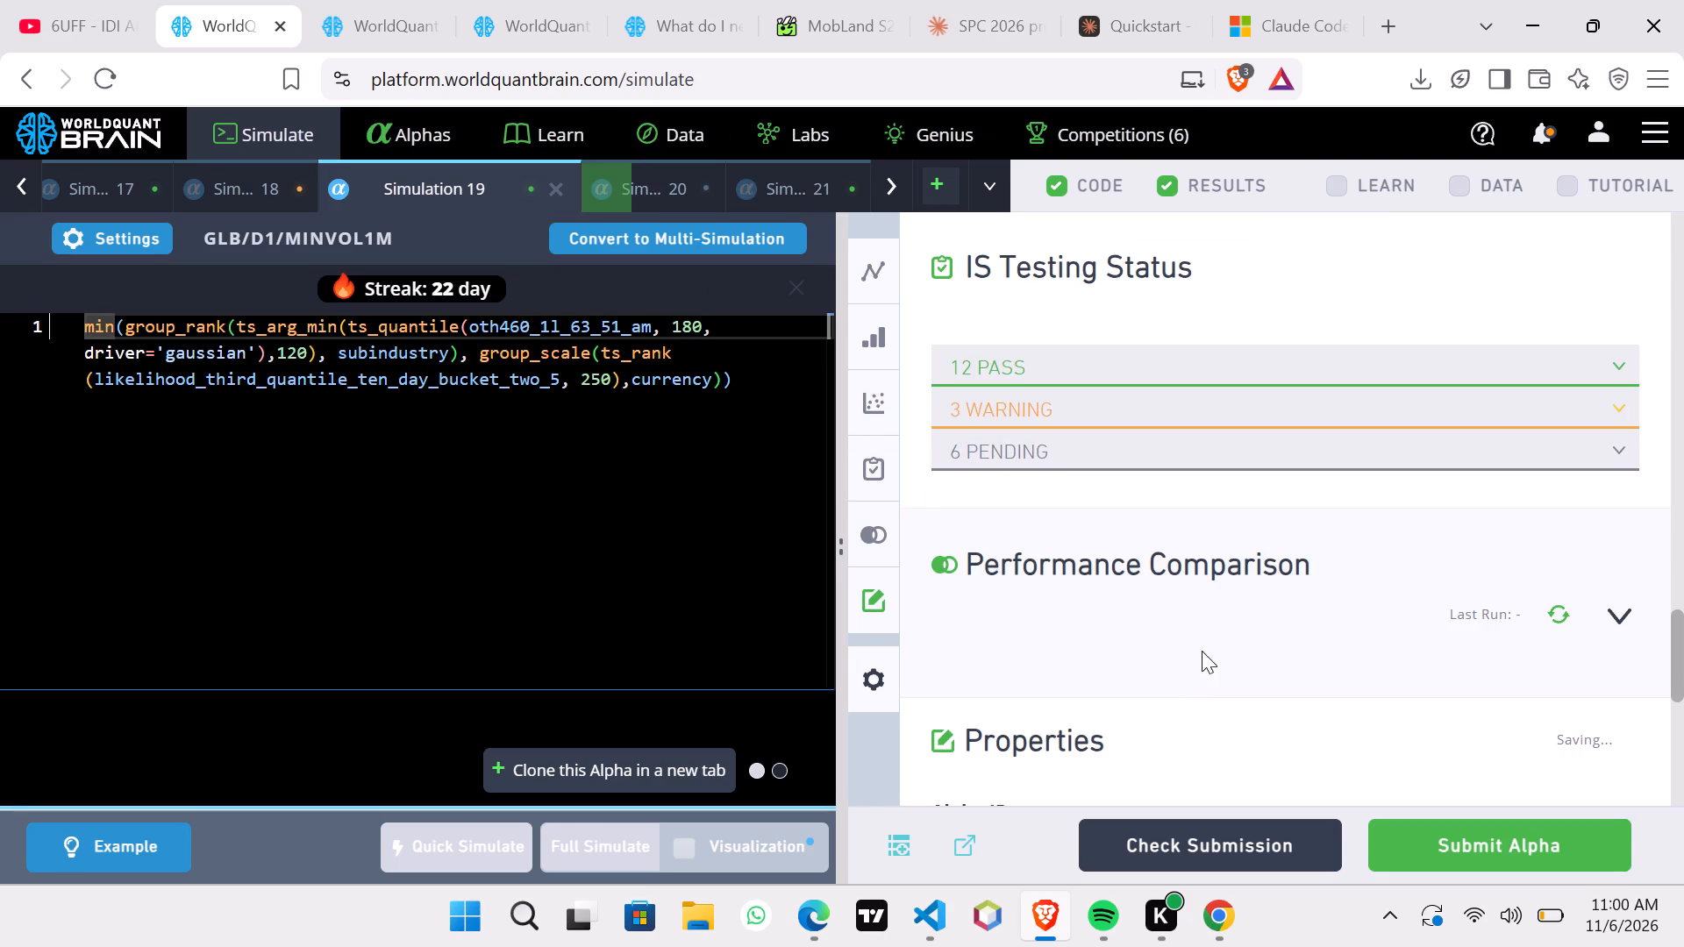
{"action": "scroll", "coordinate": [1202, 631], "scroll_direction": "up", "scroll_amount": 5}
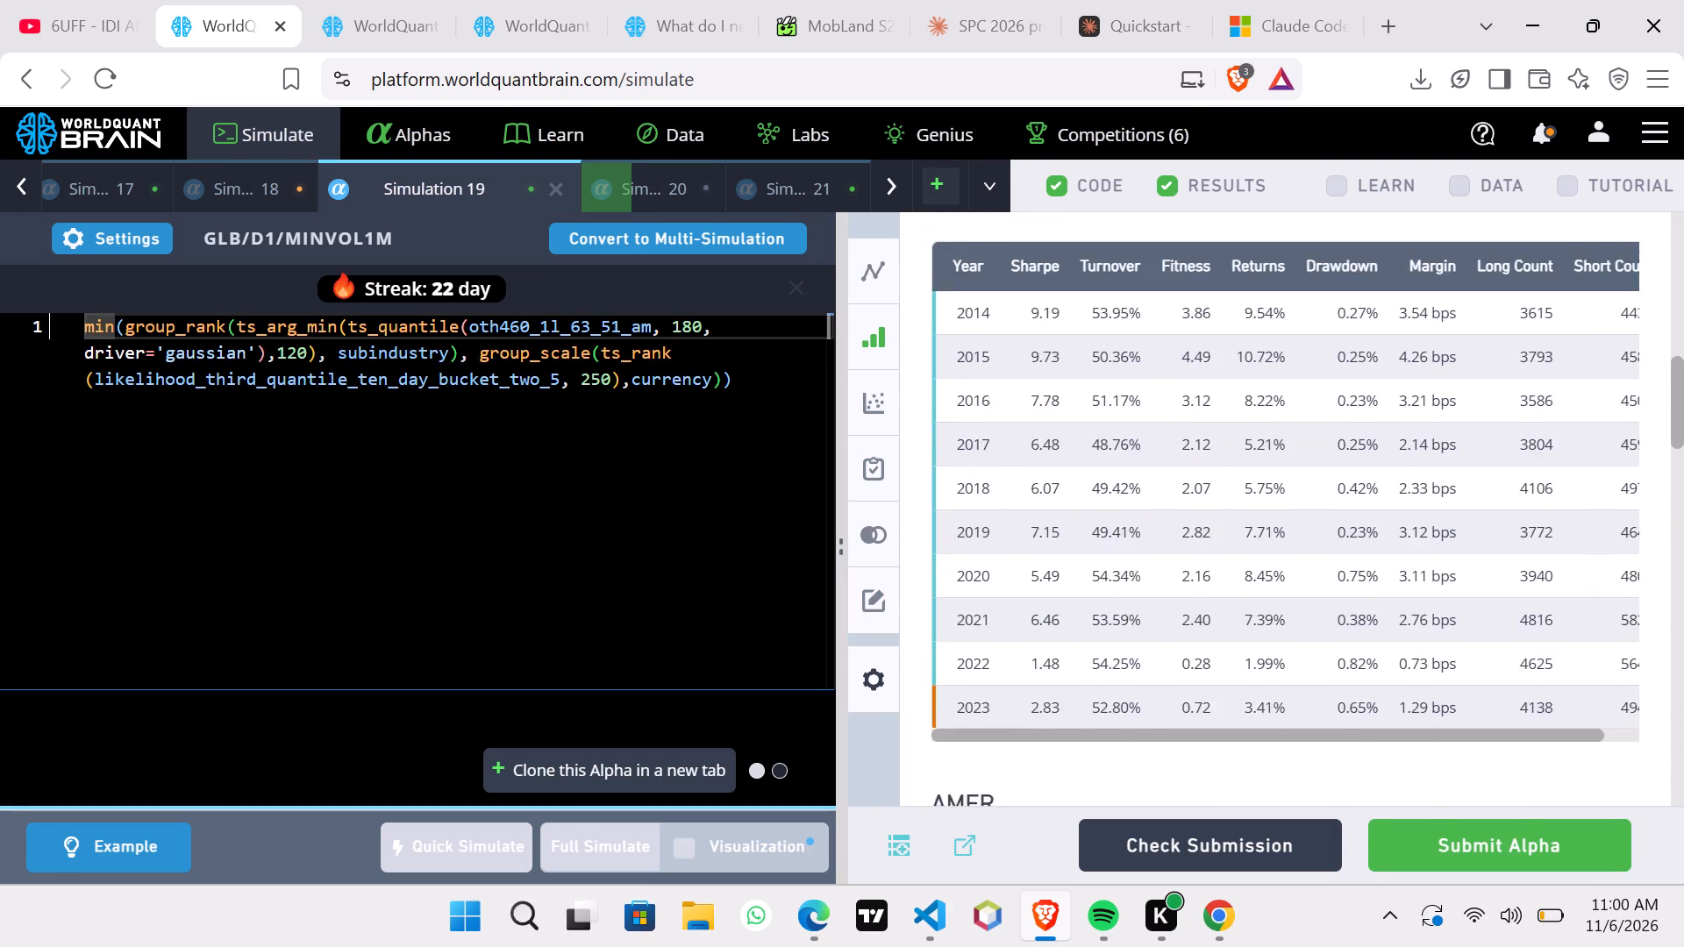
Run the Prod Correlation check for Simulation 19 and review its regional and aggregate IS summary figures.
{"action": "scroll", "coordinate": [1202, 631], "scroll_direction": "up", "scroll_amount": 1}
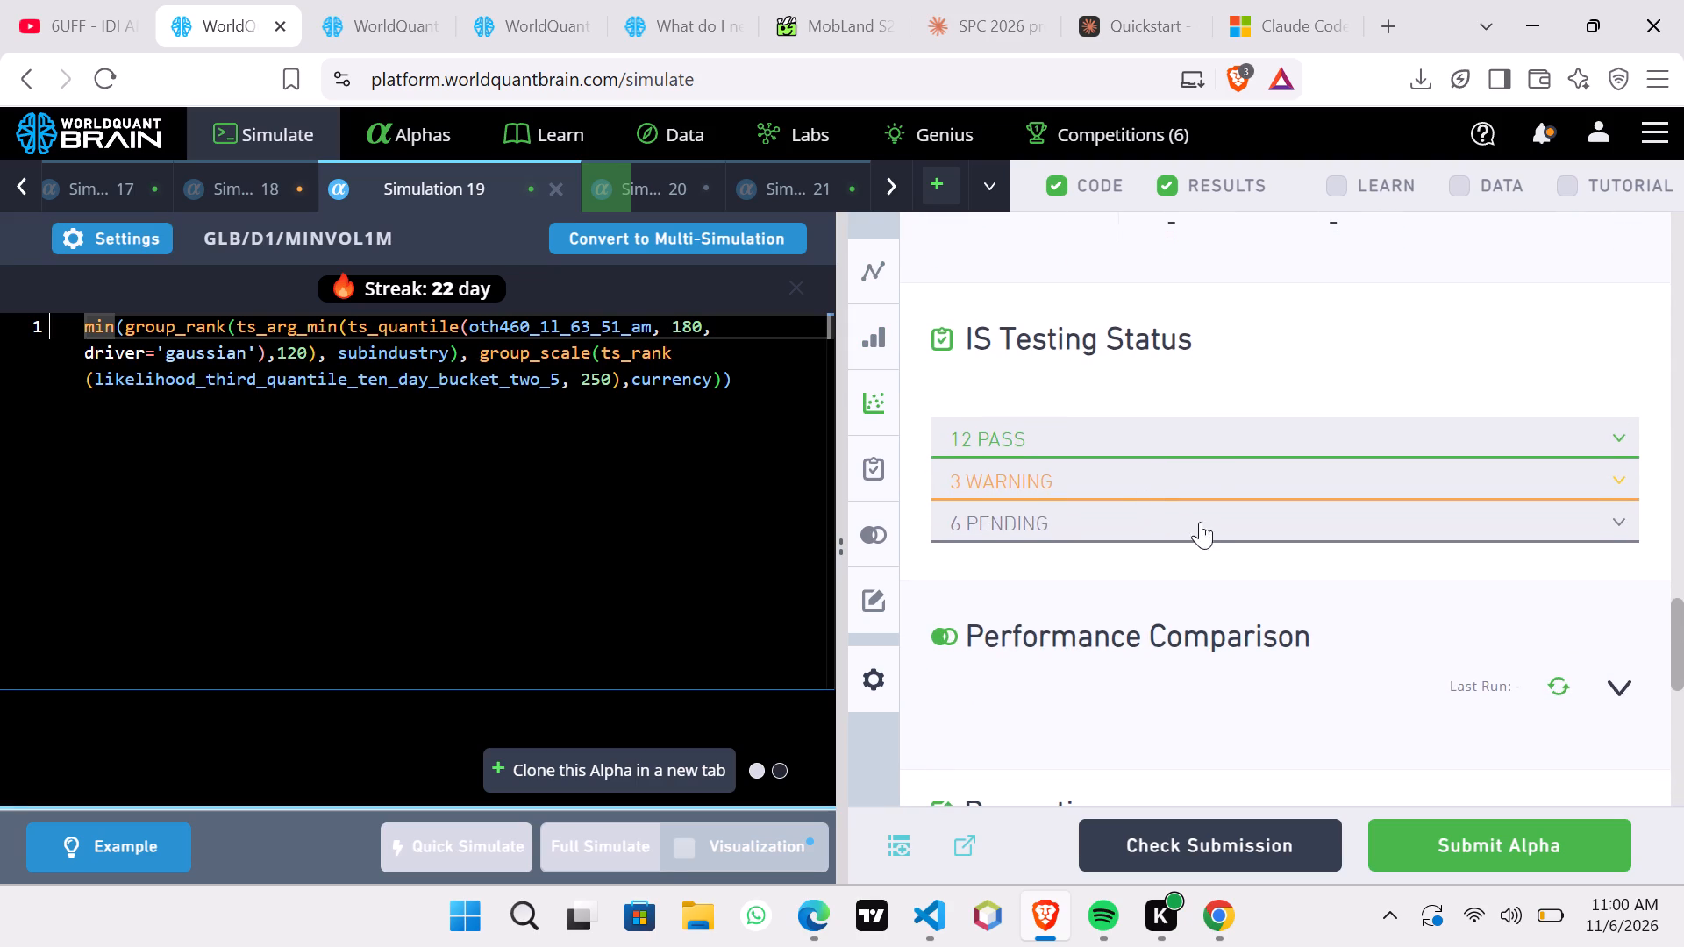
{"action": "scroll", "coordinate": [1222, 343], "scroll_direction": "up", "scroll_amount": 2}
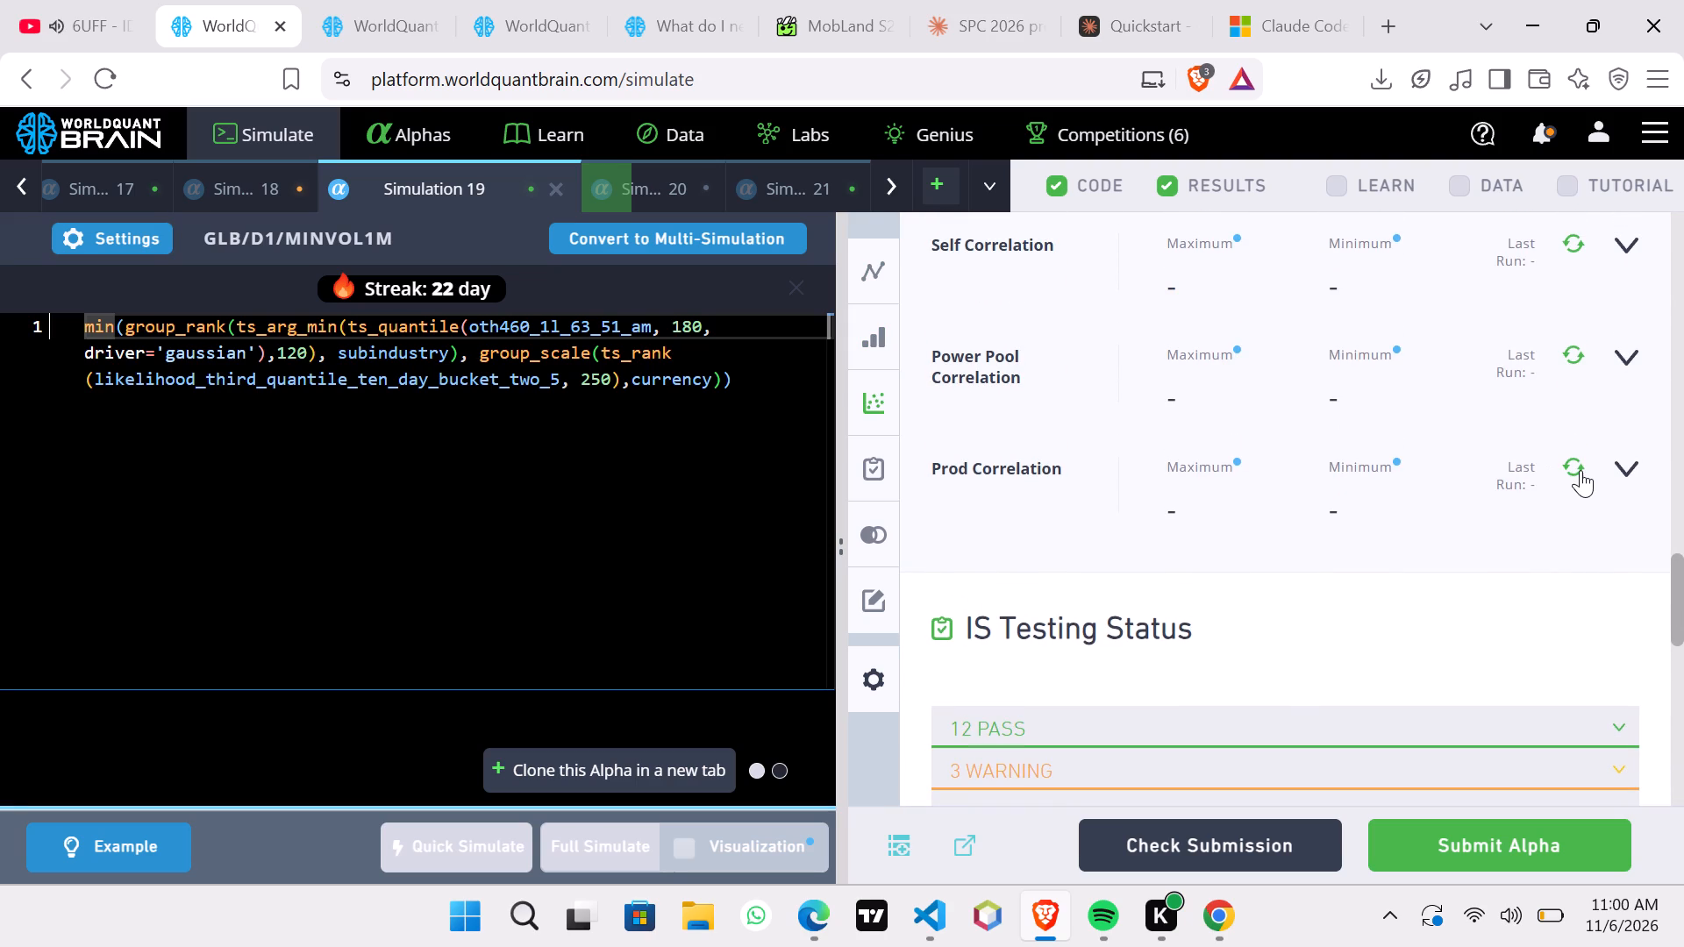
{"action": "left_click", "coordinate": [1581, 470]}
{"action": "left_click", "coordinate": [1600, 571]}
{"action": "left_click", "coordinate": [1484, 594]}
{"action": "scroll", "coordinate": [1408, 461], "scroll_direction": "up", "scroll_amount": 5}
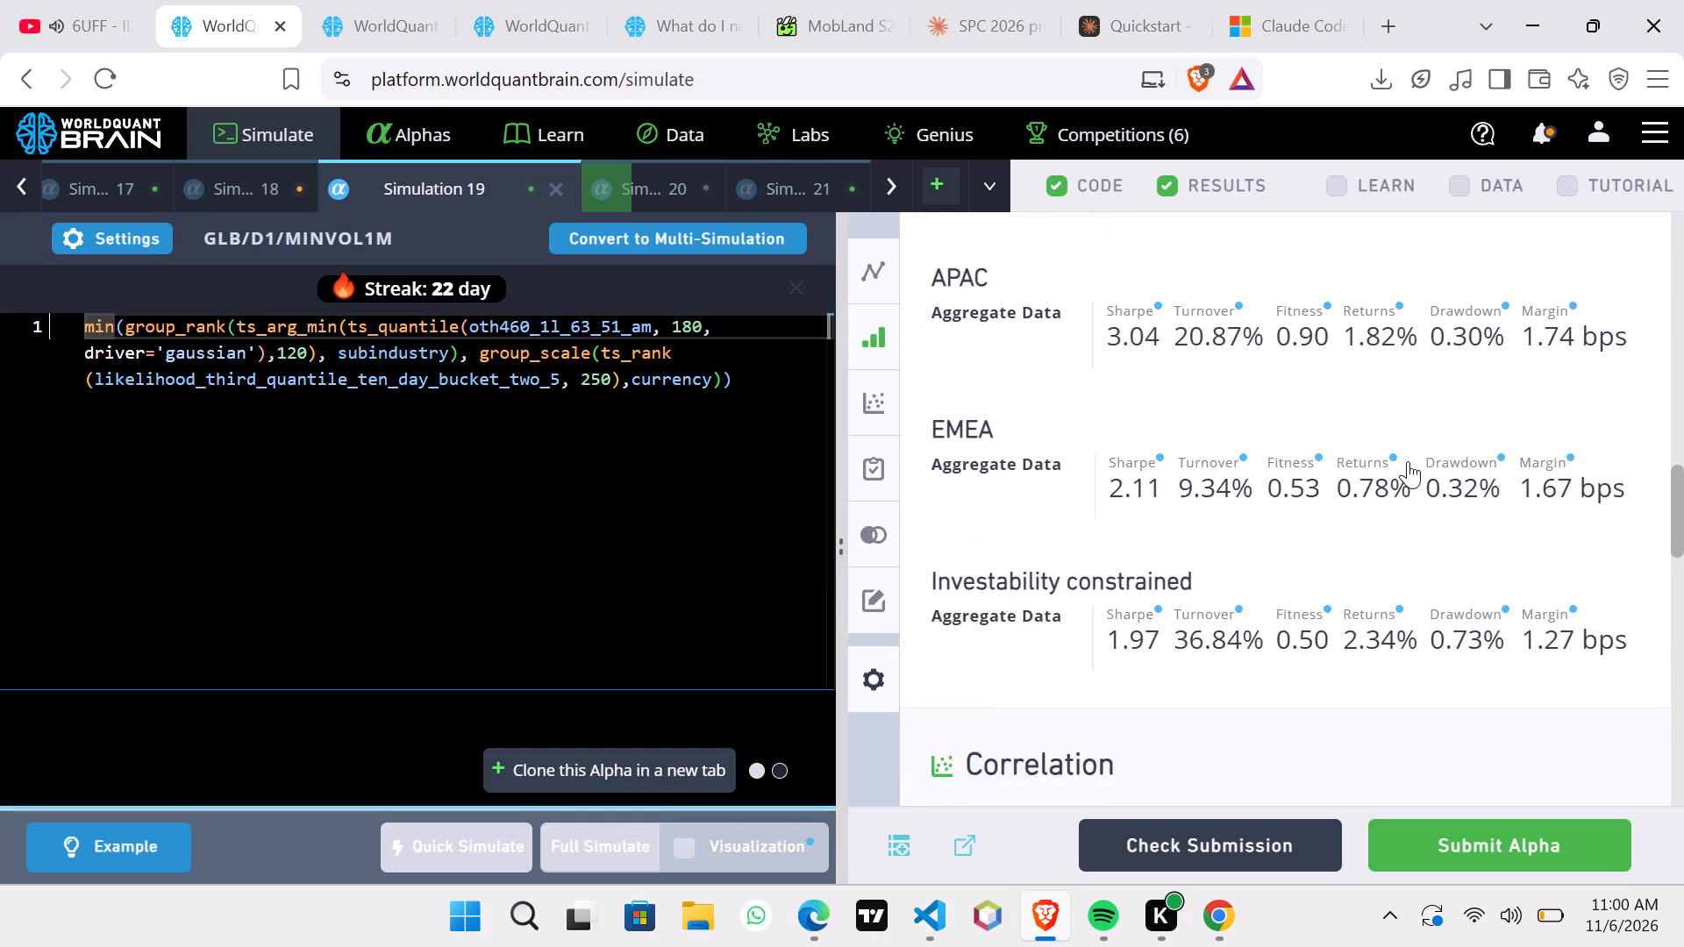
{"action": "scroll", "coordinate": [1408, 461], "scroll_direction": "up", "scroll_amount": 6}
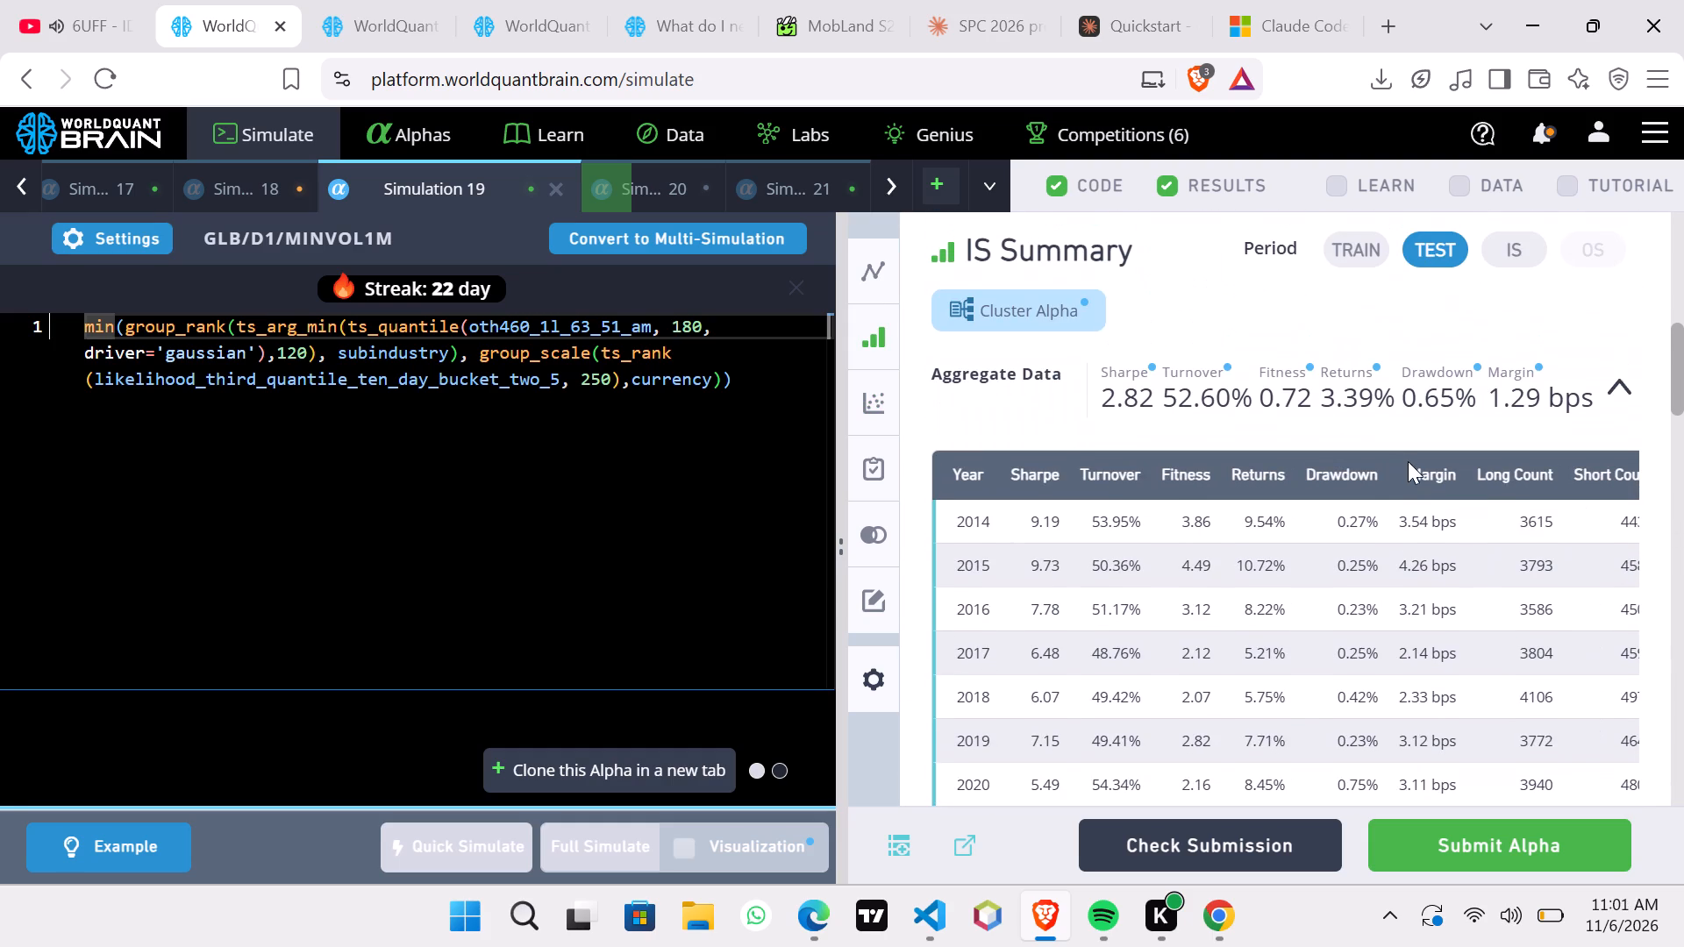
Wrap Simulation 19's whole min expression in ts_decay_linear with a window of 10 and run a full simulation.
{"action": "left_click", "coordinate": [763, 388]}
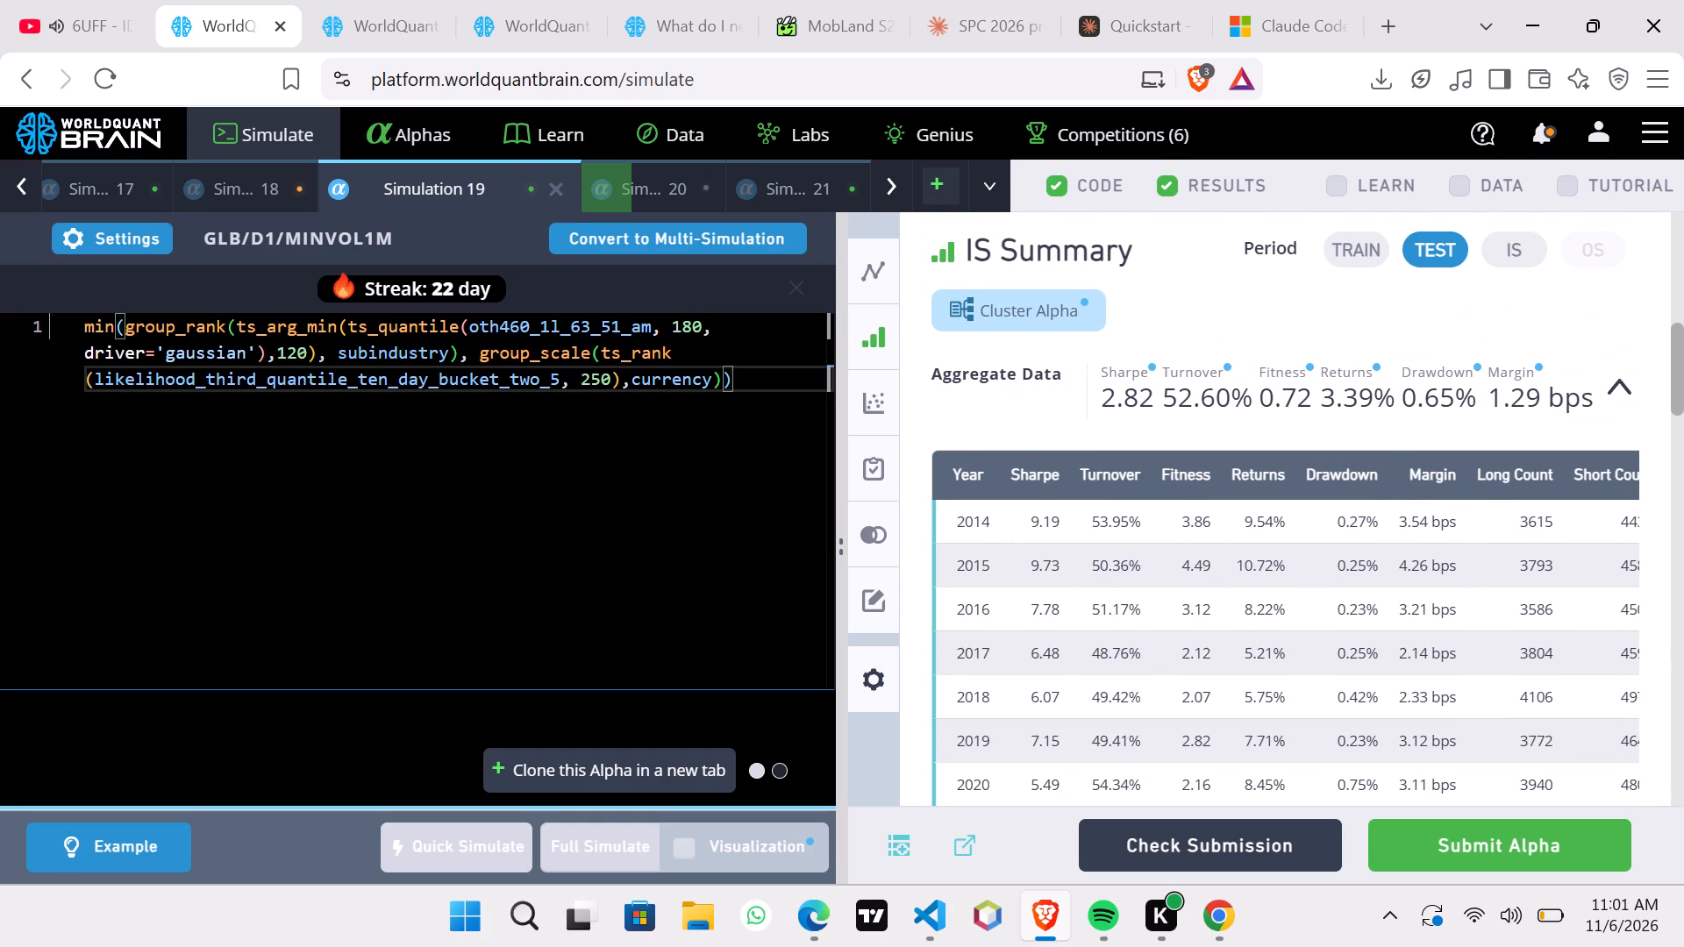
{"action": "type", "text": ",1"}
{"action": "key", "text": "0"}
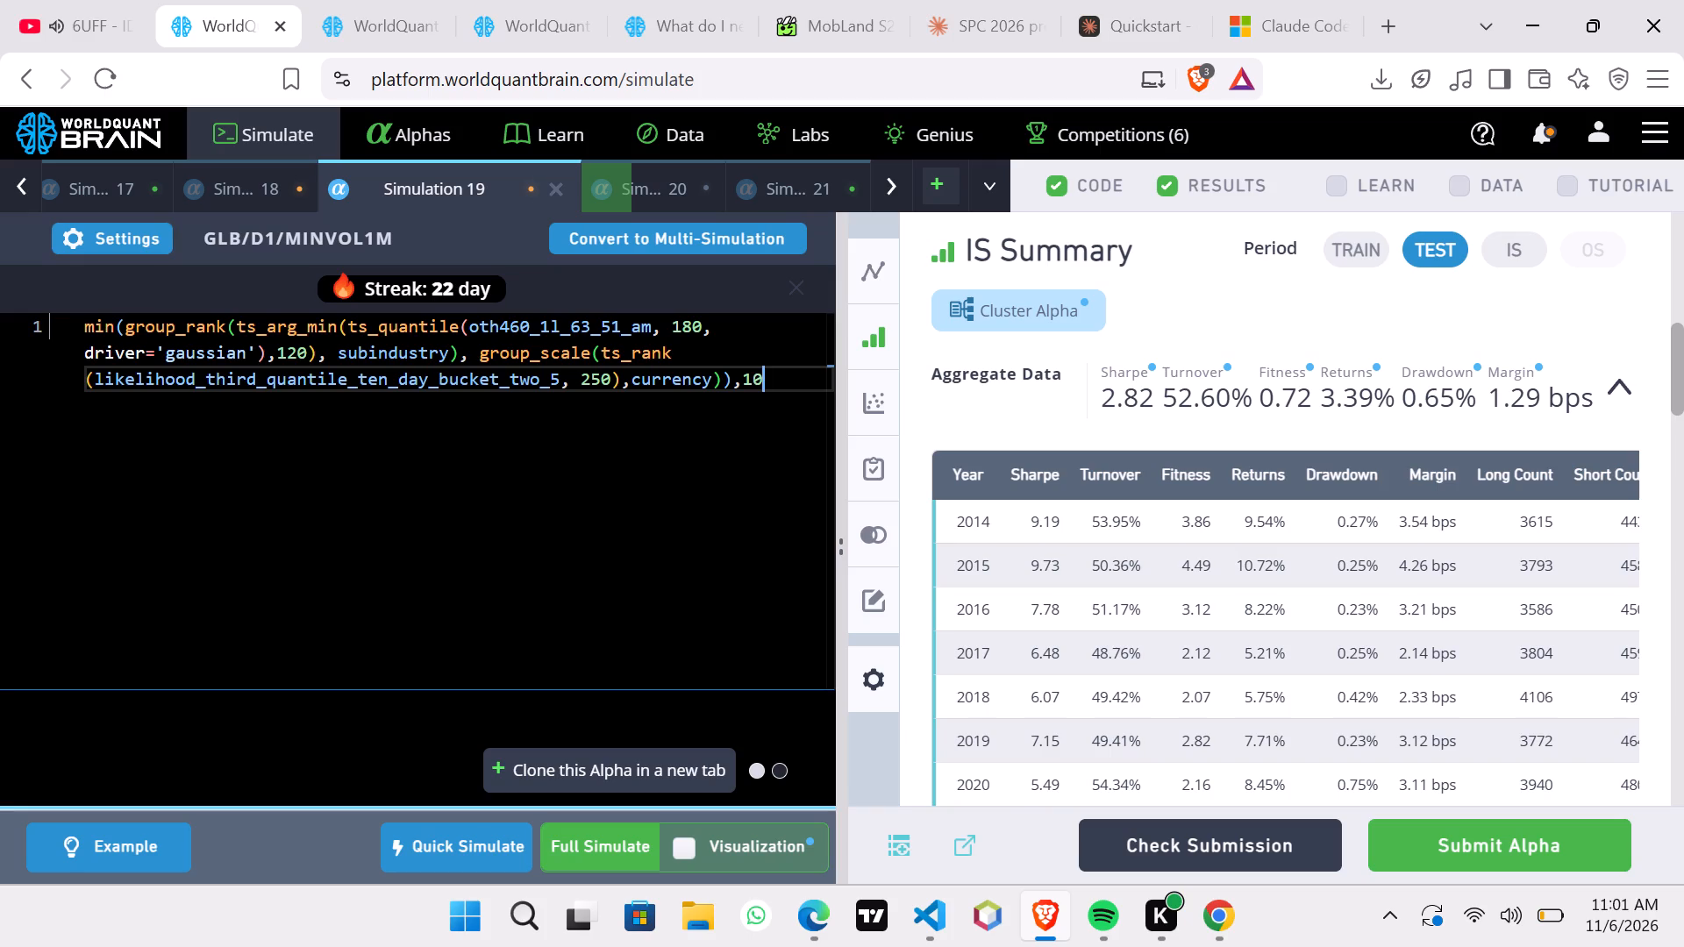
{"action": "key", "text": "shift+parenright"}
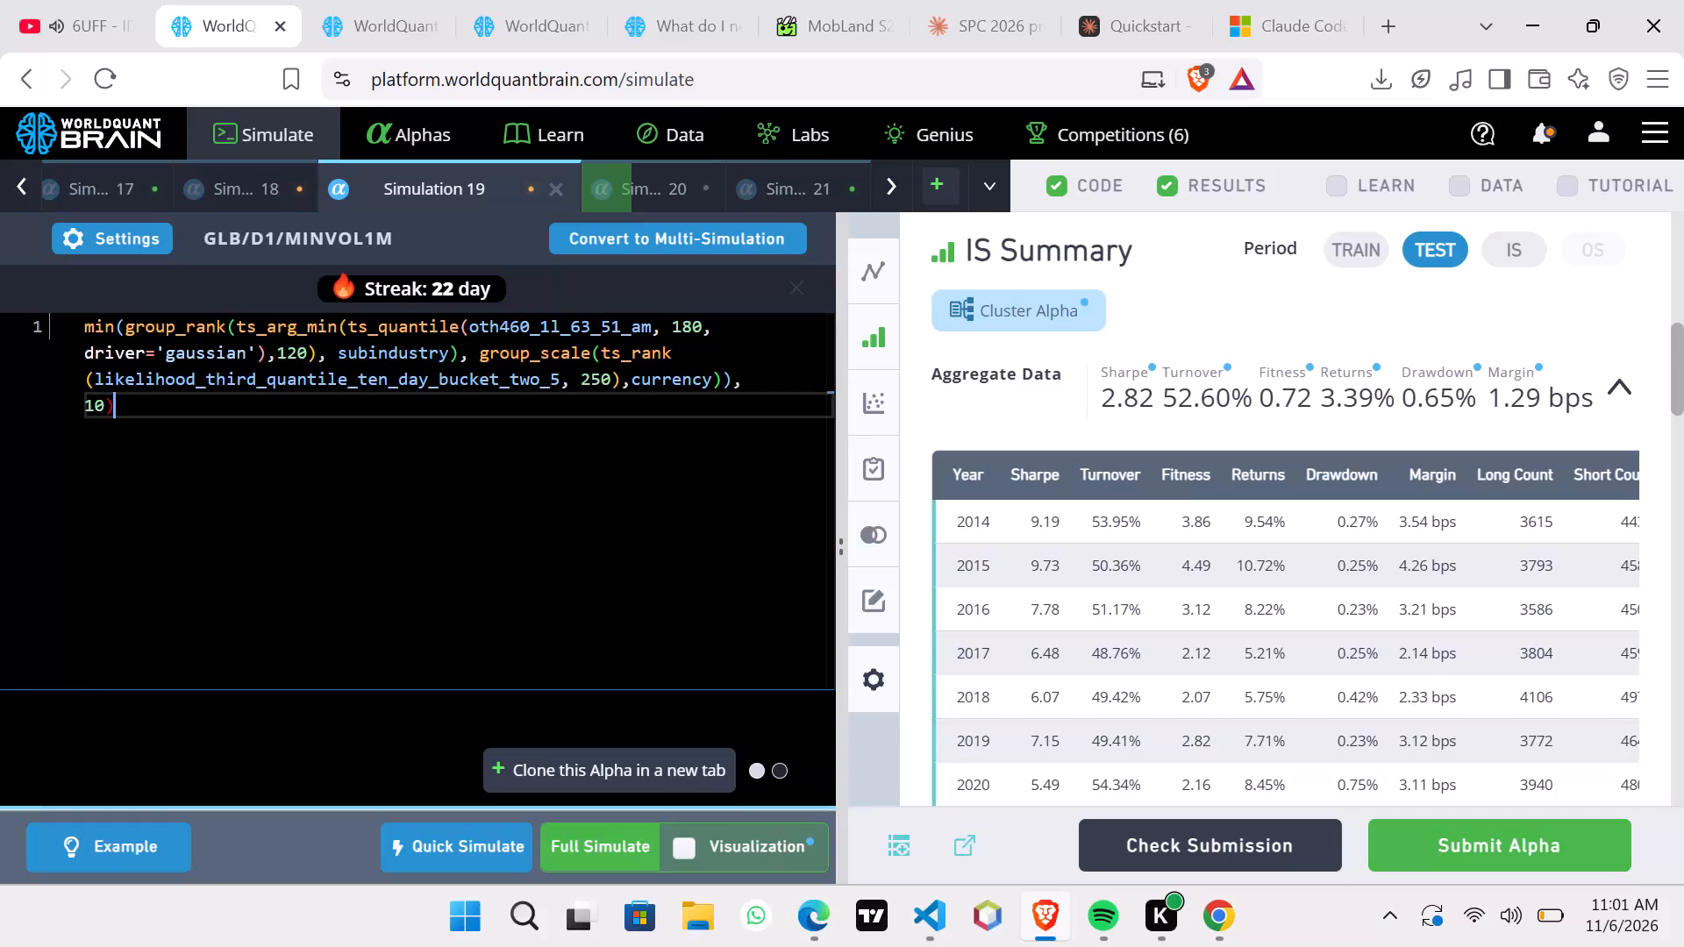
{"action": "left_click", "coordinate": [89, 327]}
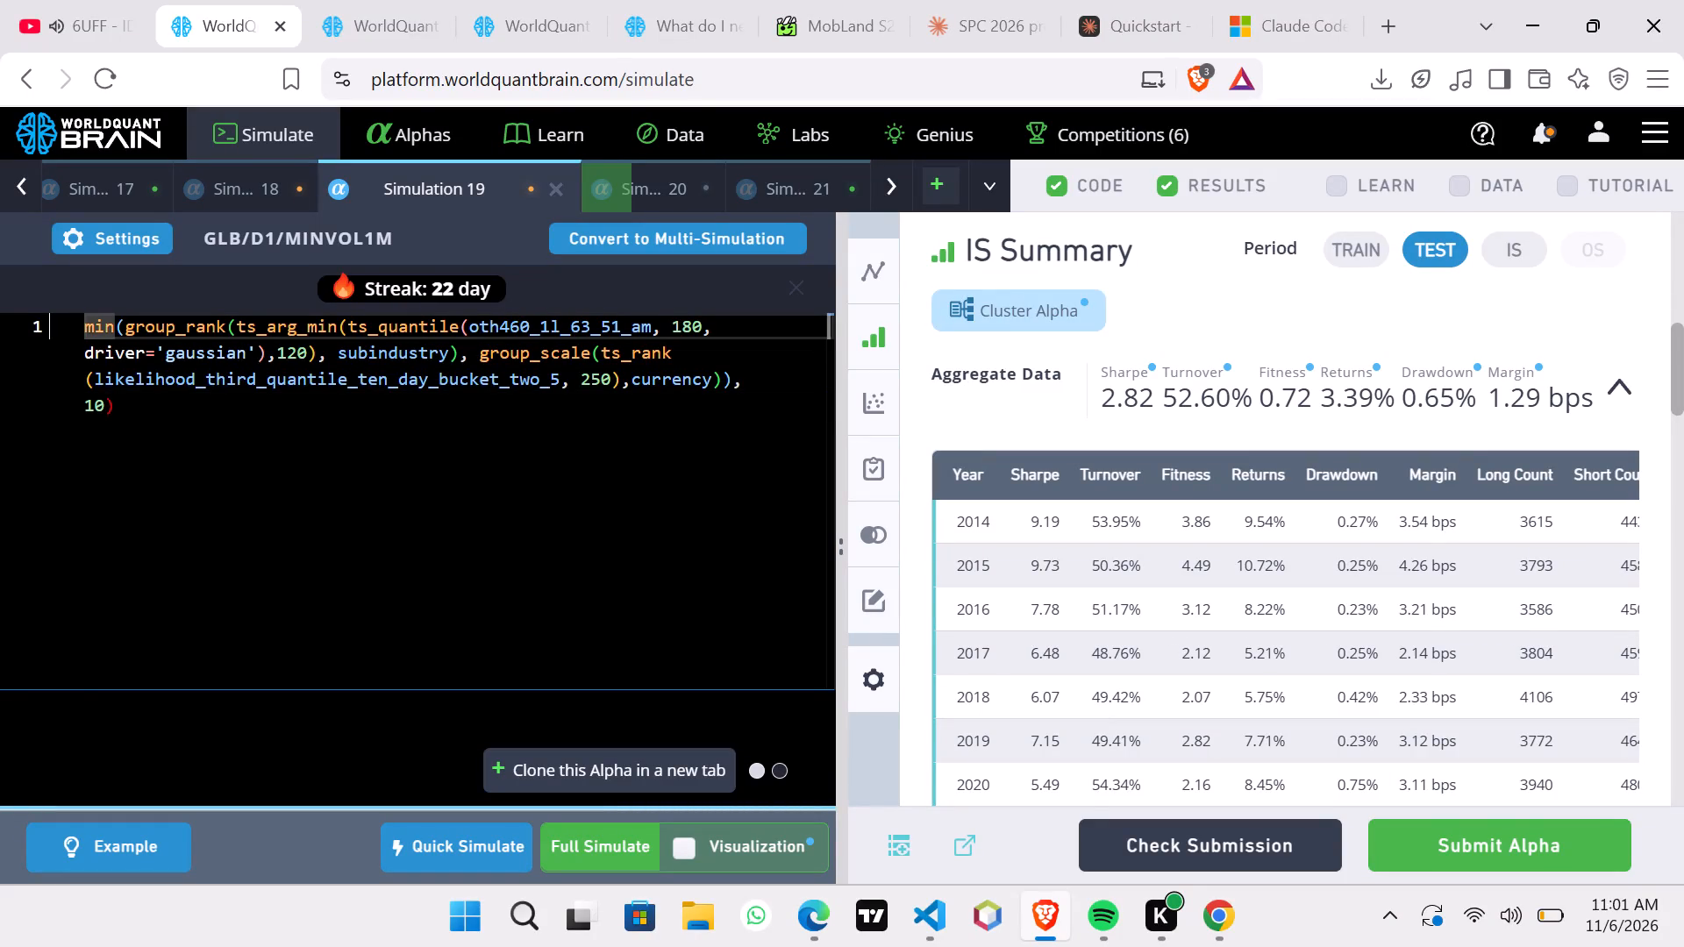
{"action": "key", "text": "shift+parenleft"}
{"action": "key", "text": "Left"}
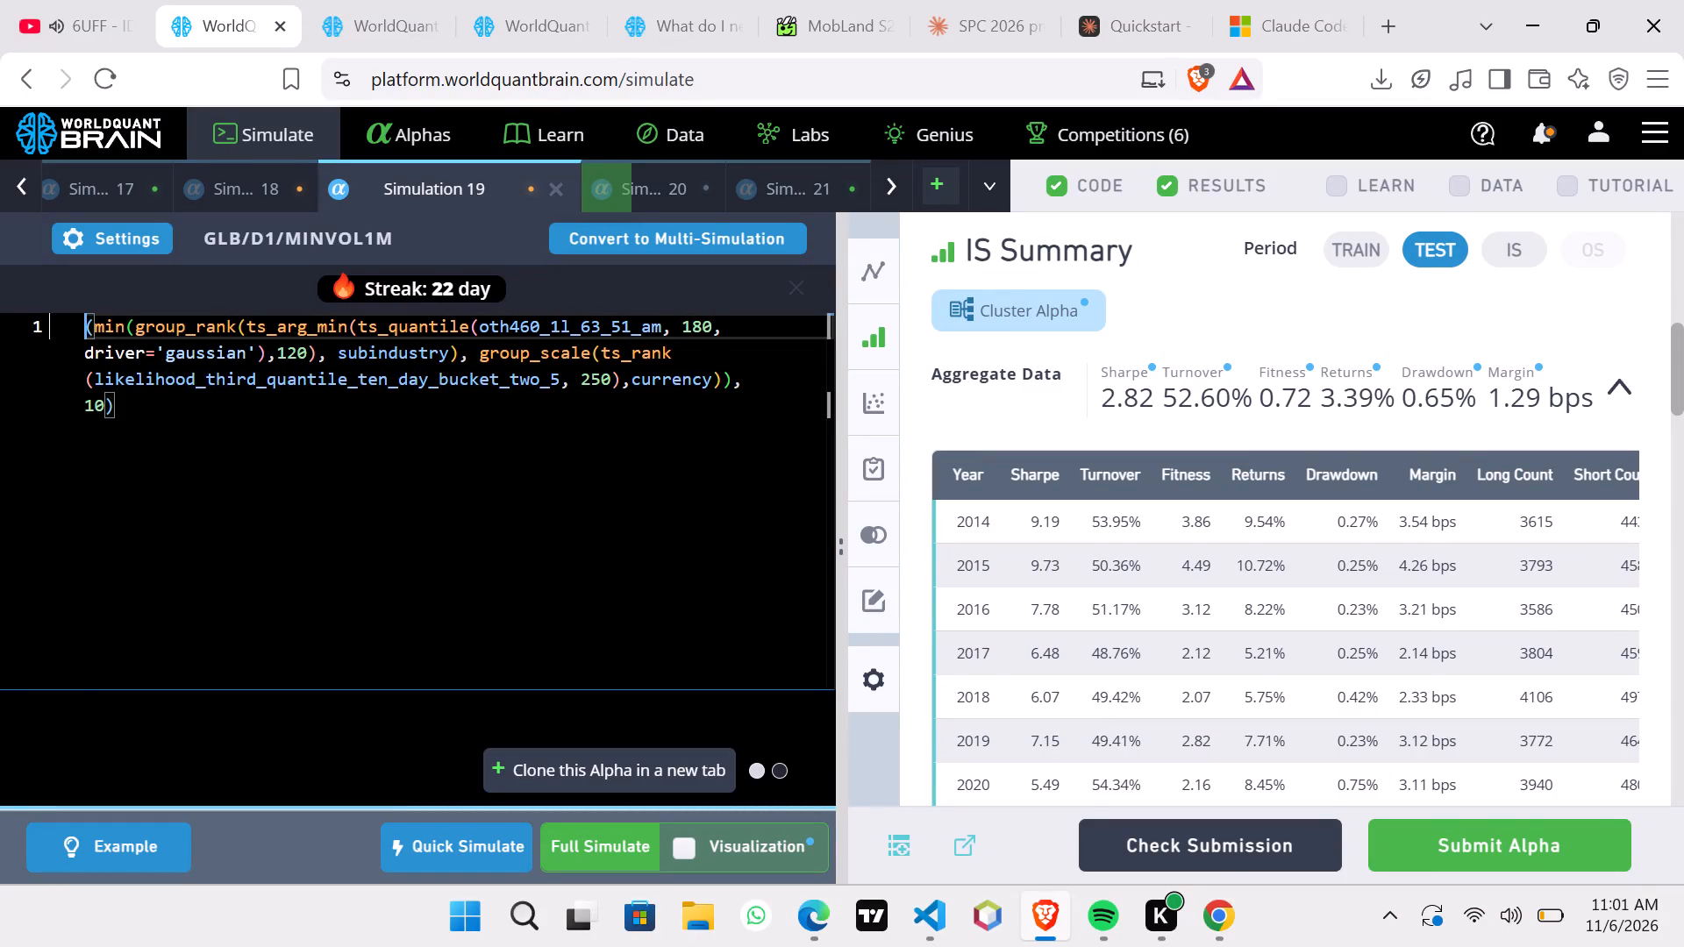
{"action": "type", "text": "tsd"}
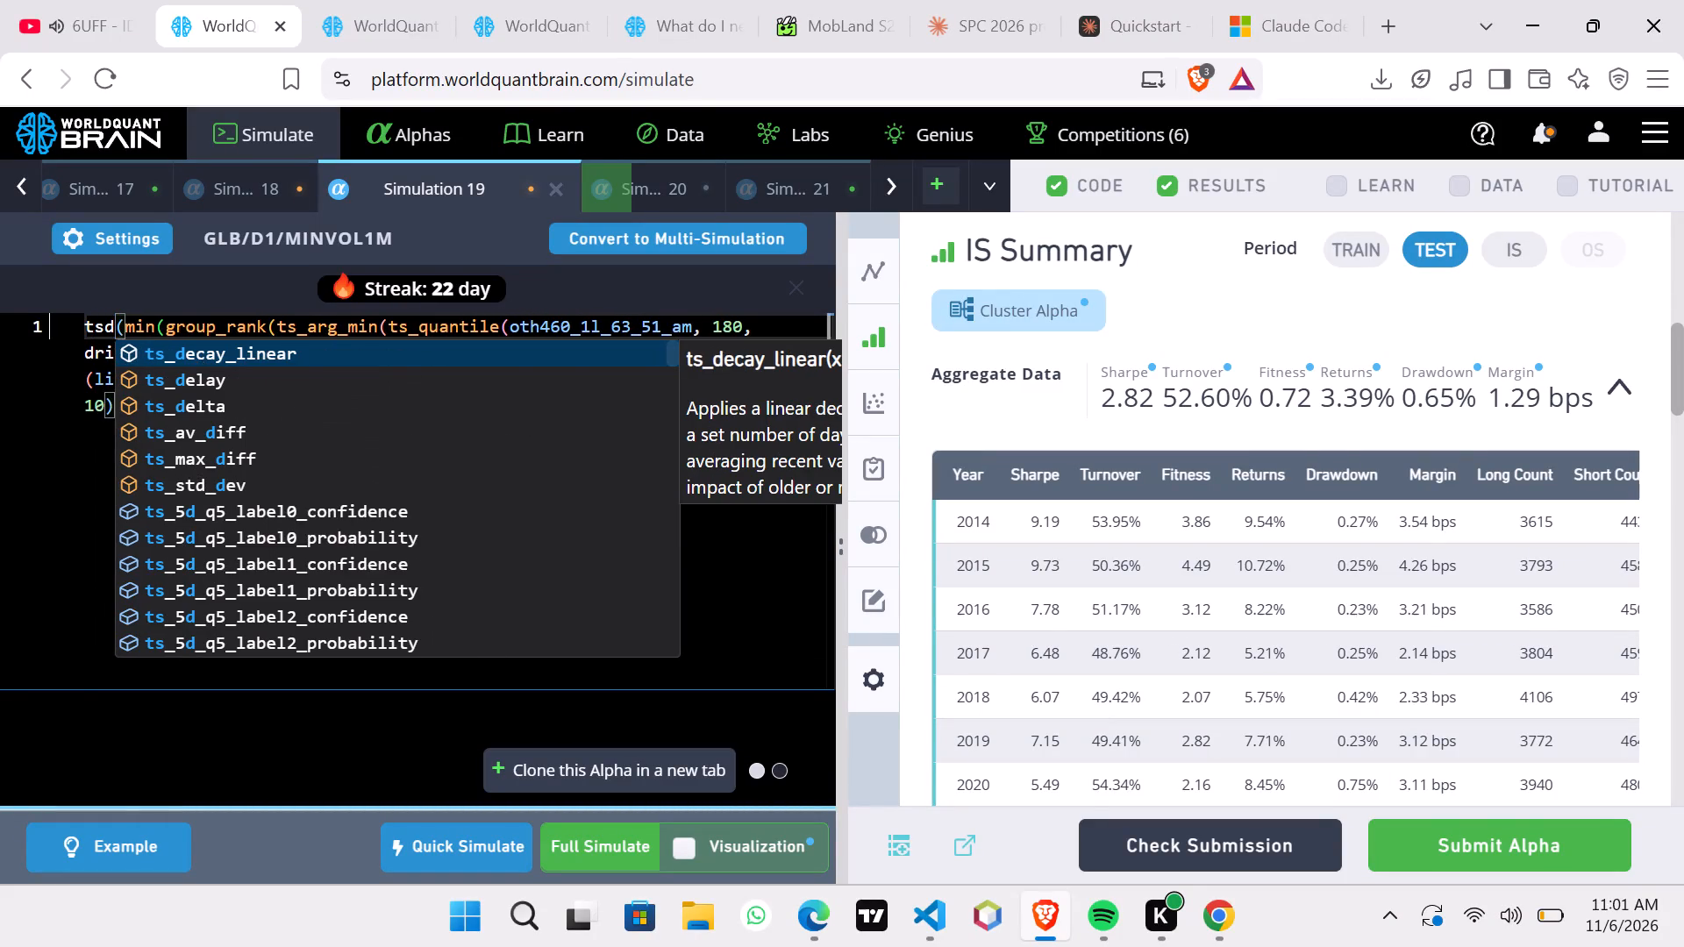
{"action": "key", "text": "Return"}
{"action": "left_click_drag", "start_coordinate": [607, 888], "coordinate": [611, 840]}
{"action": "left_click", "coordinate": [611, 840]}
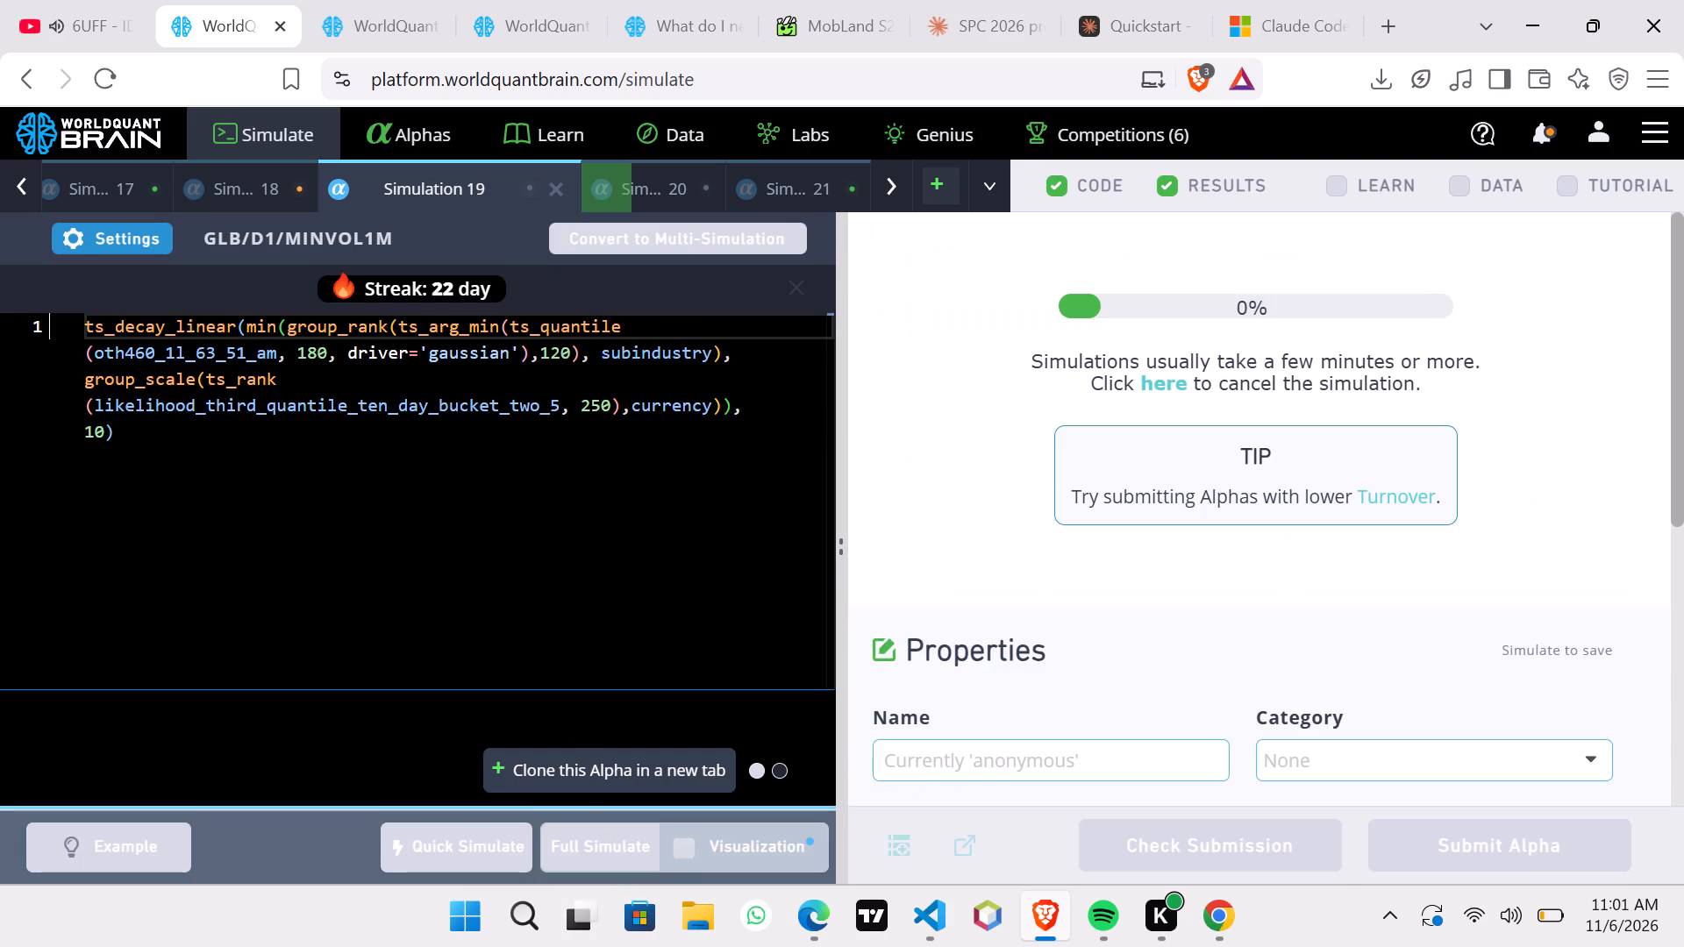
Show the test period for Super Simulation 1 and examine its IS summary and the failed item in IS Testing Status.
{"action": "left_click", "coordinate": [387, 0]}
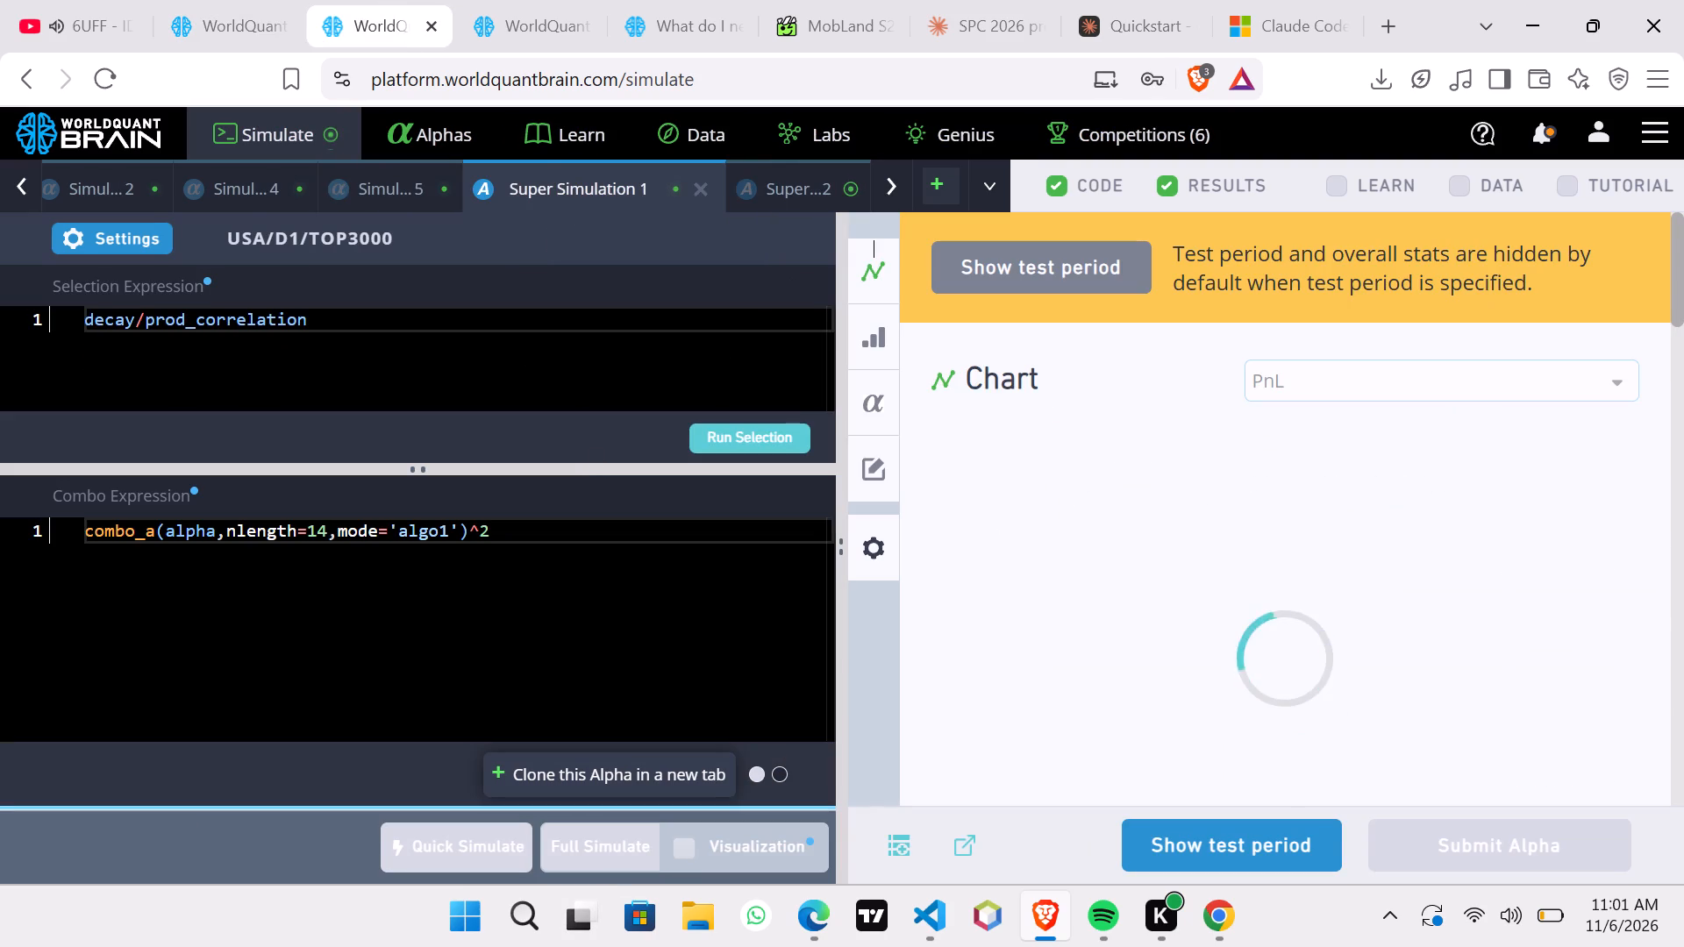
{"action": "left_click", "coordinate": [1252, 848]}
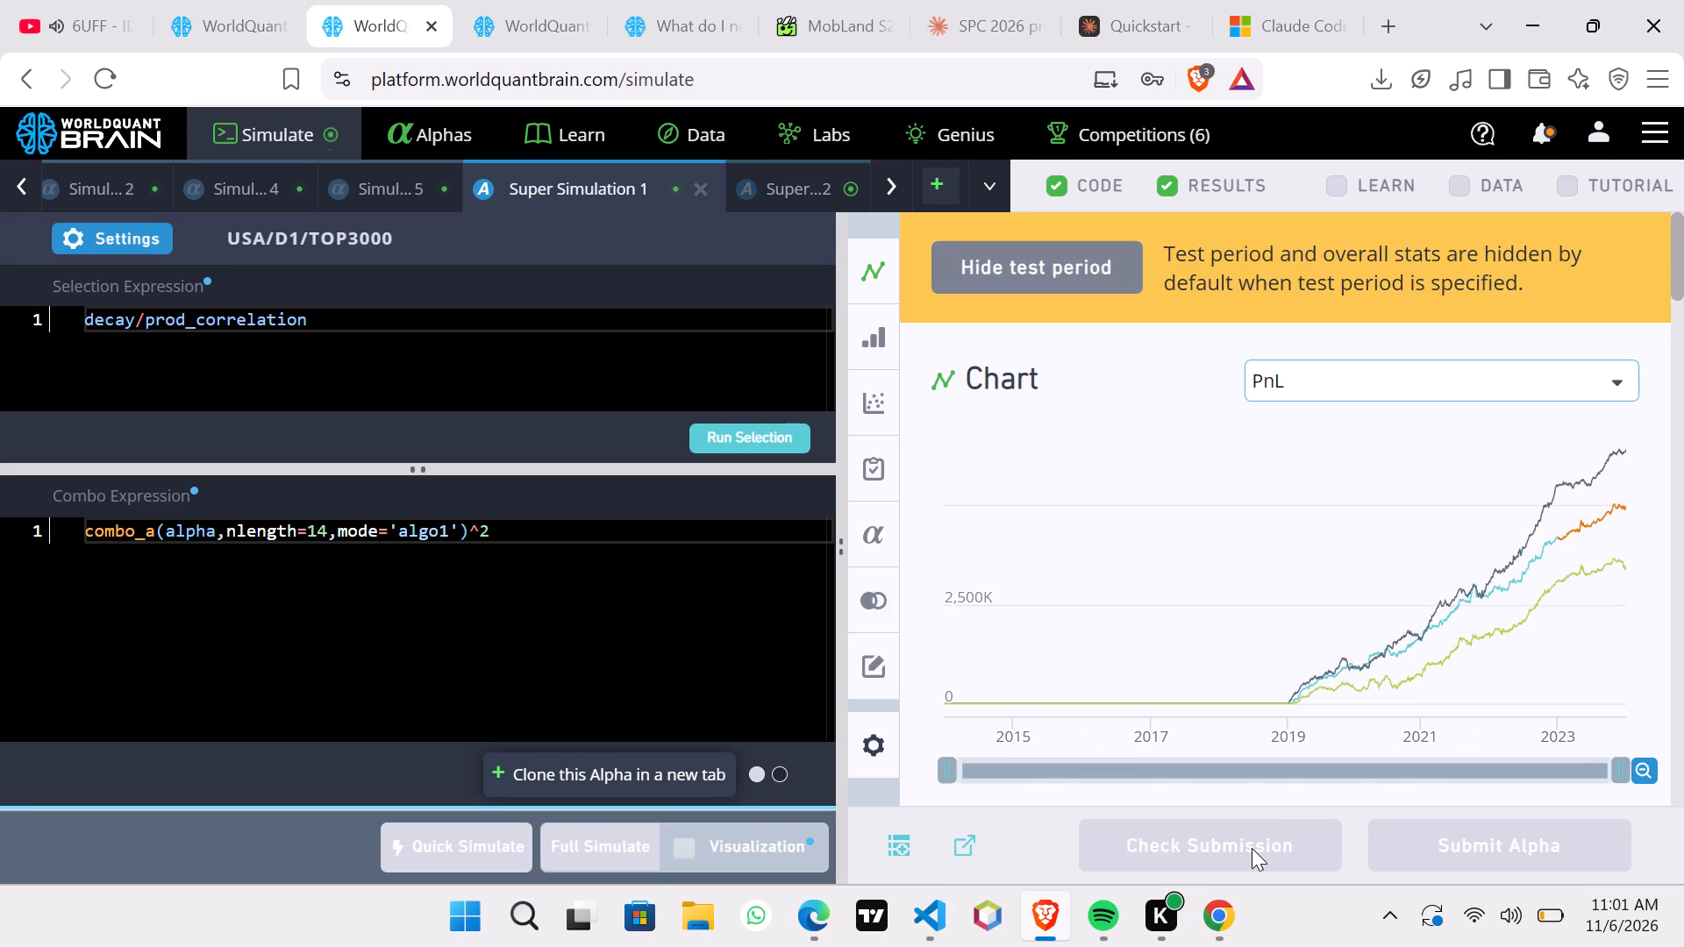
{"action": "scroll", "coordinate": [1213, 580], "scroll_direction": "down", "scroll_amount": 5}
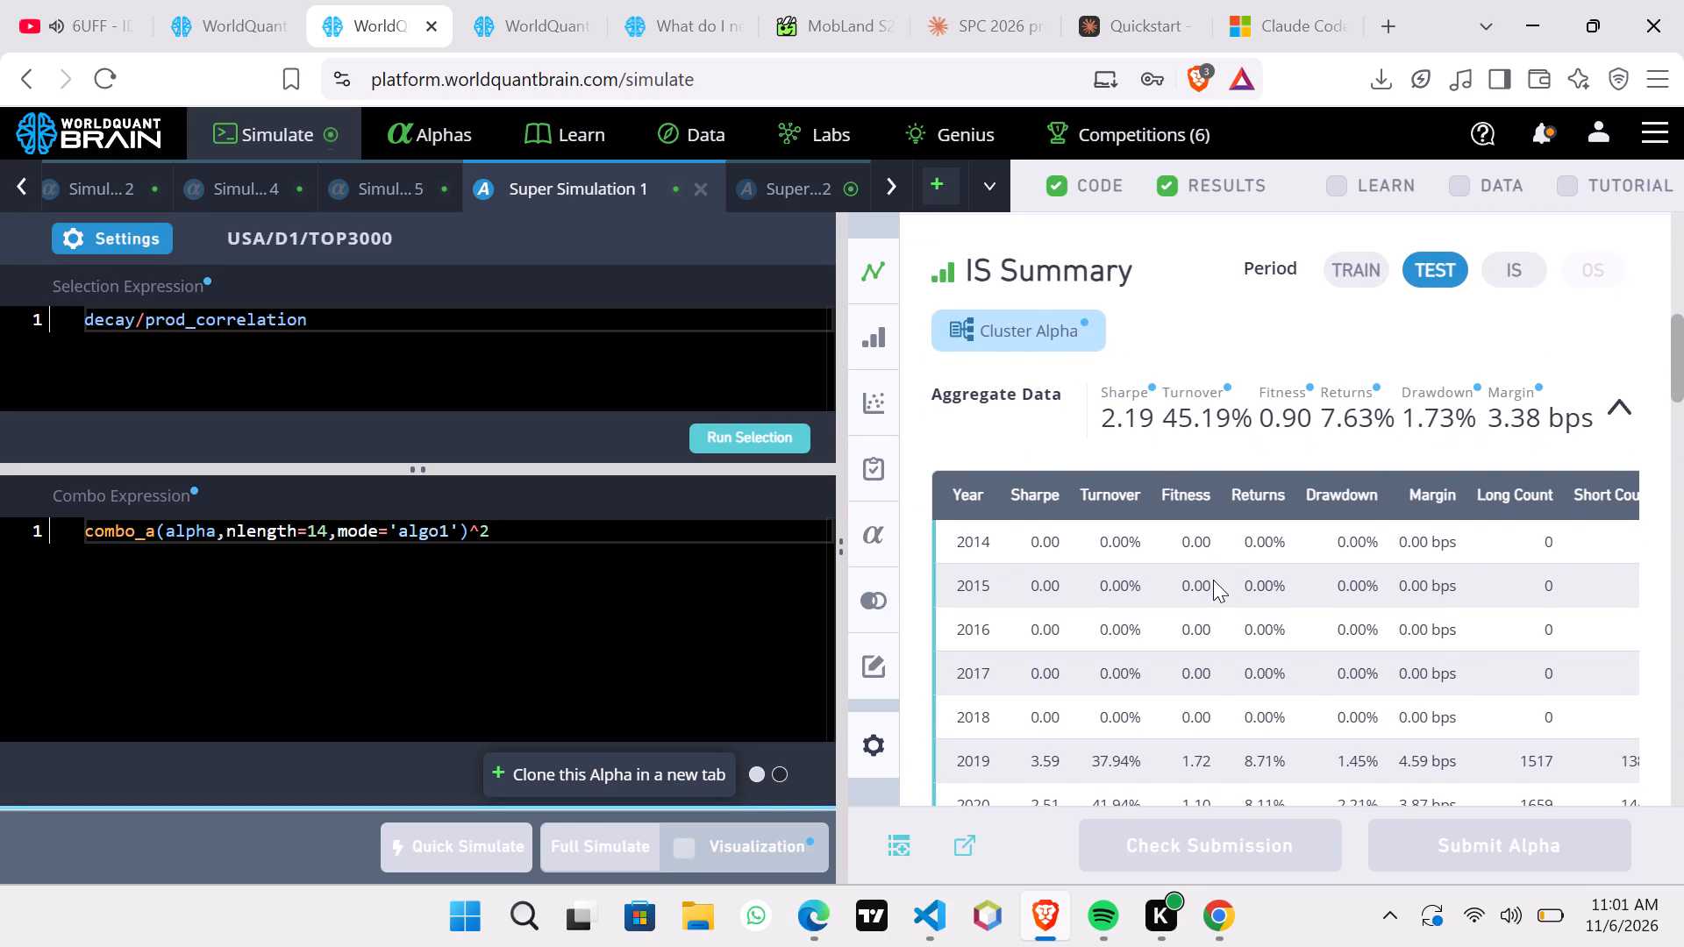
{"action": "scroll", "coordinate": [1213, 580], "scroll_direction": "down", "scroll_amount": 6}
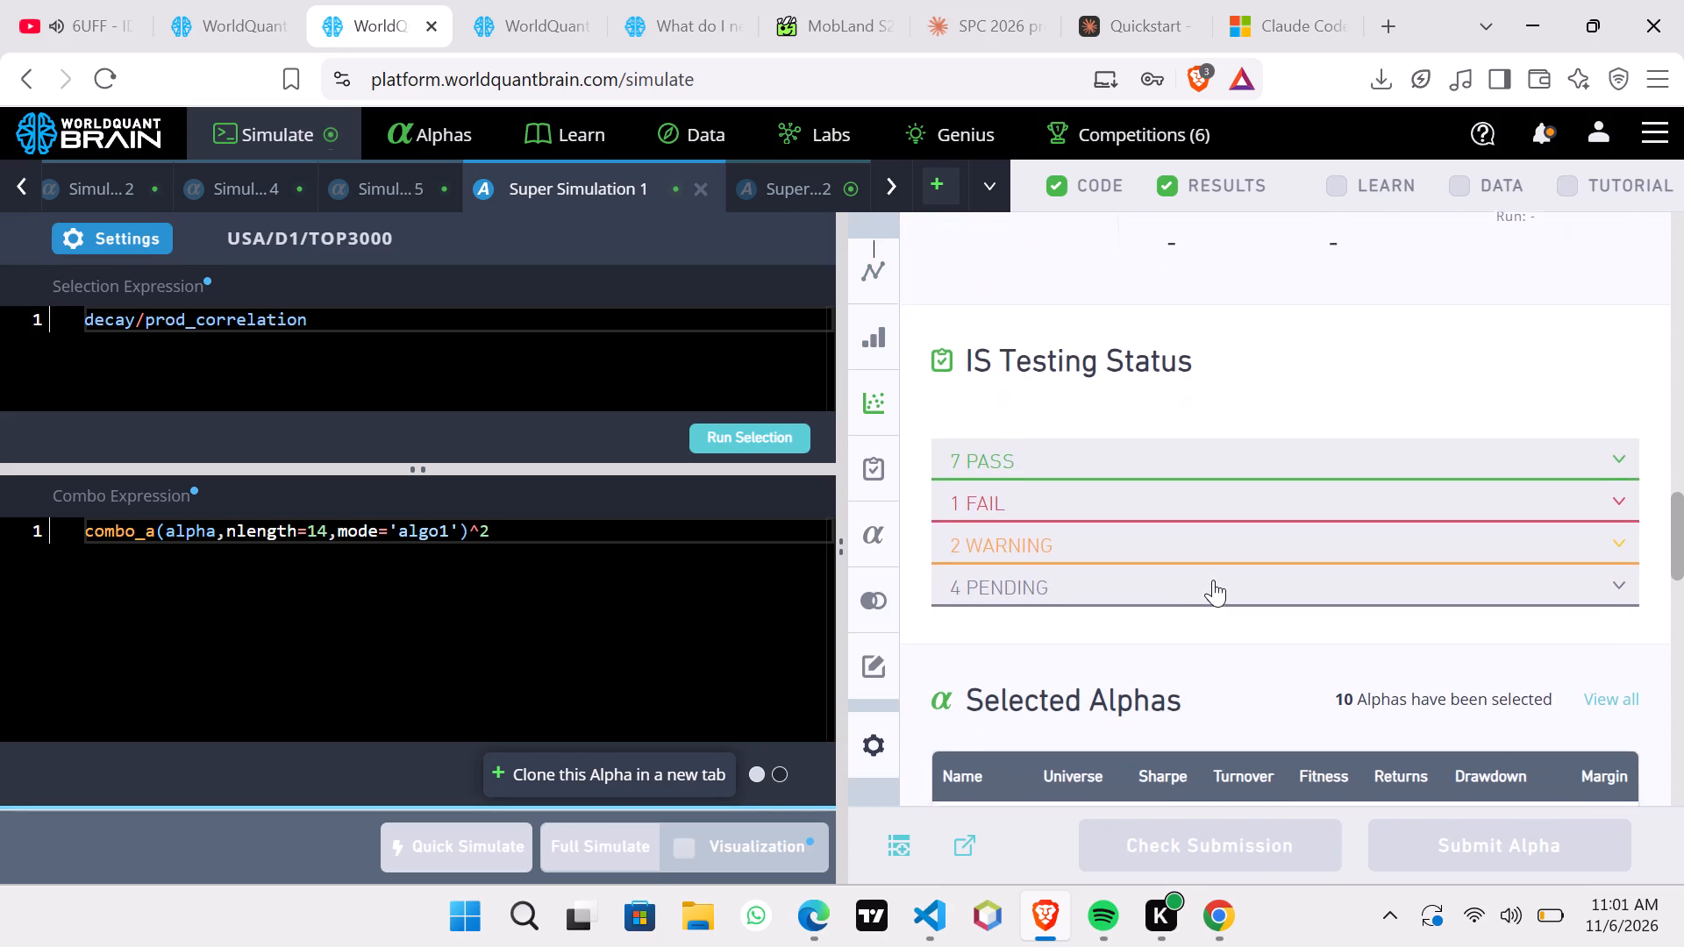
{"action": "scroll", "coordinate": [1213, 580], "scroll_direction": "down", "scroll_amount": 2}
{"action": "left_click", "coordinate": [1148, 444]}
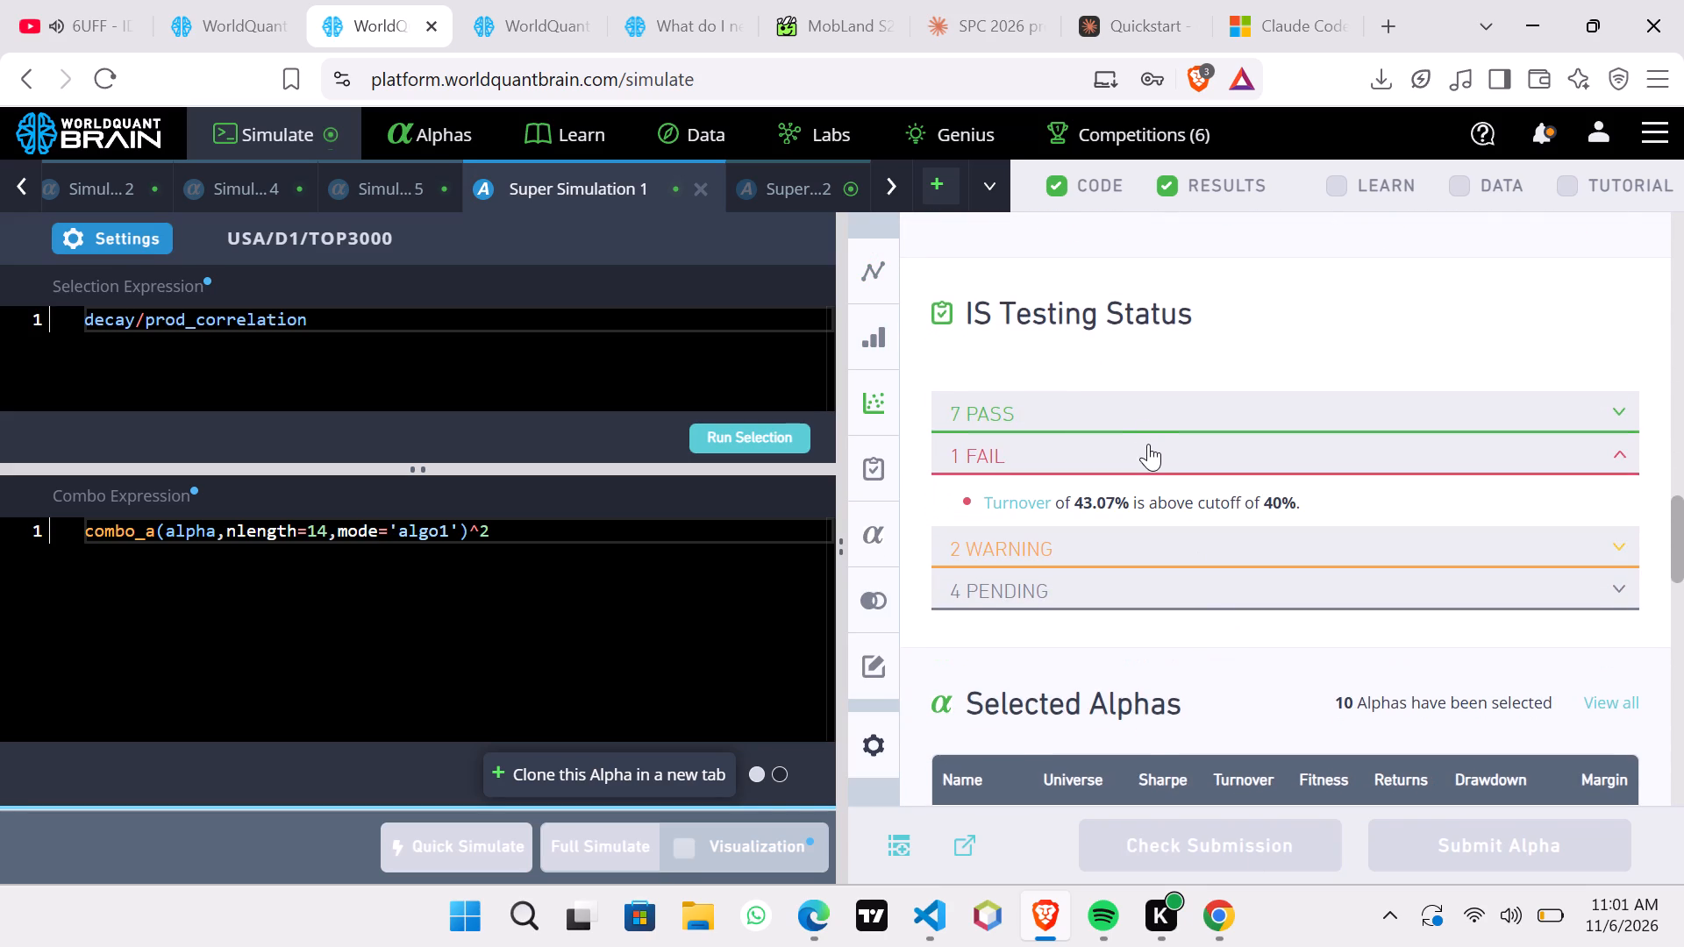
{"action": "left_click", "coordinate": [1148, 444]}
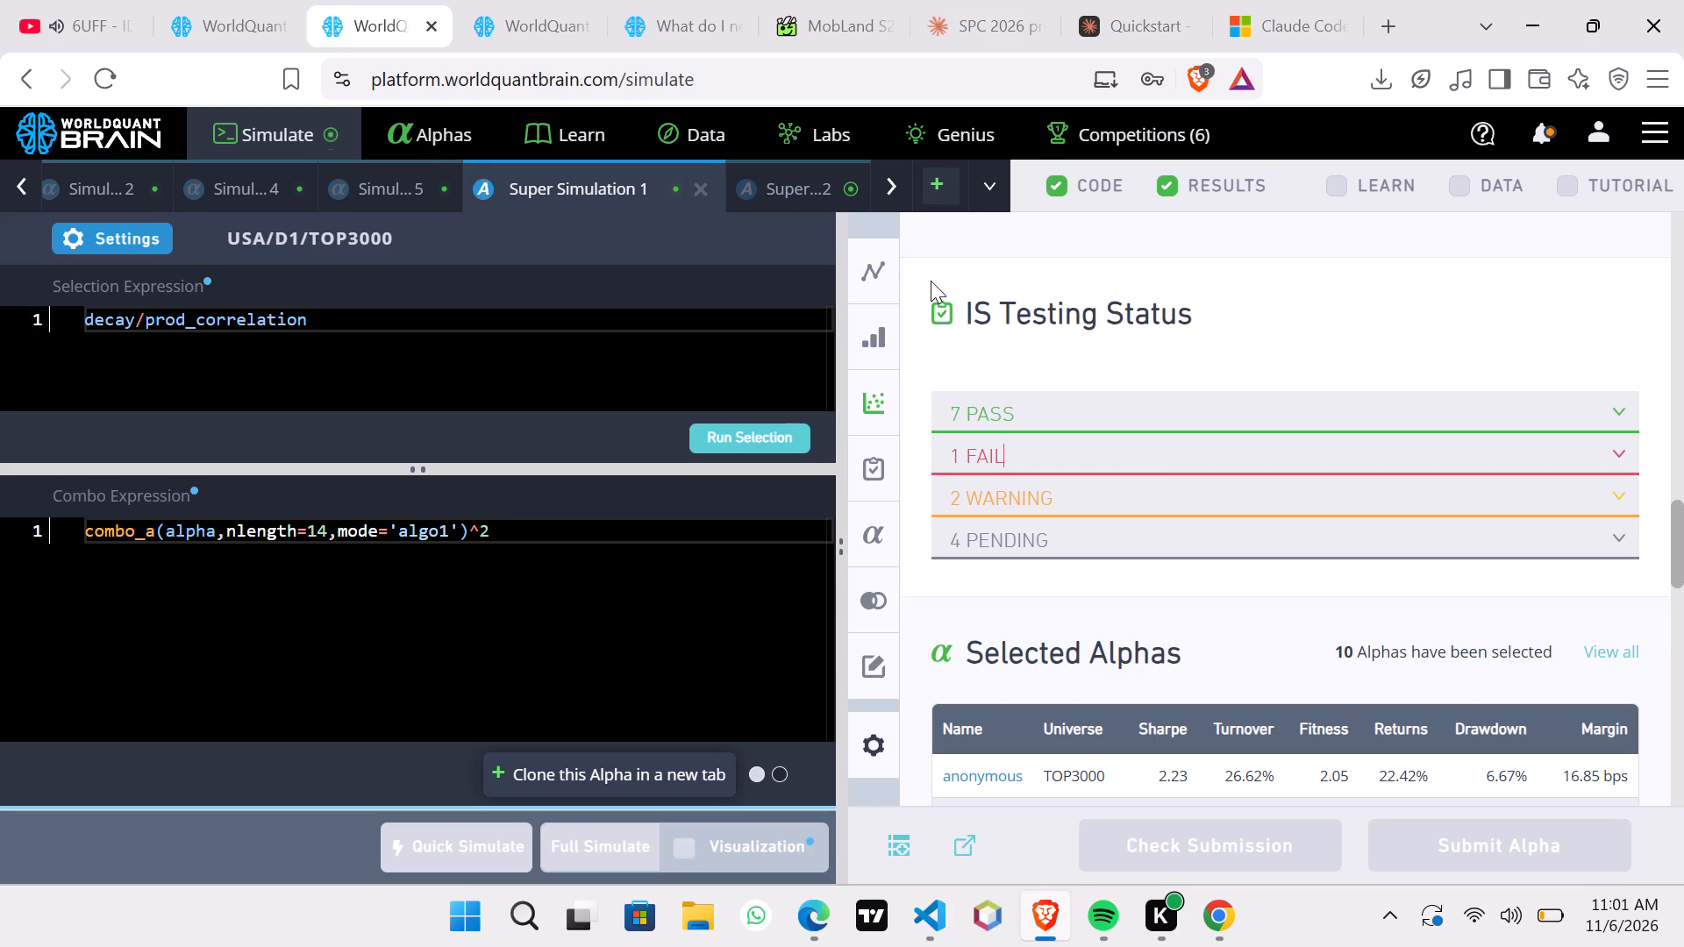
Show the test period for Super Simulation 2 and examine its IS summary and the IS Testing Status warnings.
{"action": "left_click", "coordinate": [838, 196]}
{"action": "left_click", "coordinate": [822, 191]}
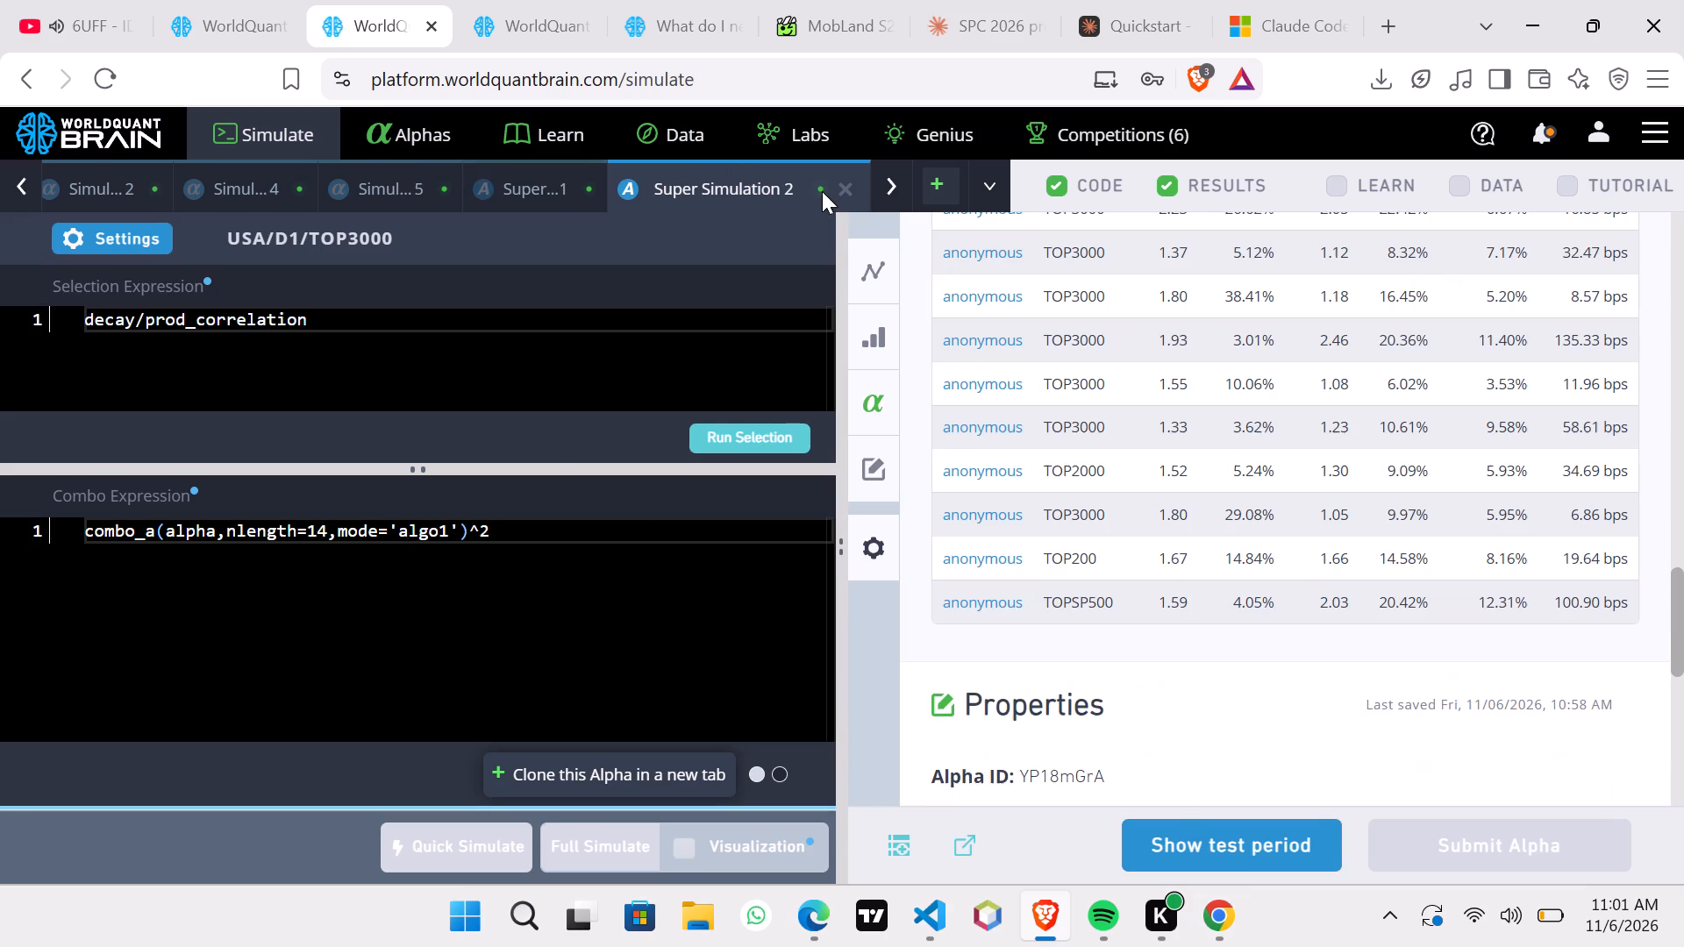
{"action": "left_click", "coordinate": [1208, 850]}
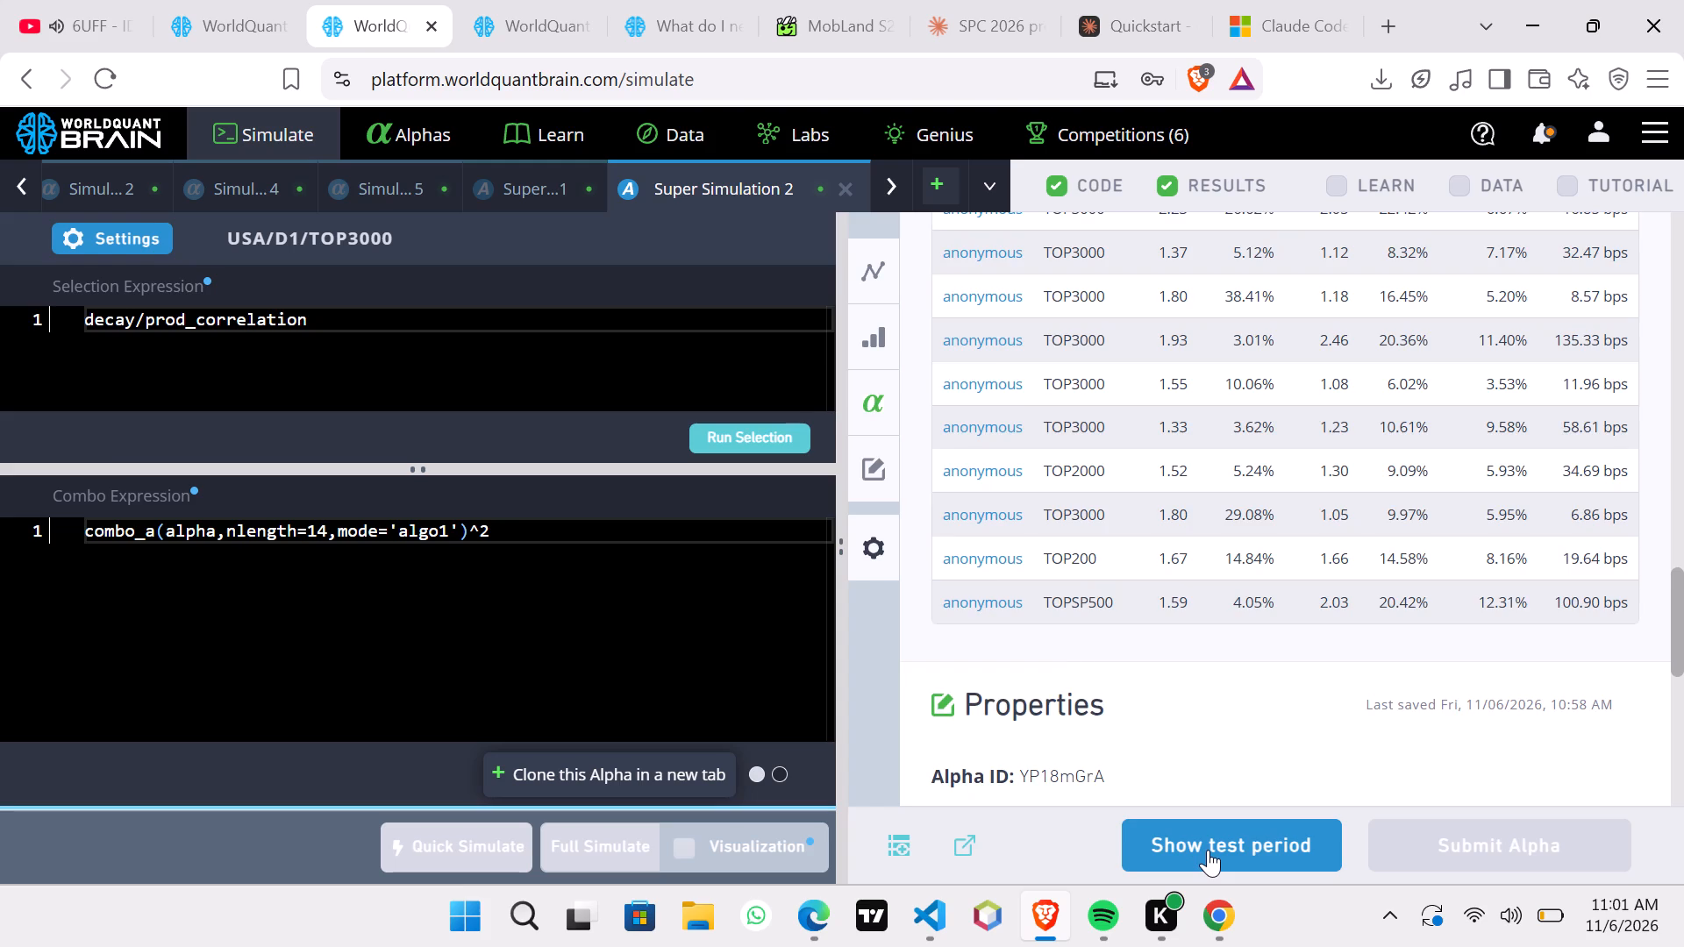
{"action": "scroll", "coordinate": [1096, 457], "scroll_direction": "up", "scroll_amount": 10}
{"action": "scroll", "coordinate": [1096, 457], "scroll_direction": "down", "scroll_amount": 2}
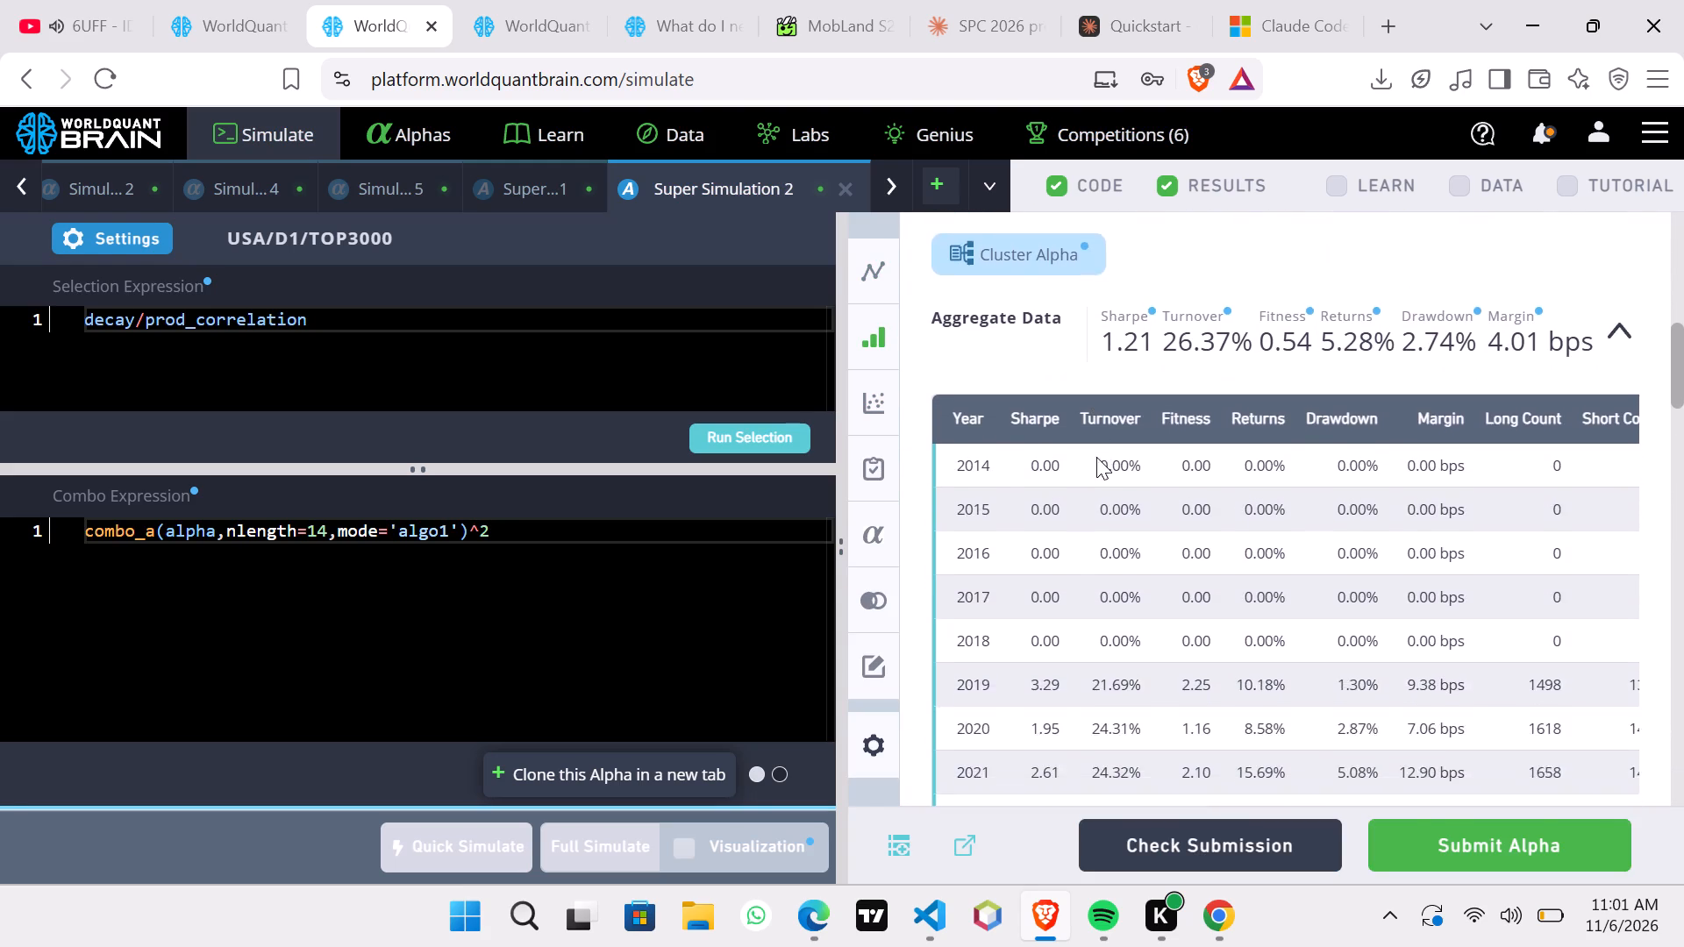
{"action": "scroll", "coordinate": [1096, 457], "scroll_direction": "down", "scroll_amount": 3}
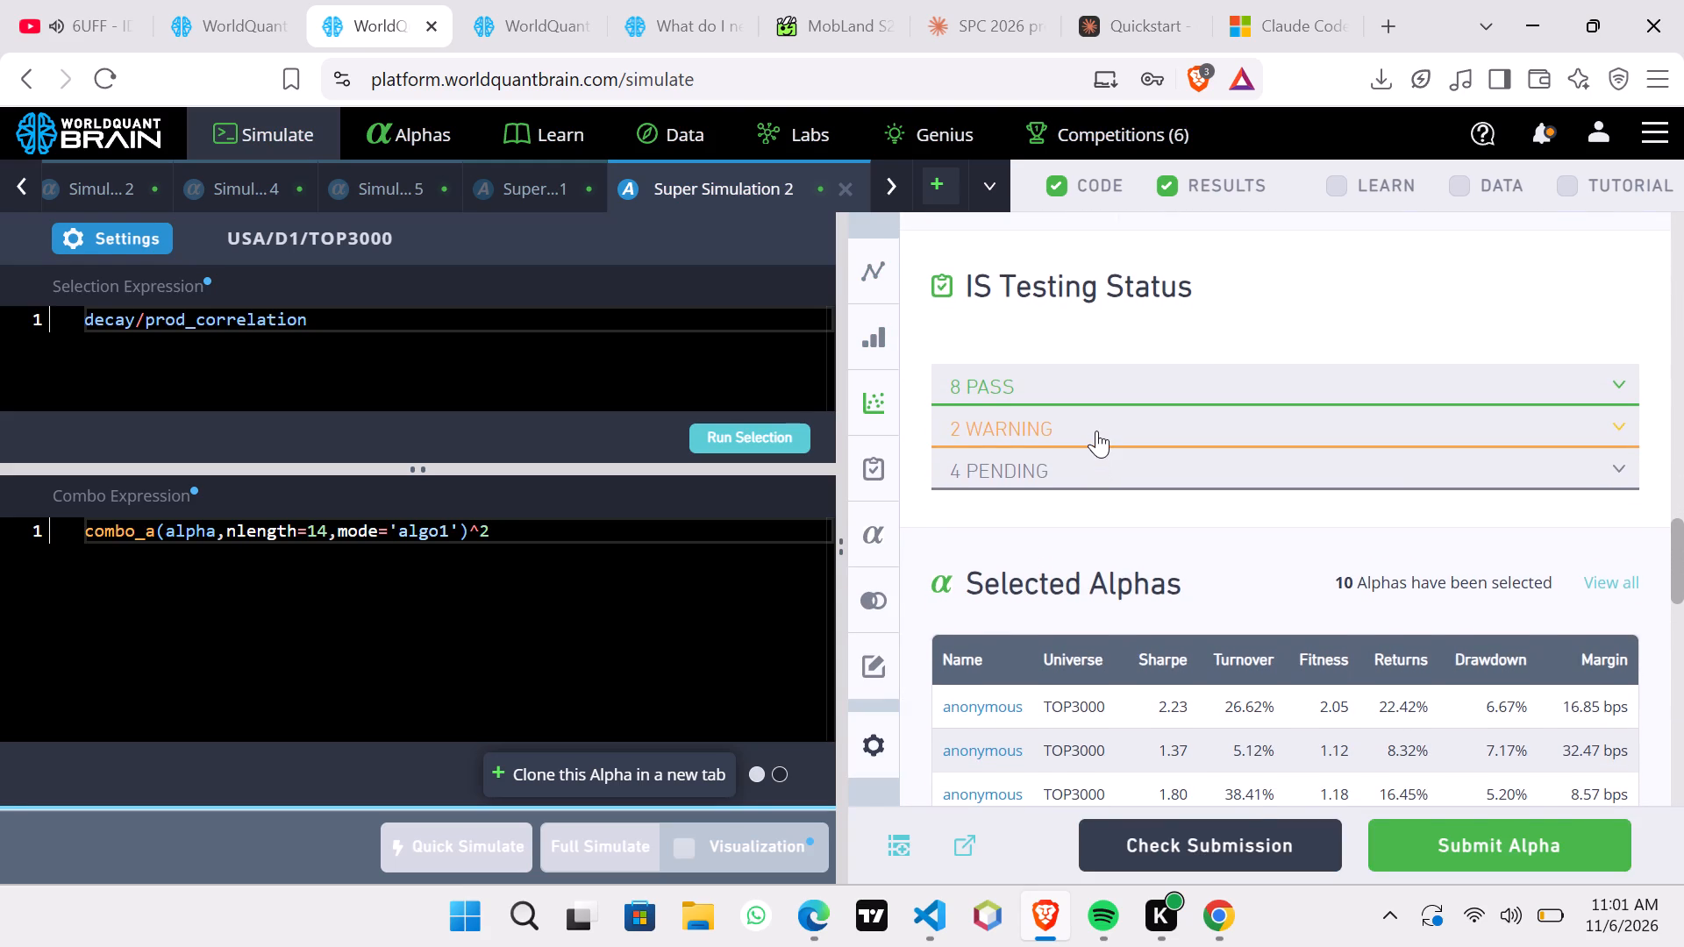
{"action": "left_click", "coordinate": [1096, 431]}
Run the Prod Correlation check for Super Simulation 2.
{"action": "scroll", "coordinate": [1096, 431], "scroll_direction": "up", "scroll_amount": 2}
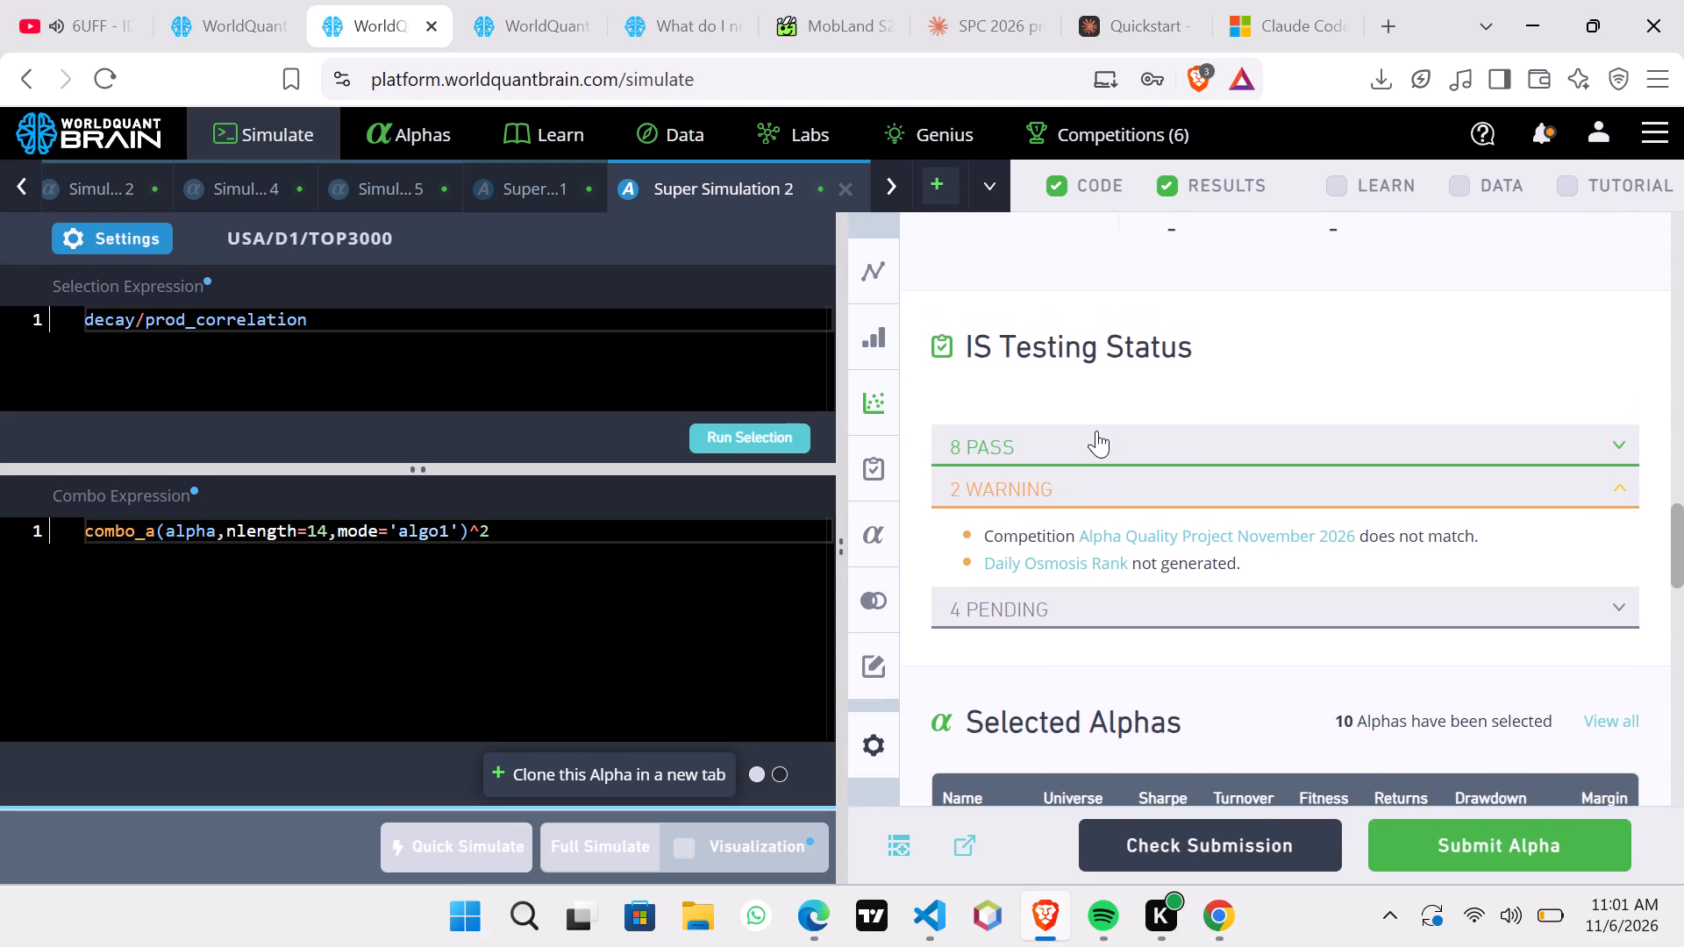
{"action": "scroll", "coordinate": [1096, 431], "scroll_direction": "up", "scroll_amount": 2}
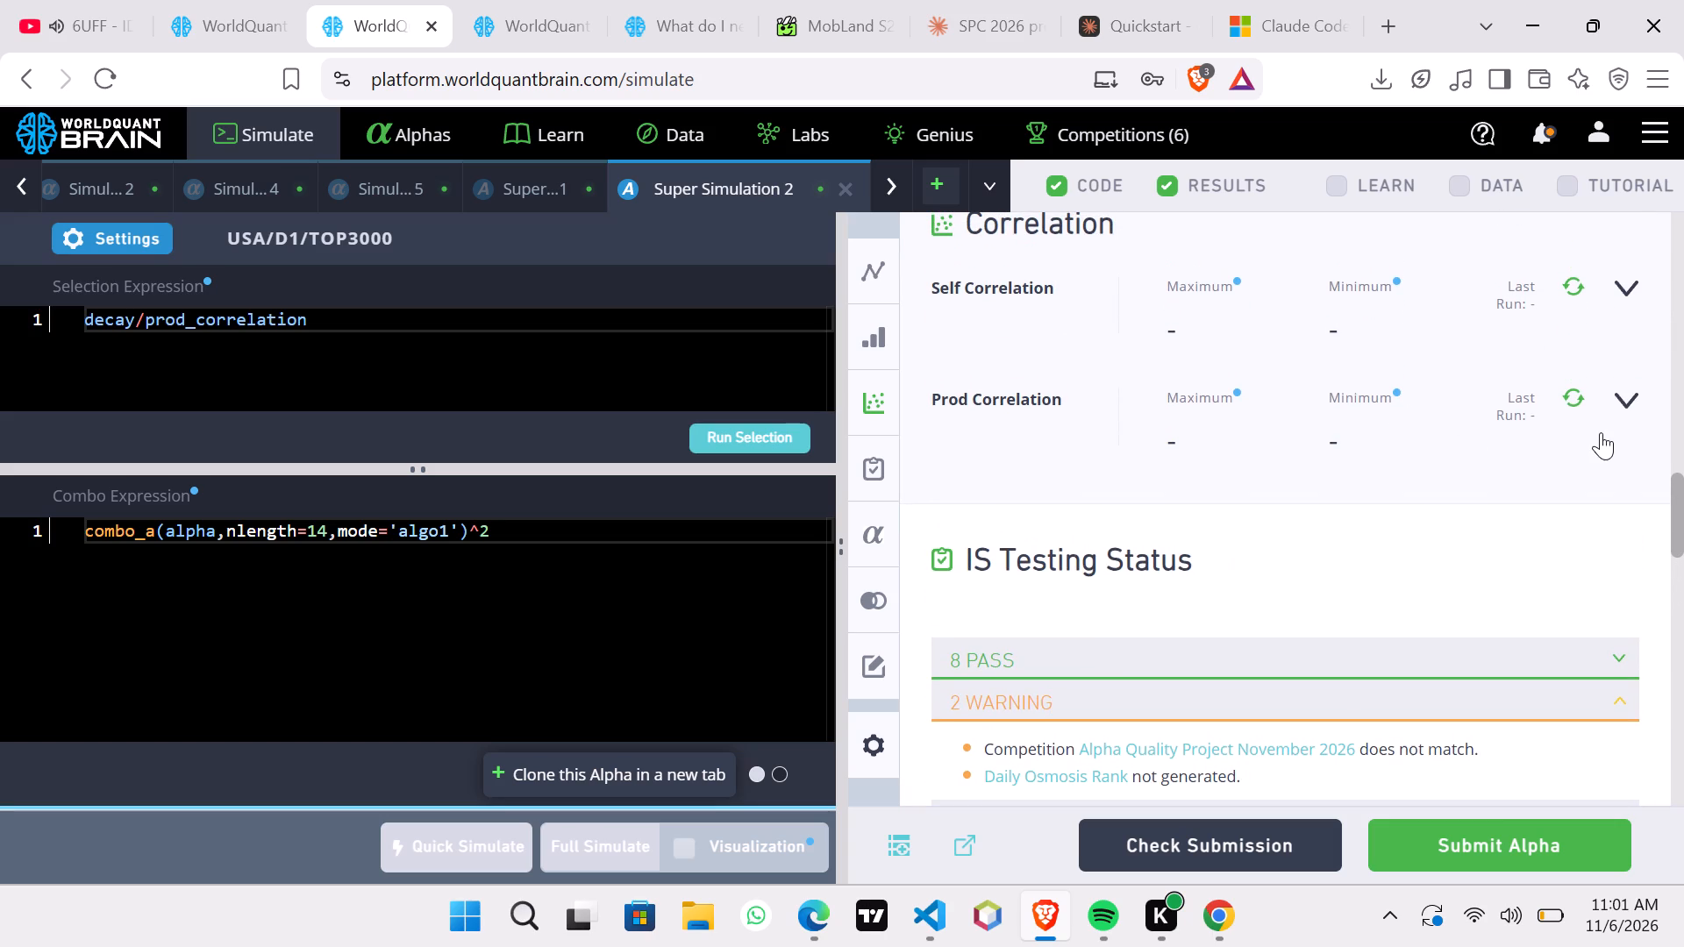
{"action": "left_click", "coordinate": [1570, 392]}
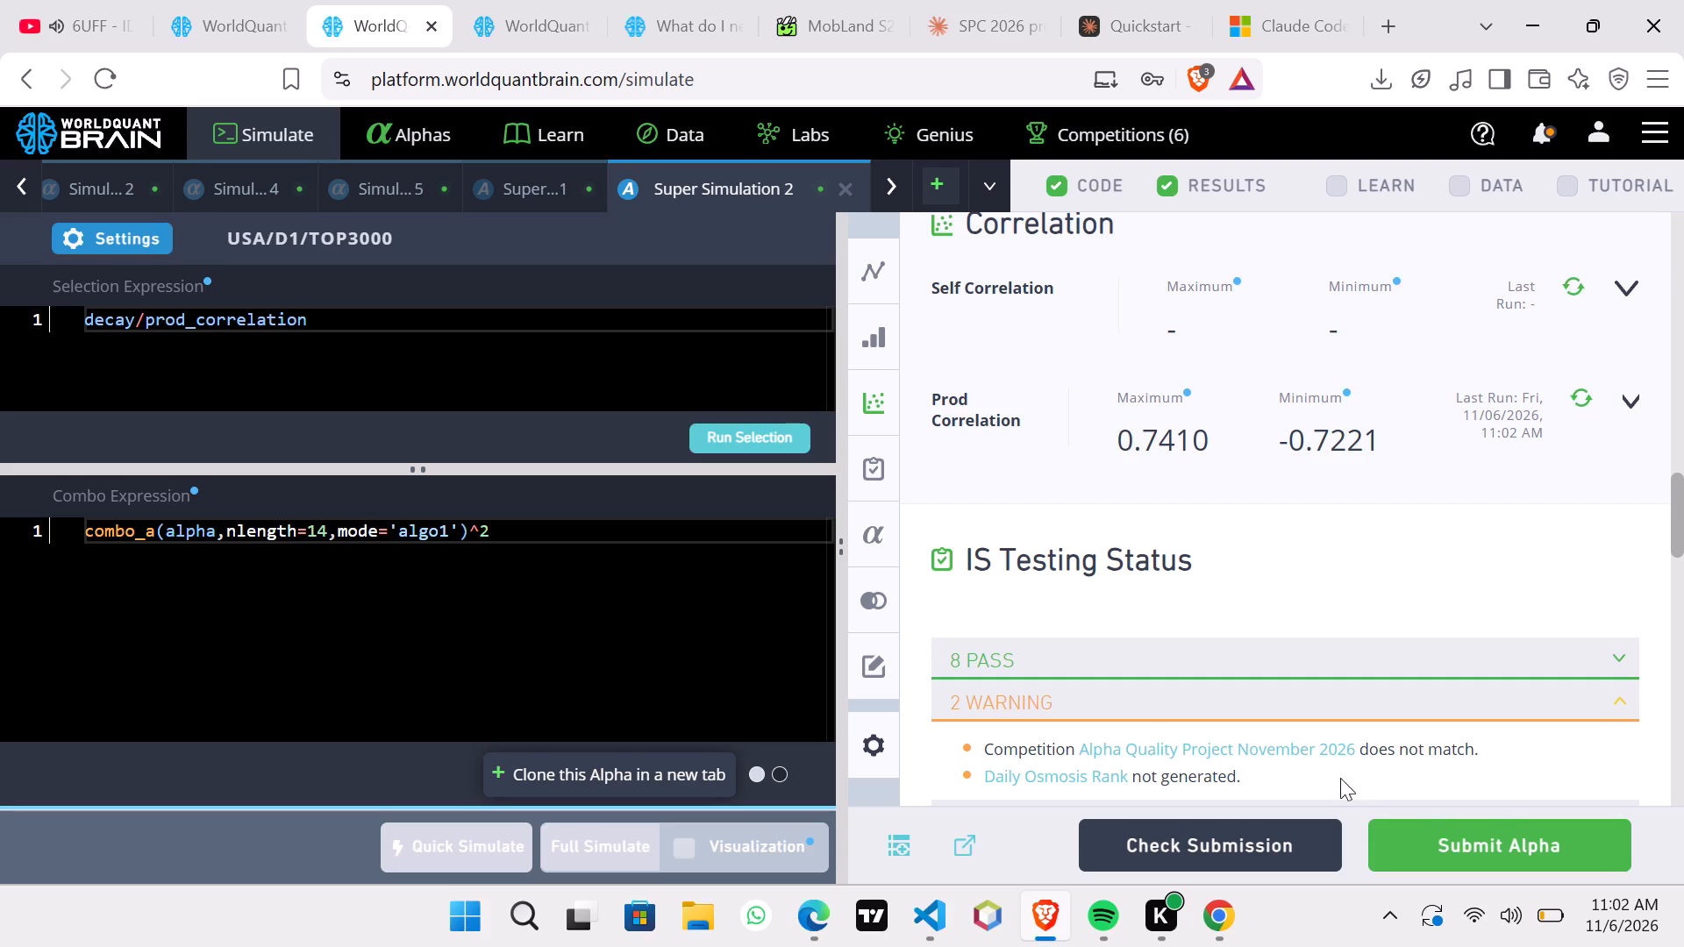
Clone Super Simulation 2 in a new tab, set its decay to 1 and run a full simulation.
{"action": "left_click", "coordinate": [658, 773]}
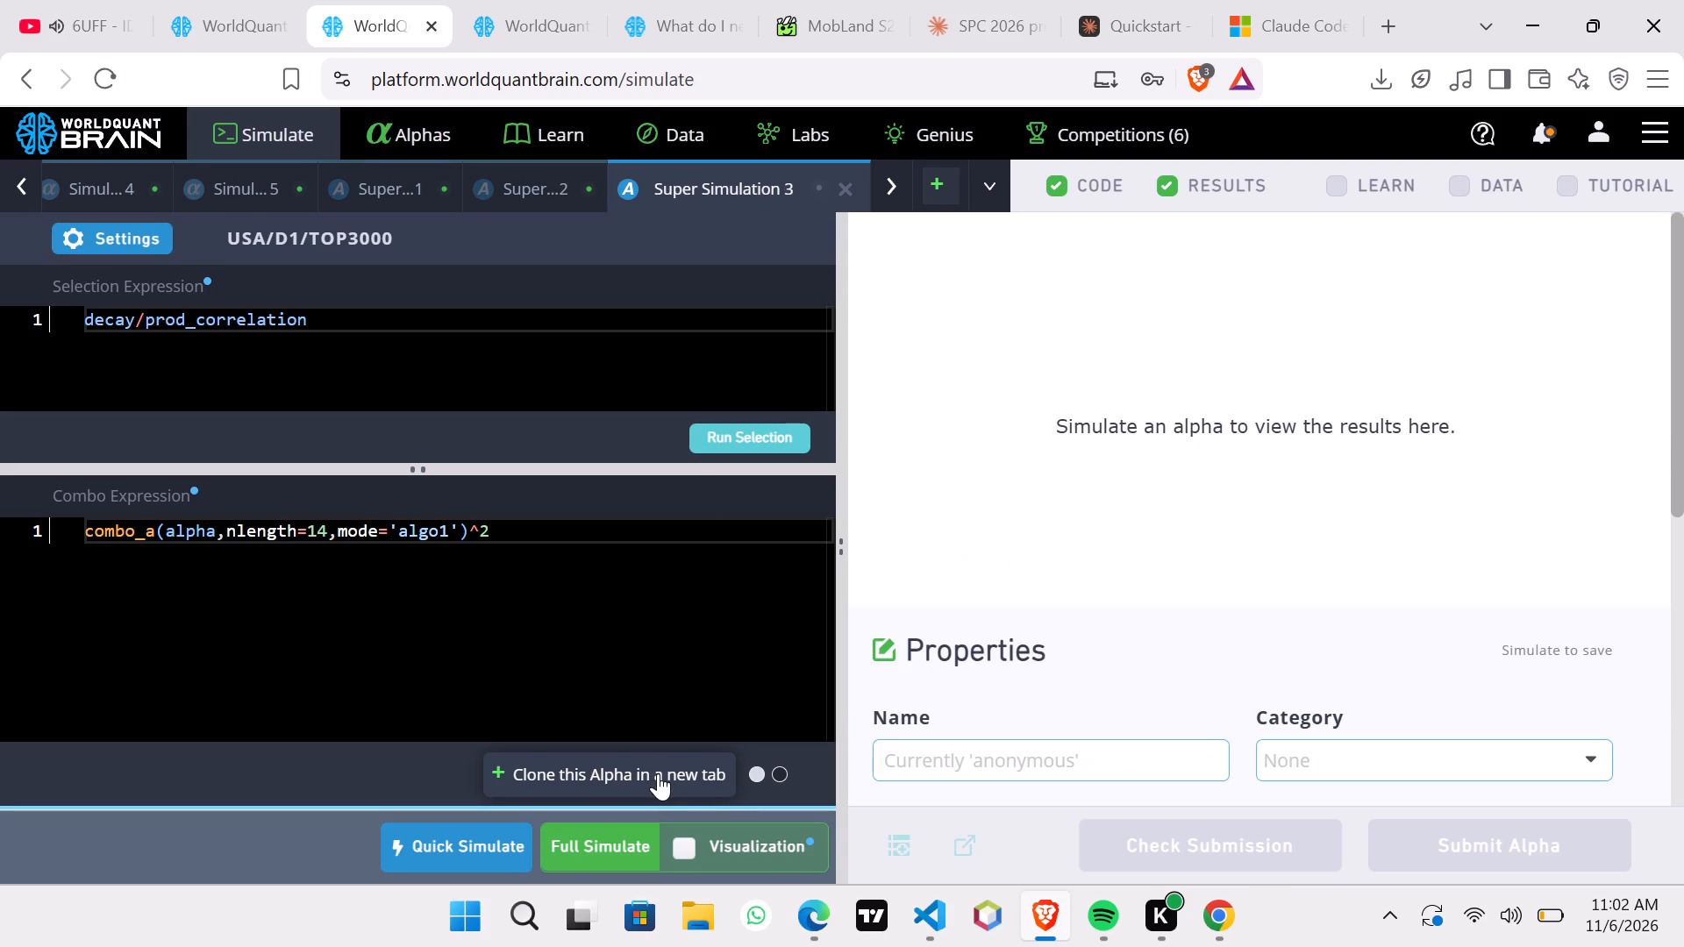
{"action": "left_click", "coordinate": [103, 223]}
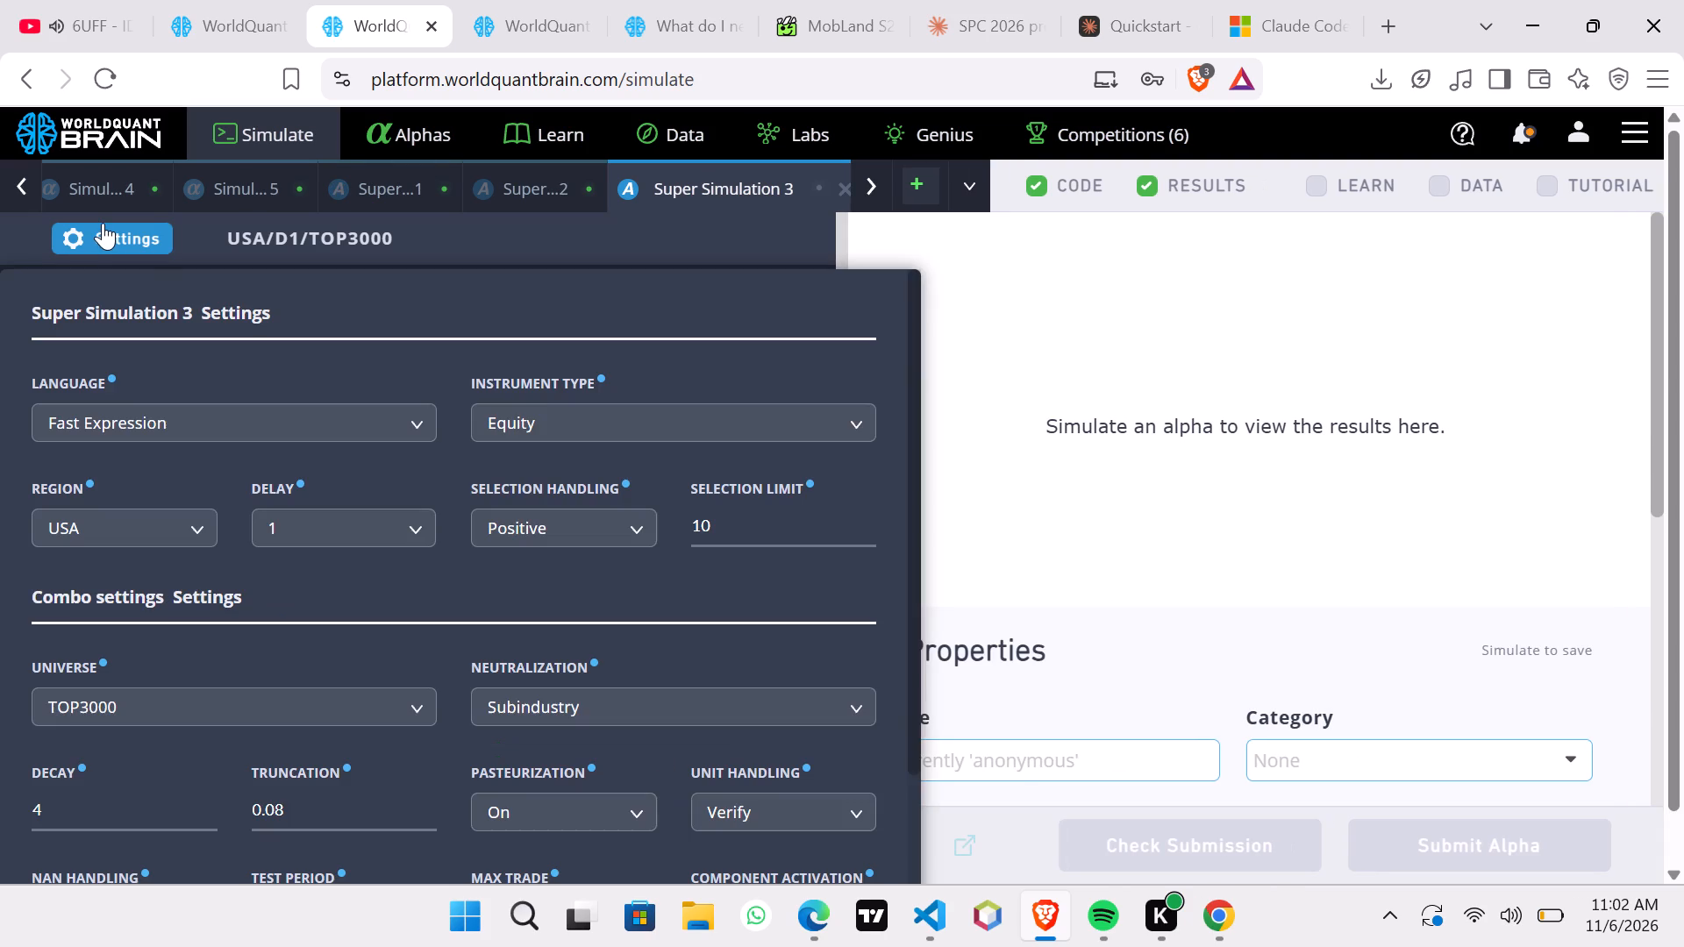
{"action": "left_click", "coordinate": [193, 799]}
{"action": "key", "text": "Down"}
{"action": "key", "text": "Down"}
{"action": "key", "text": "Down"}
{"action": "scroll", "coordinate": [503, 744], "scroll_direction": "down", "scroll_amount": 2}
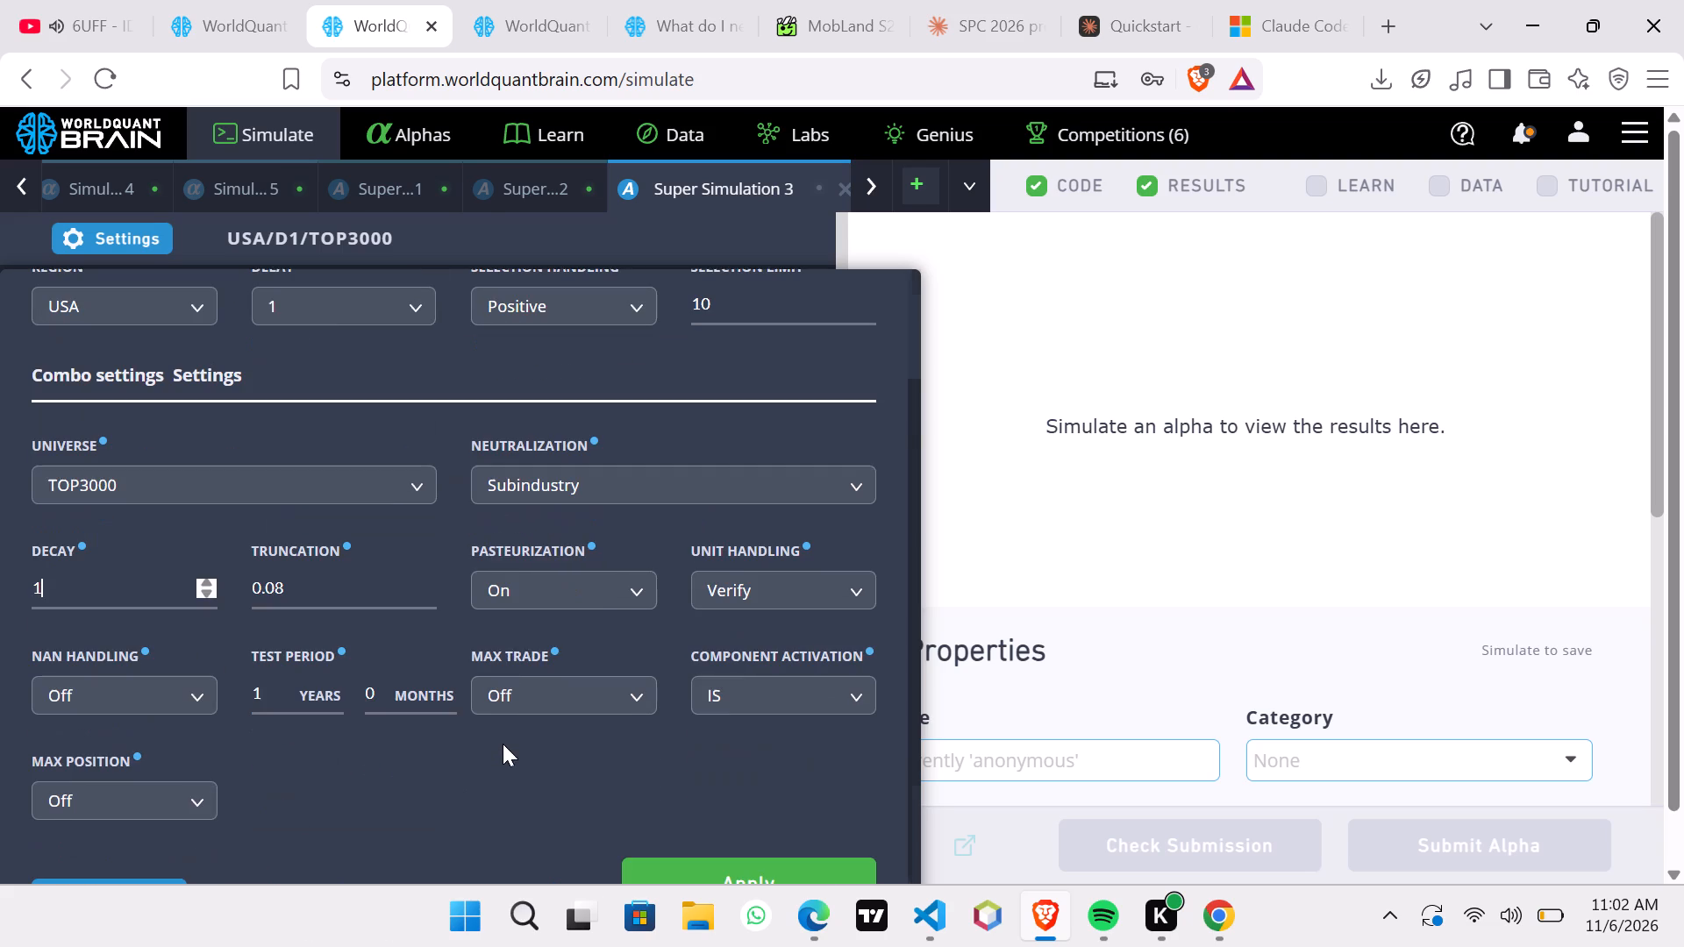
{"action": "scroll", "coordinate": [503, 744], "scroll_direction": "down", "scroll_amount": 2}
{"action": "left_click", "coordinate": [664, 868]}
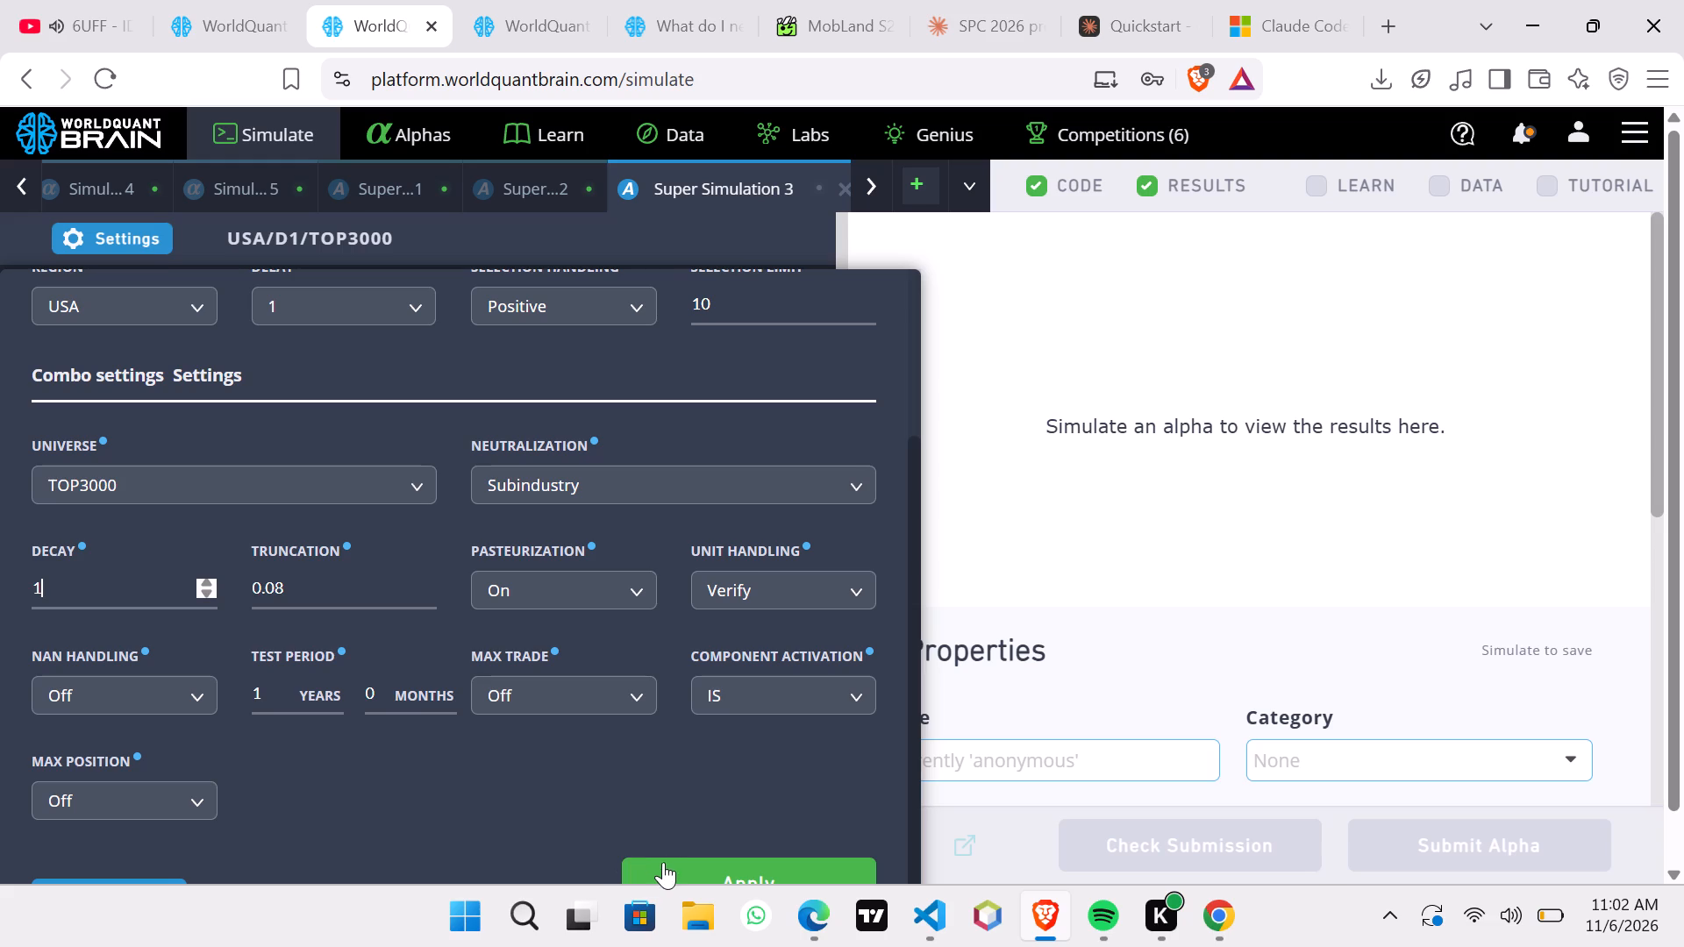
{"action": "left_click", "coordinate": [664, 863]}
{"action": "left_click", "coordinate": [664, 863]}
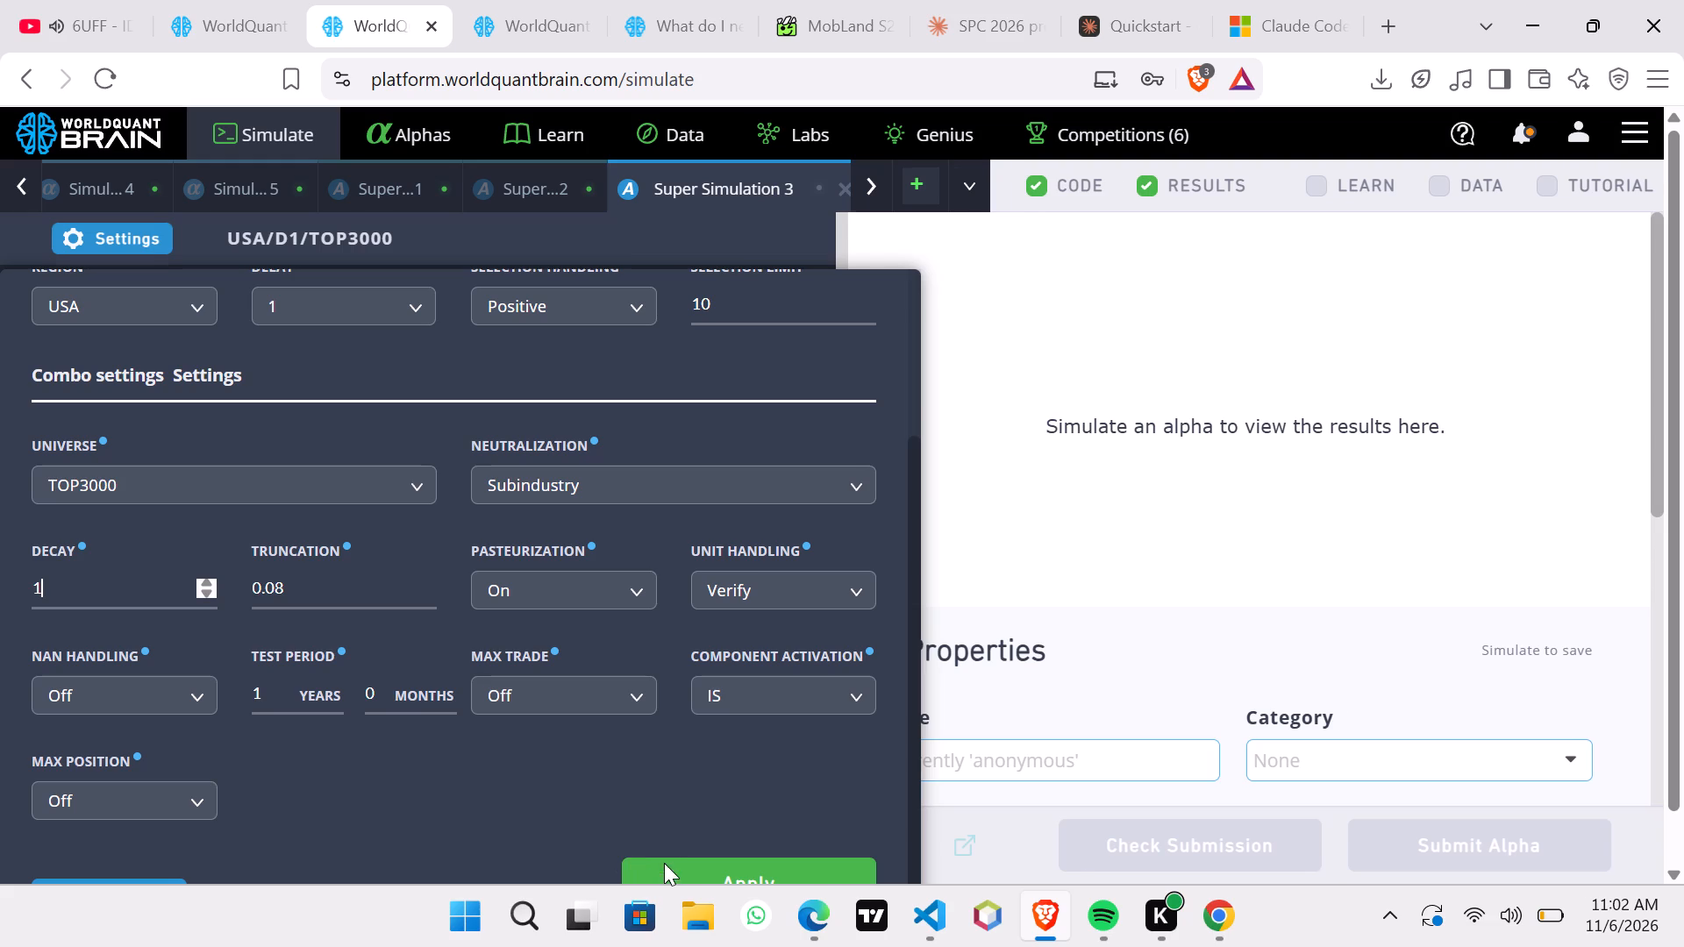
{"action": "left_click", "coordinate": [645, 860]}
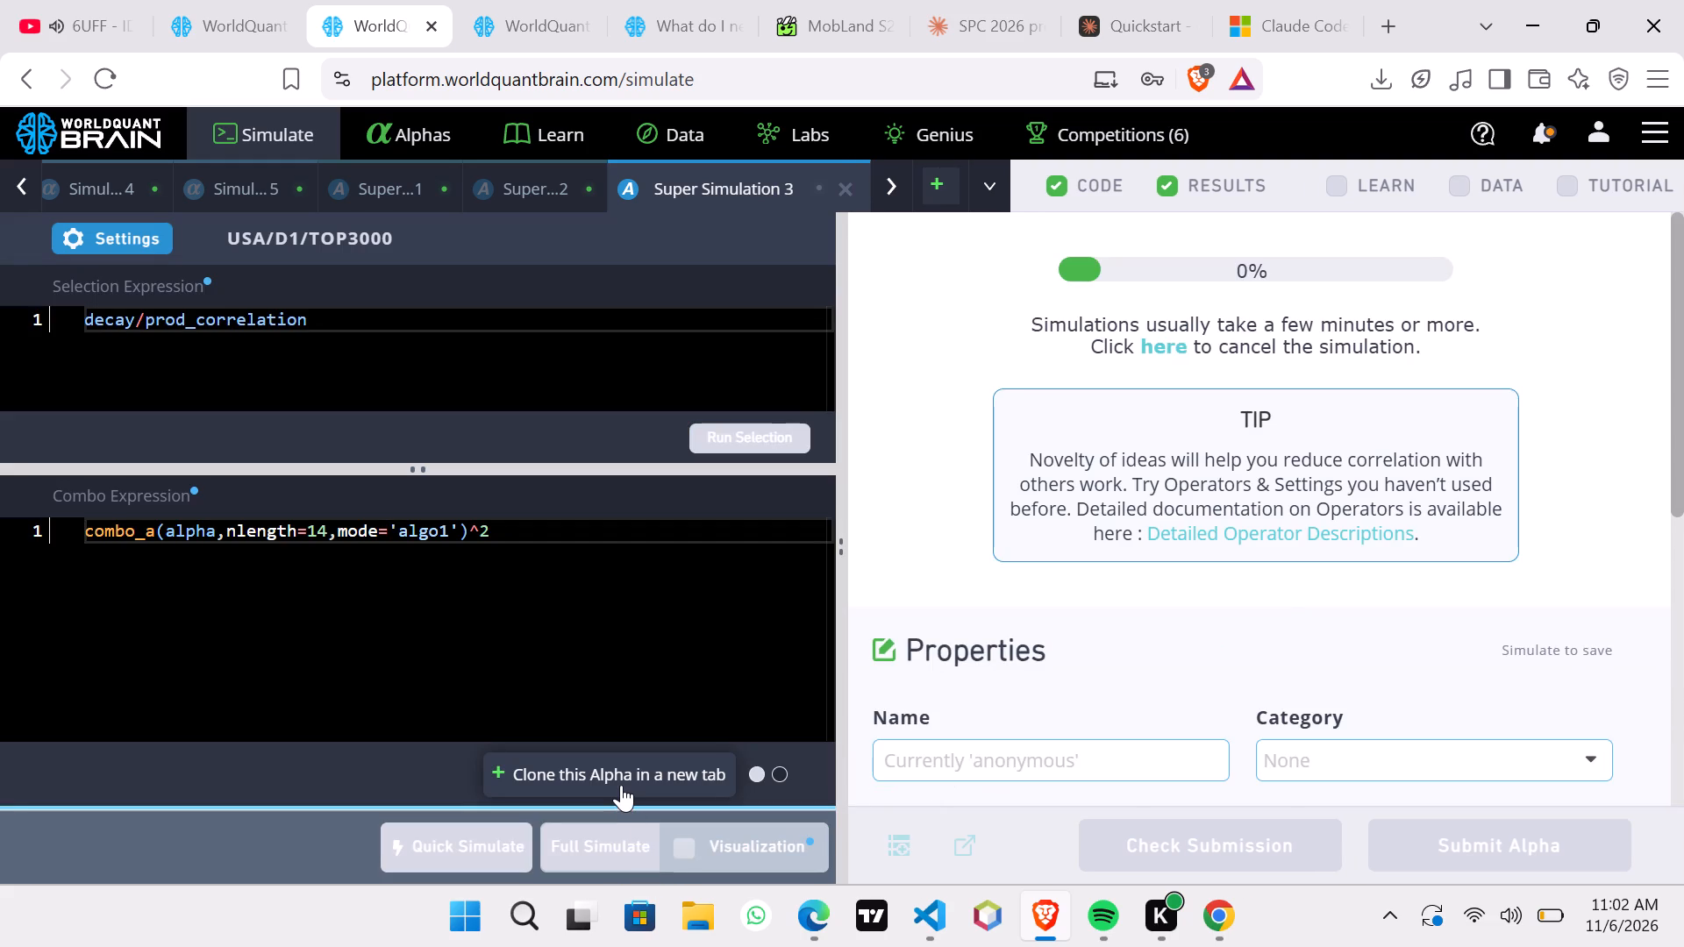
Clone Super Simulation 3 in a new tab, set its decay to 8 and run a full simulation.
{"action": "left_click", "coordinate": [621, 785]}
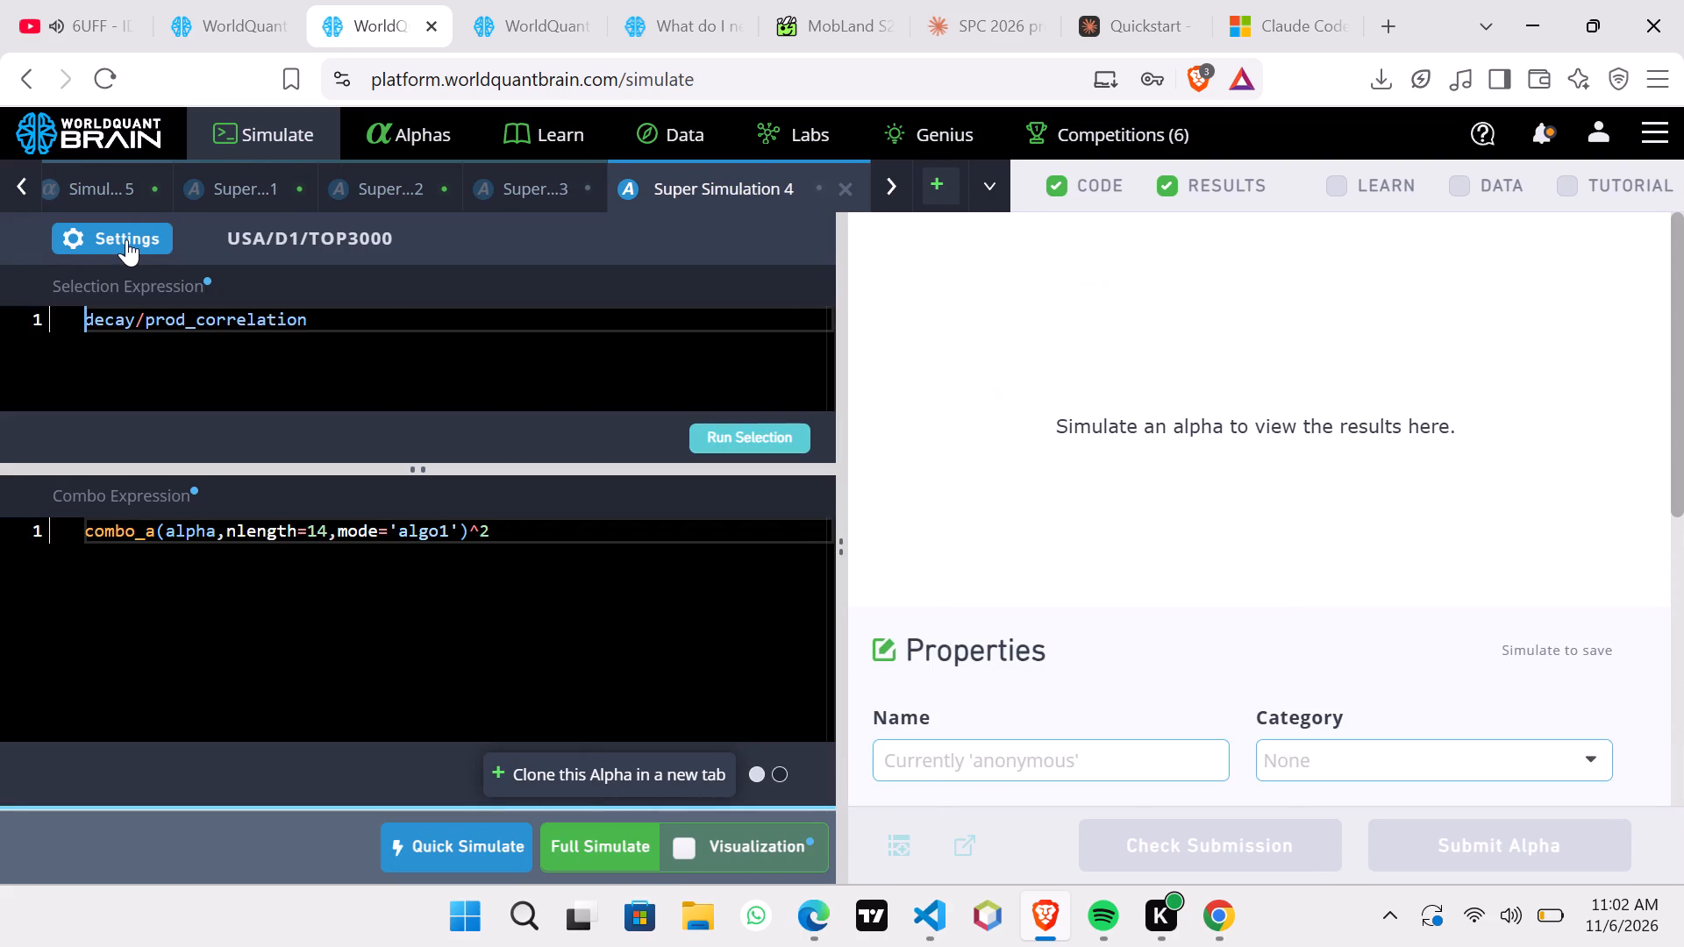
{"action": "left_click", "coordinate": [126, 239]}
{"action": "left_click", "coordinate": [117, 801]}
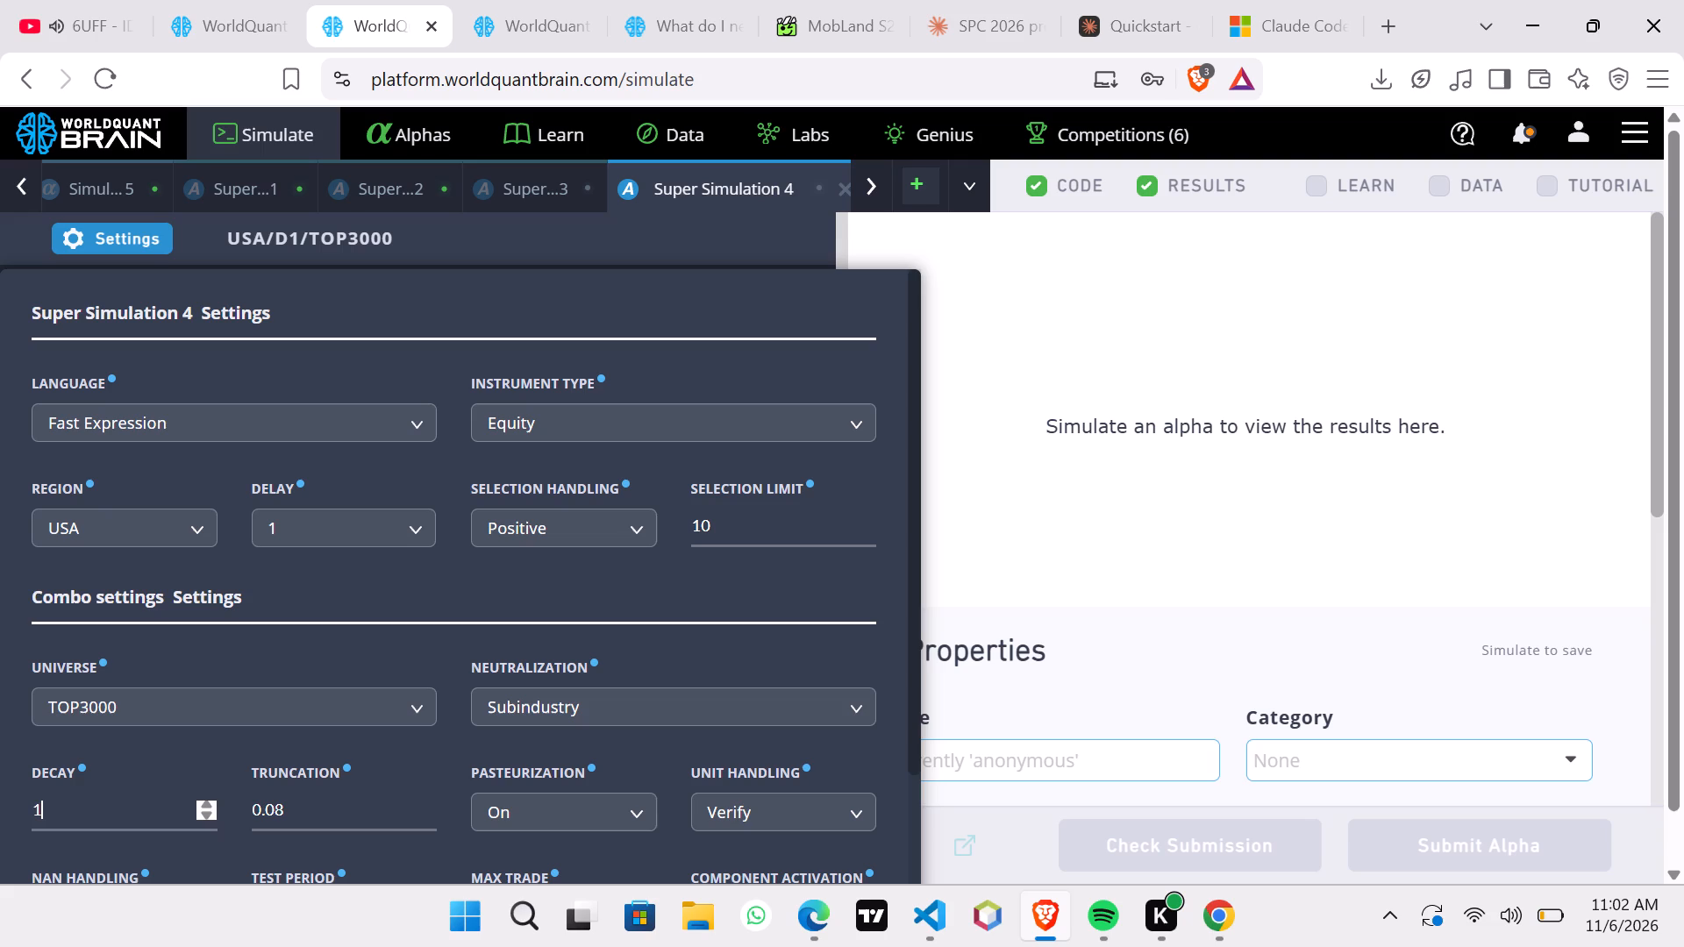
{"action": "key", "text": "Up"}
{"action": "key", "text": "Up"}
{"action": "key", "text": "Up"}
{"action": "key", "text": "Up"}
{"action": "key", "text": "Up"}
{"action": "key", "text": "Up"}
{"action": "key", "text": "Up"}
{"action": "scroll", "coordinate": [465, 832], "scroll_direction": "down", "scroll_amount": 4}
{"action": "left_click", "coordinate": [686, 871]}
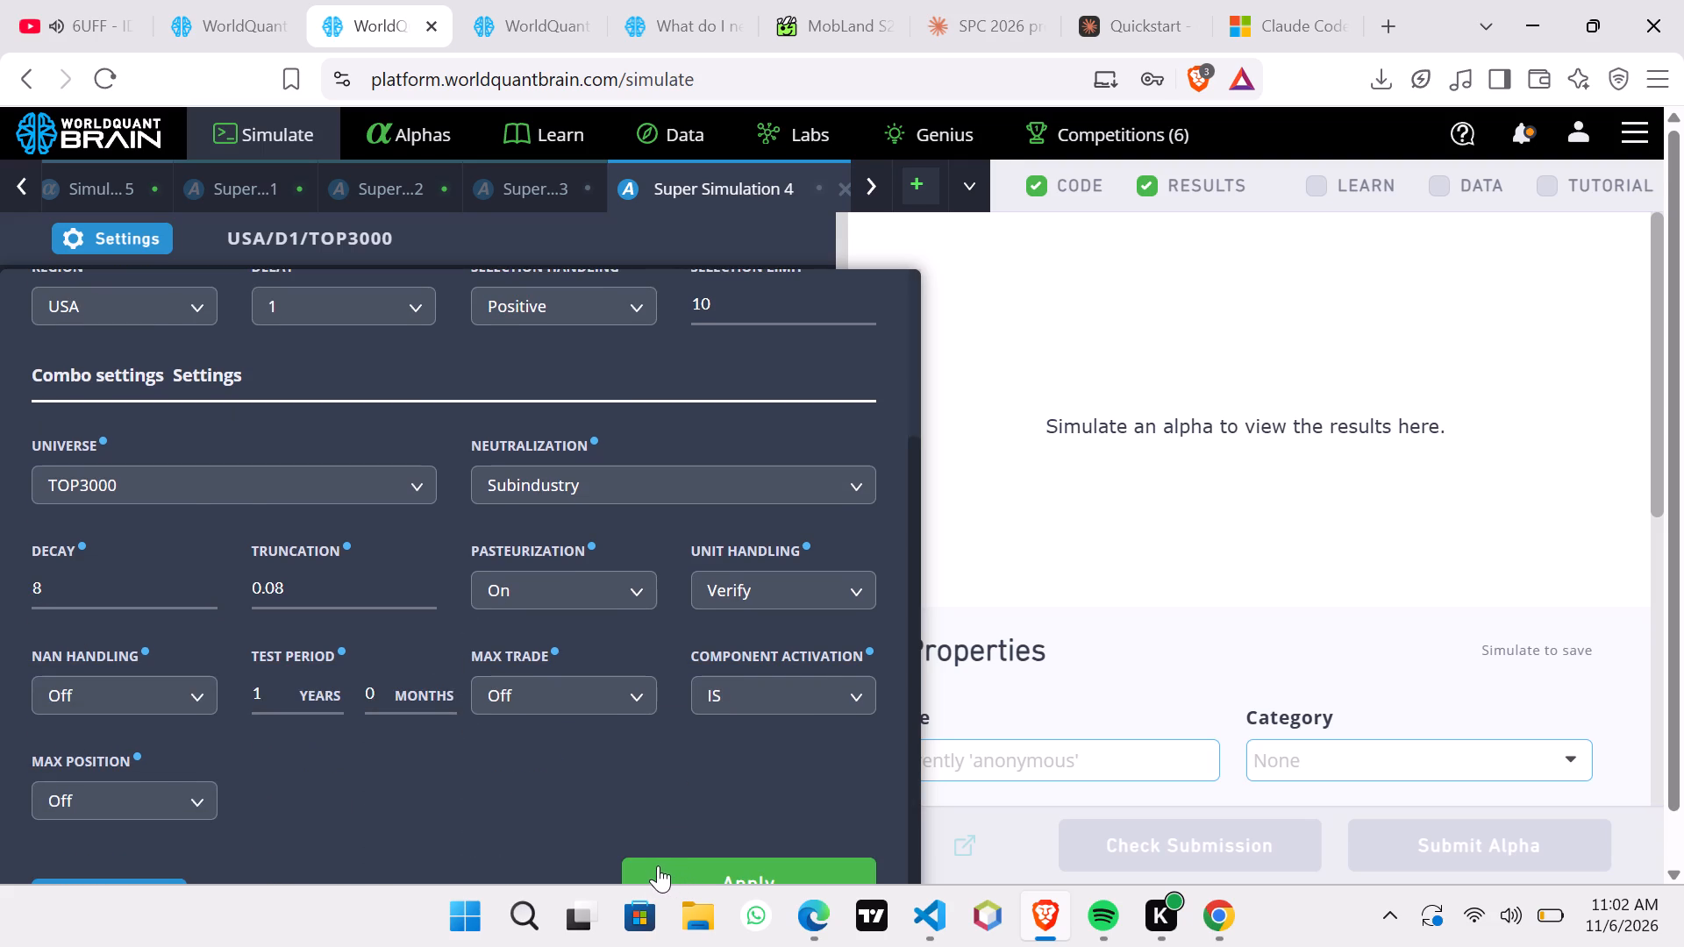
{"action": "left_click", "coordinate": [658, 865]}
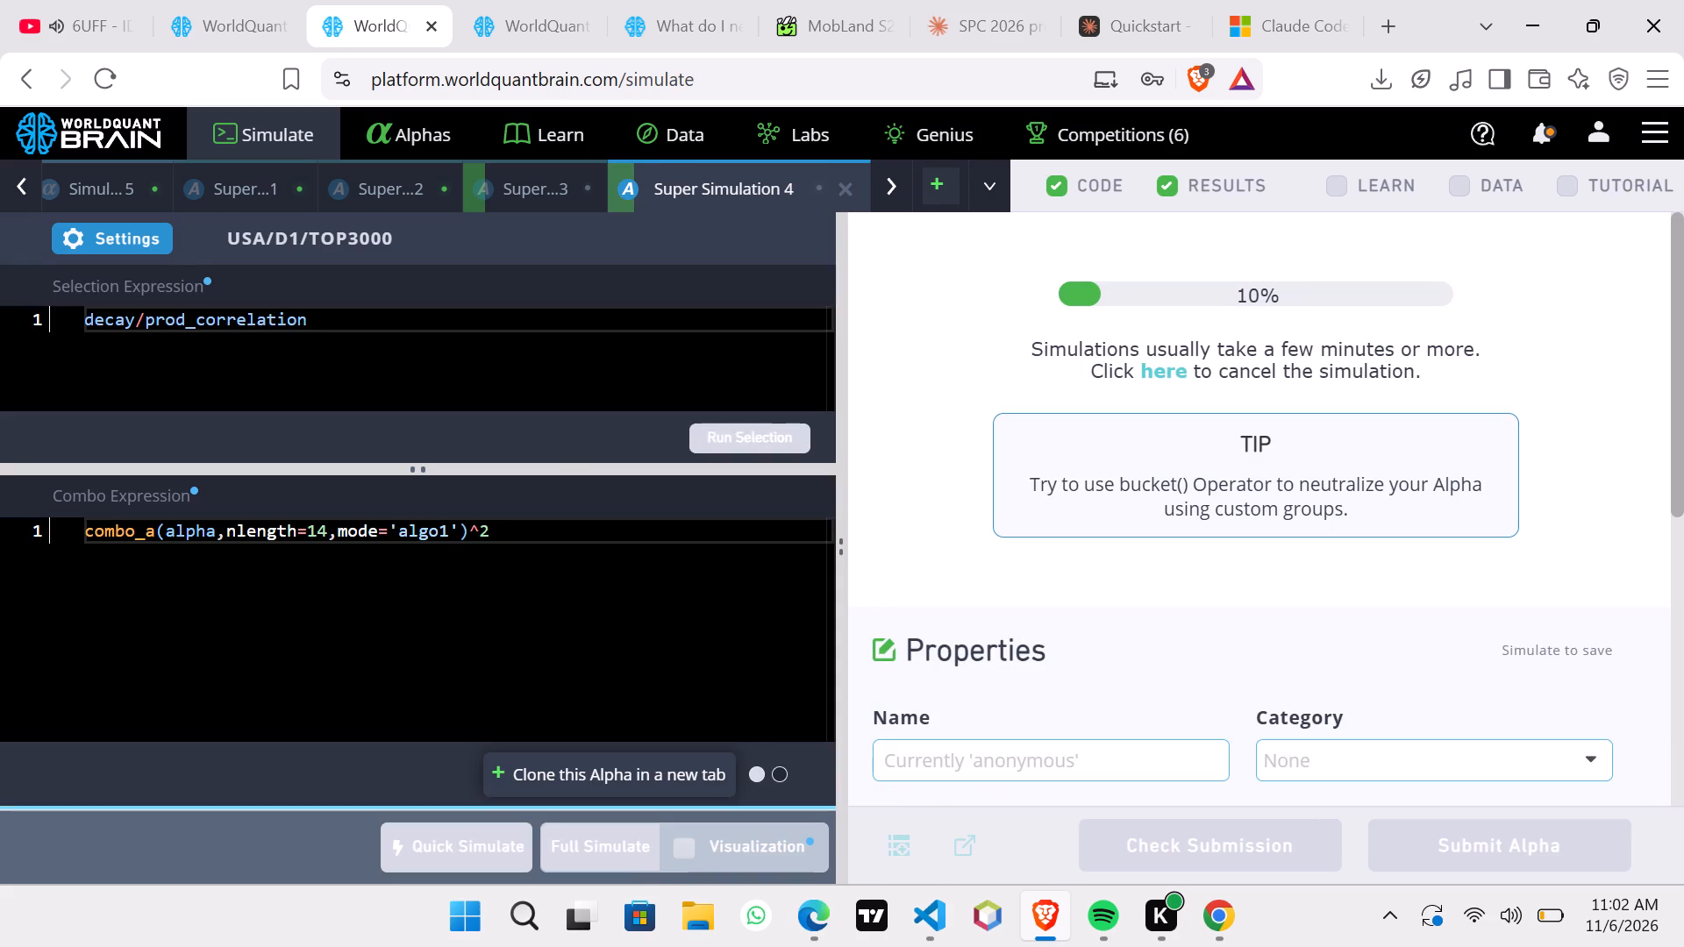
Check the simulation progress of Simulation 19 in the other BRAIN browser tab.
{"action": "left_click", "coordinate": [228, 11]}
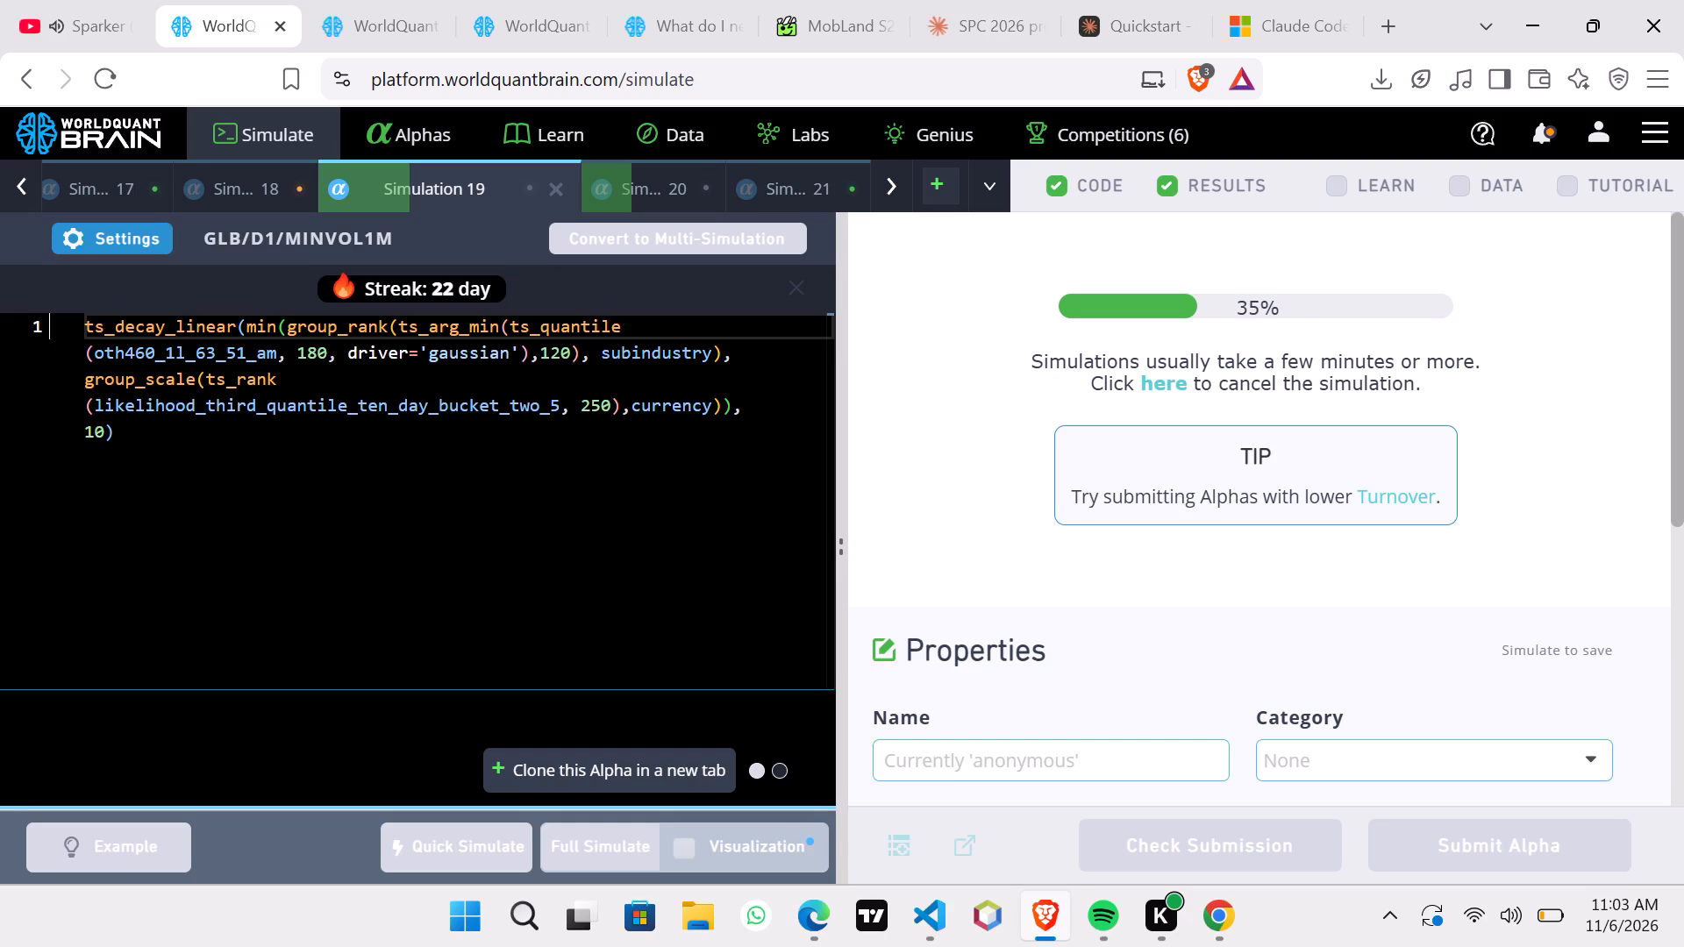
Show the test period for Super Simulation 3 and examine its IS summary and the failed item in IS Testing Status.
{"action": "left_click", "coordinate": [348, 17]}
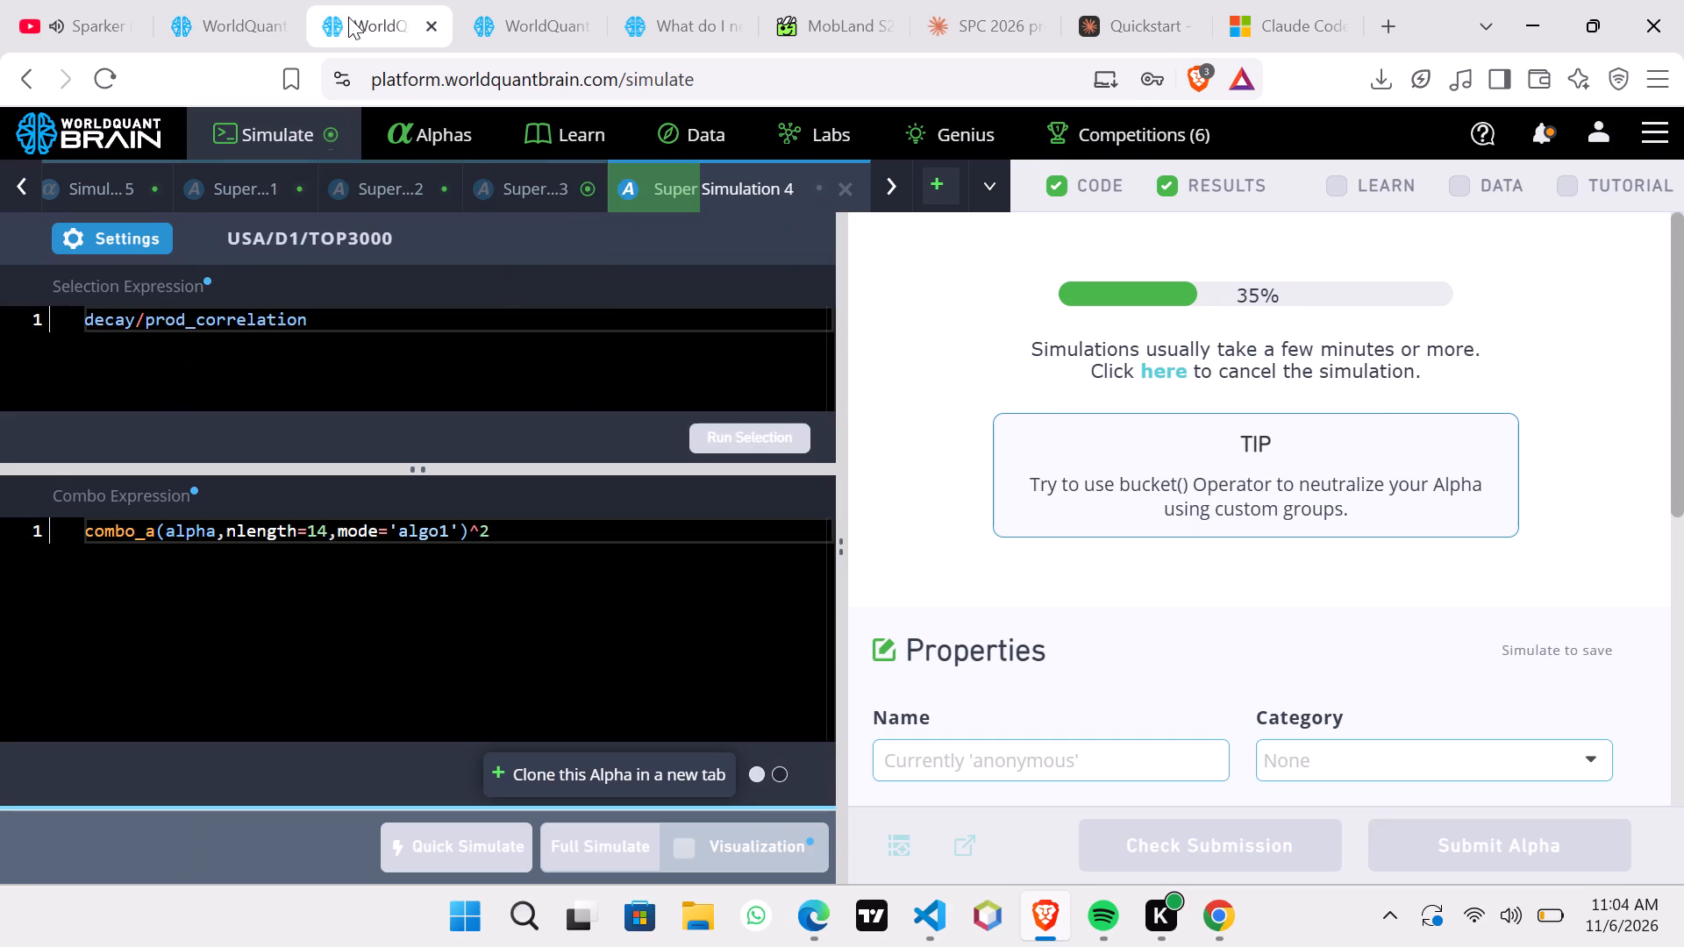
{"action": "left_click", "coordinate": [539, 181]}
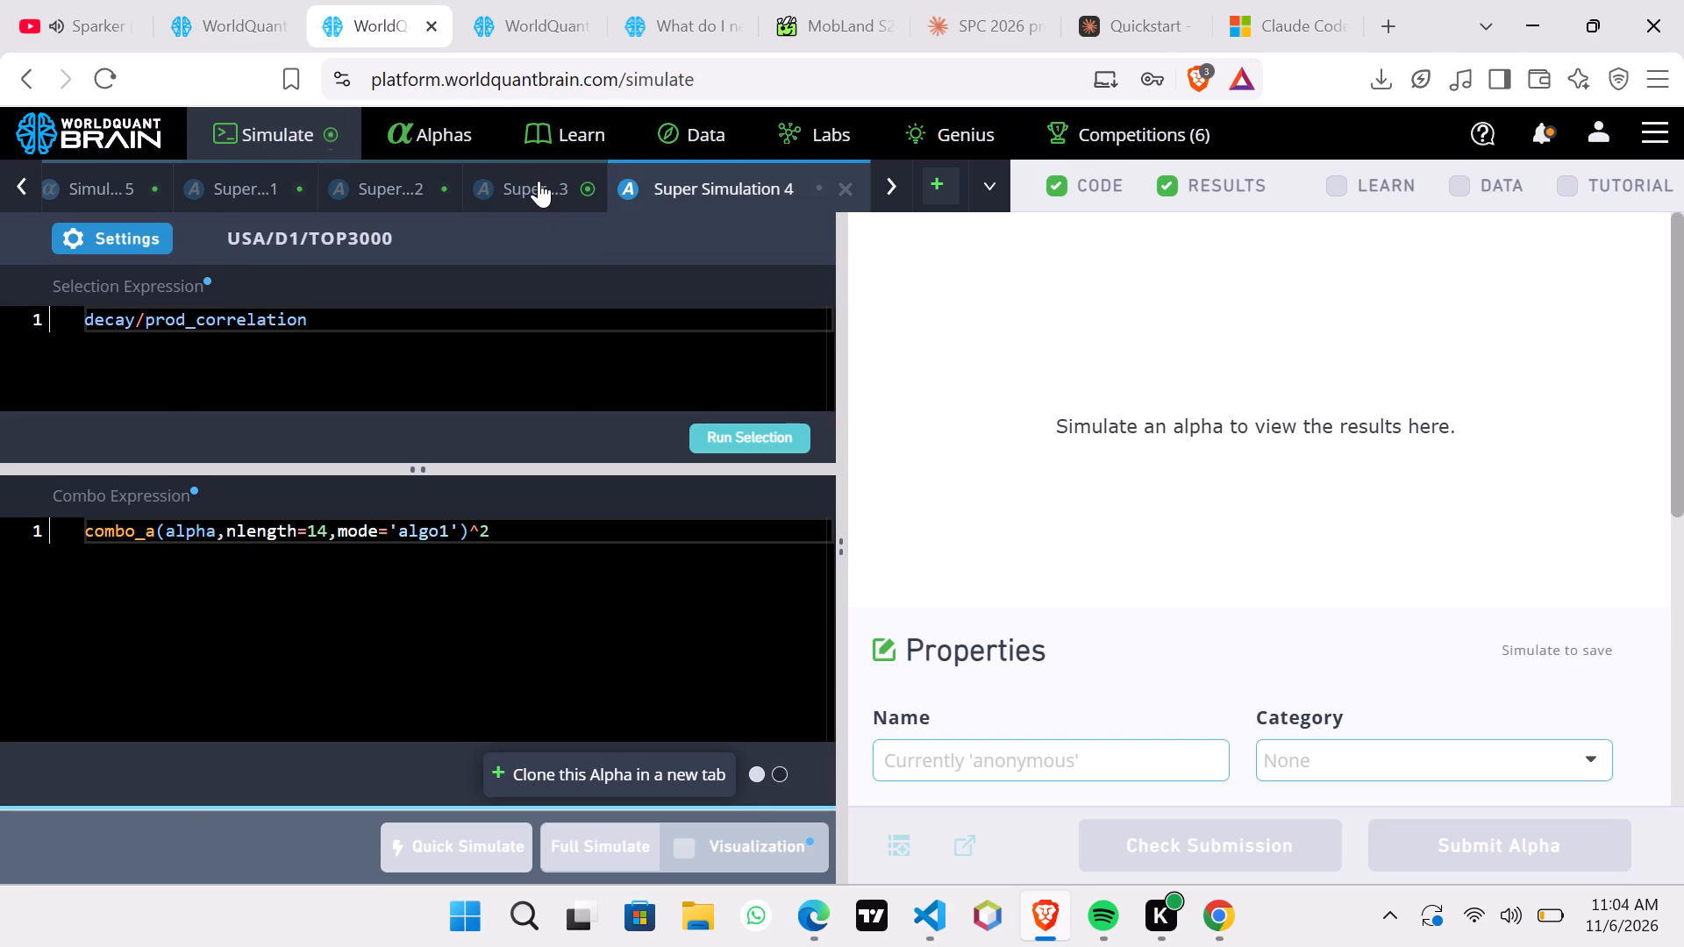
{"action": "left_click", "coordinate": [539, 181]}
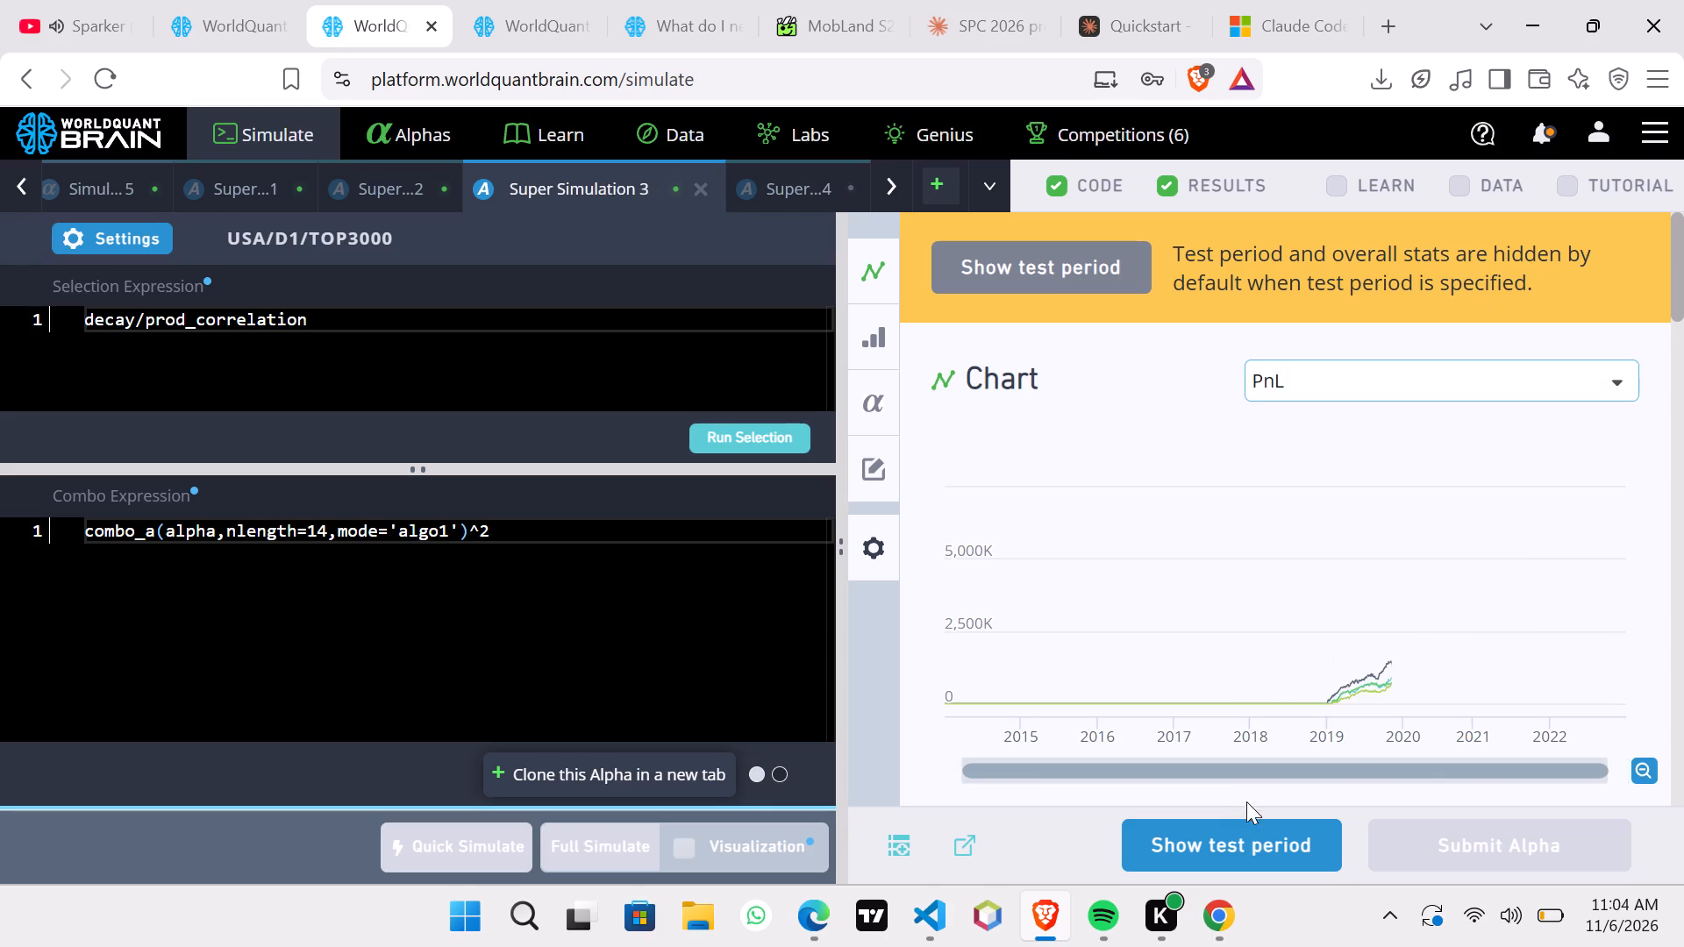
{"action": "left_click", "coordinate": [1252, 844]}
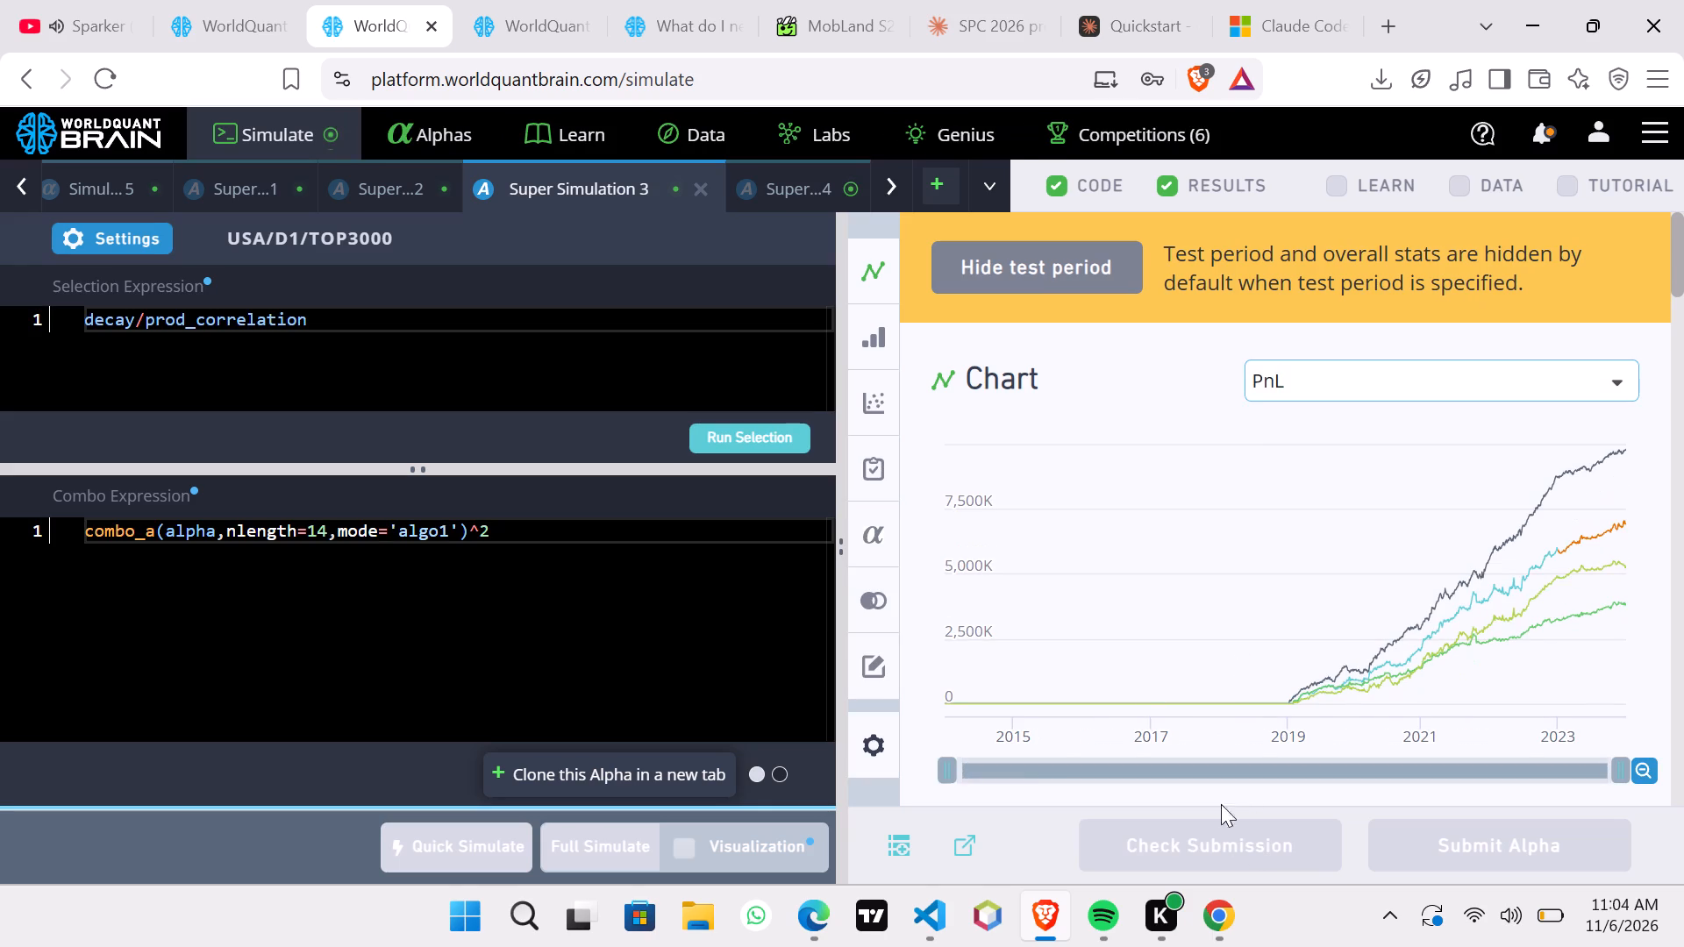
{"action": "scroll", "coordinate": [1123, 669], "scroll_direction": "down", "scroll_amount": 4}
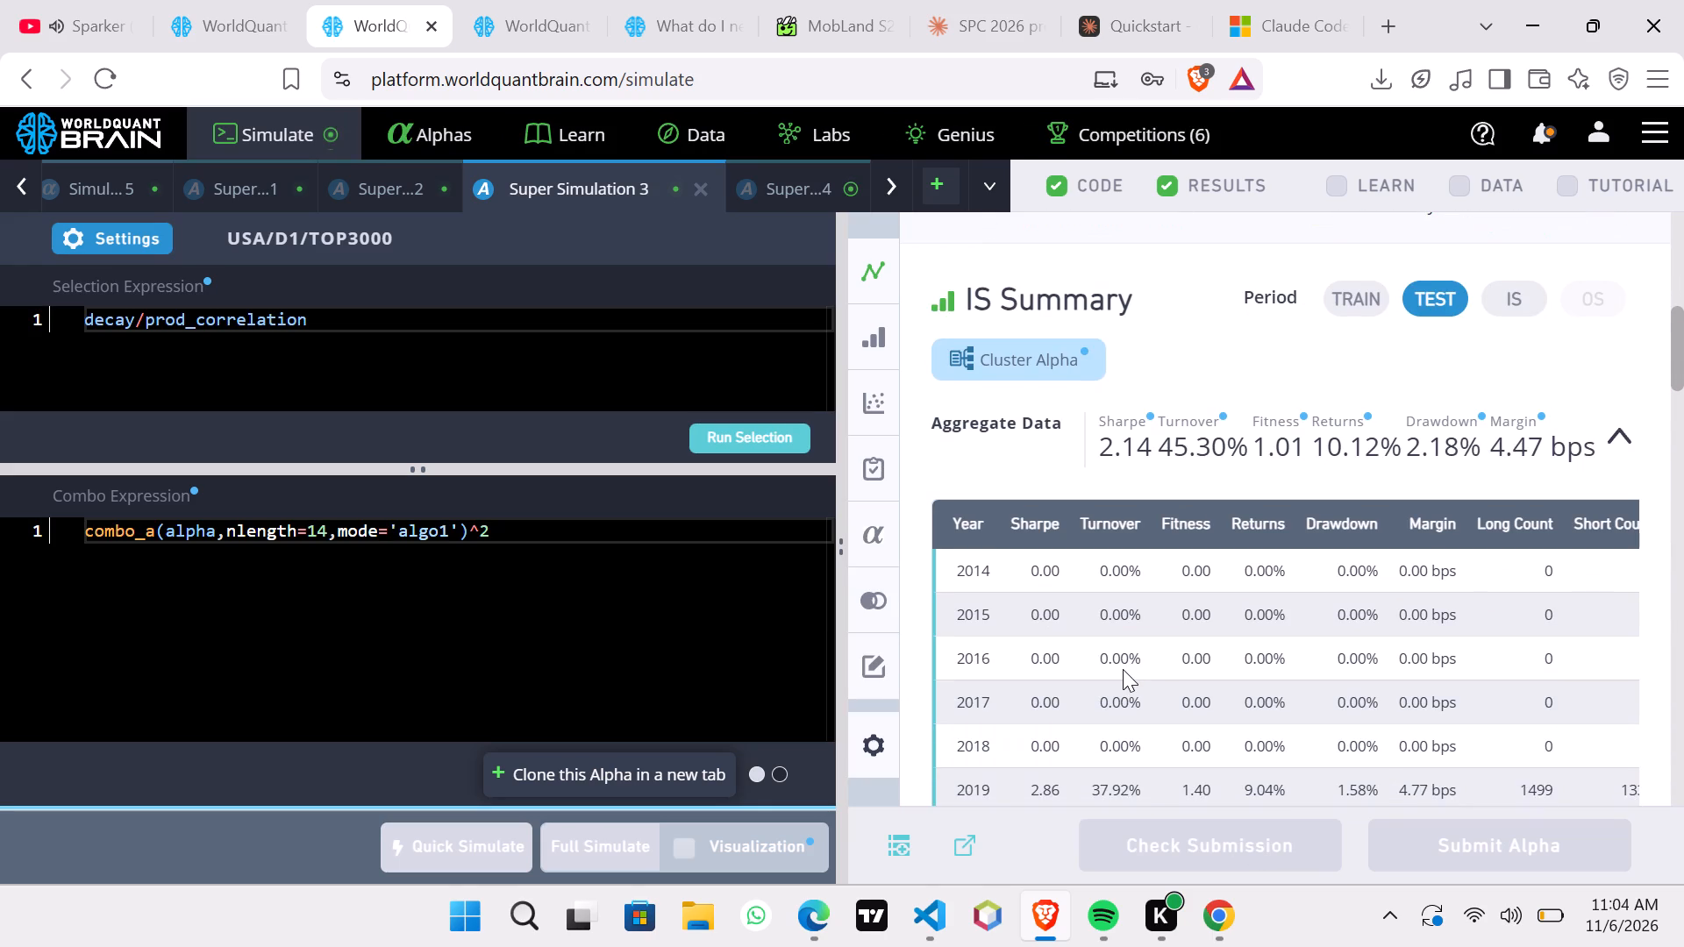
{"action": "scroll", "coordinate": [1123, 669], "scroll_direction": "down", "scroll_amount": 6}
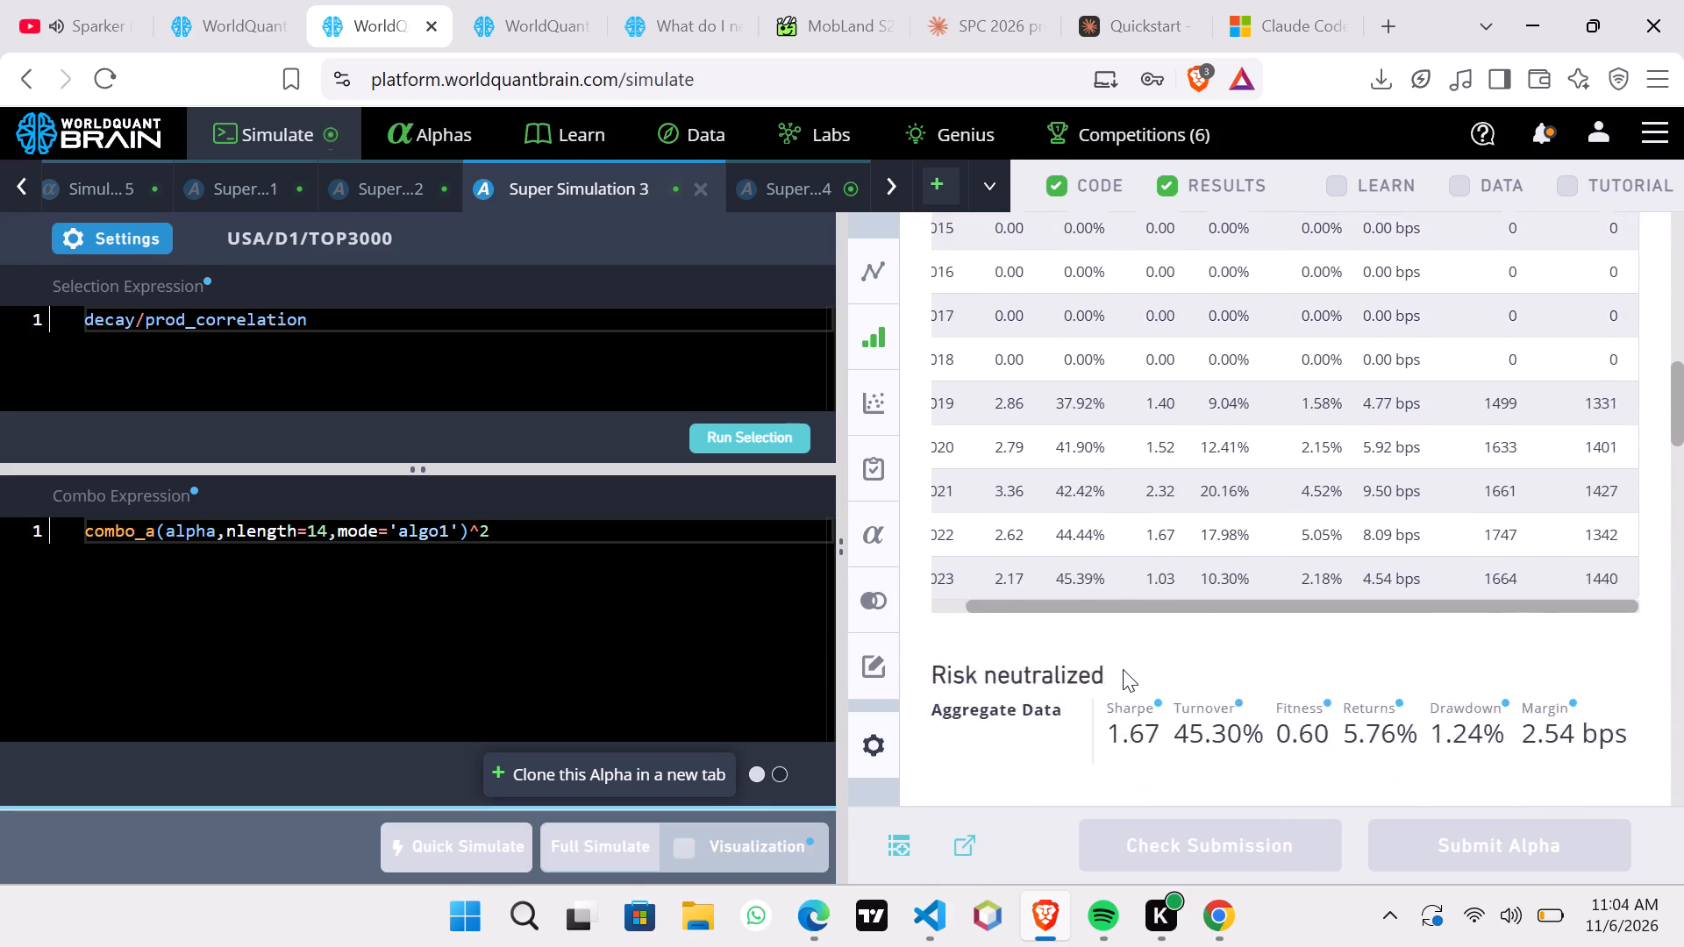
{"action": "scroll", "coordinate": [1123, 669], "scroll_direction": "down", "scroll_amount": 5}
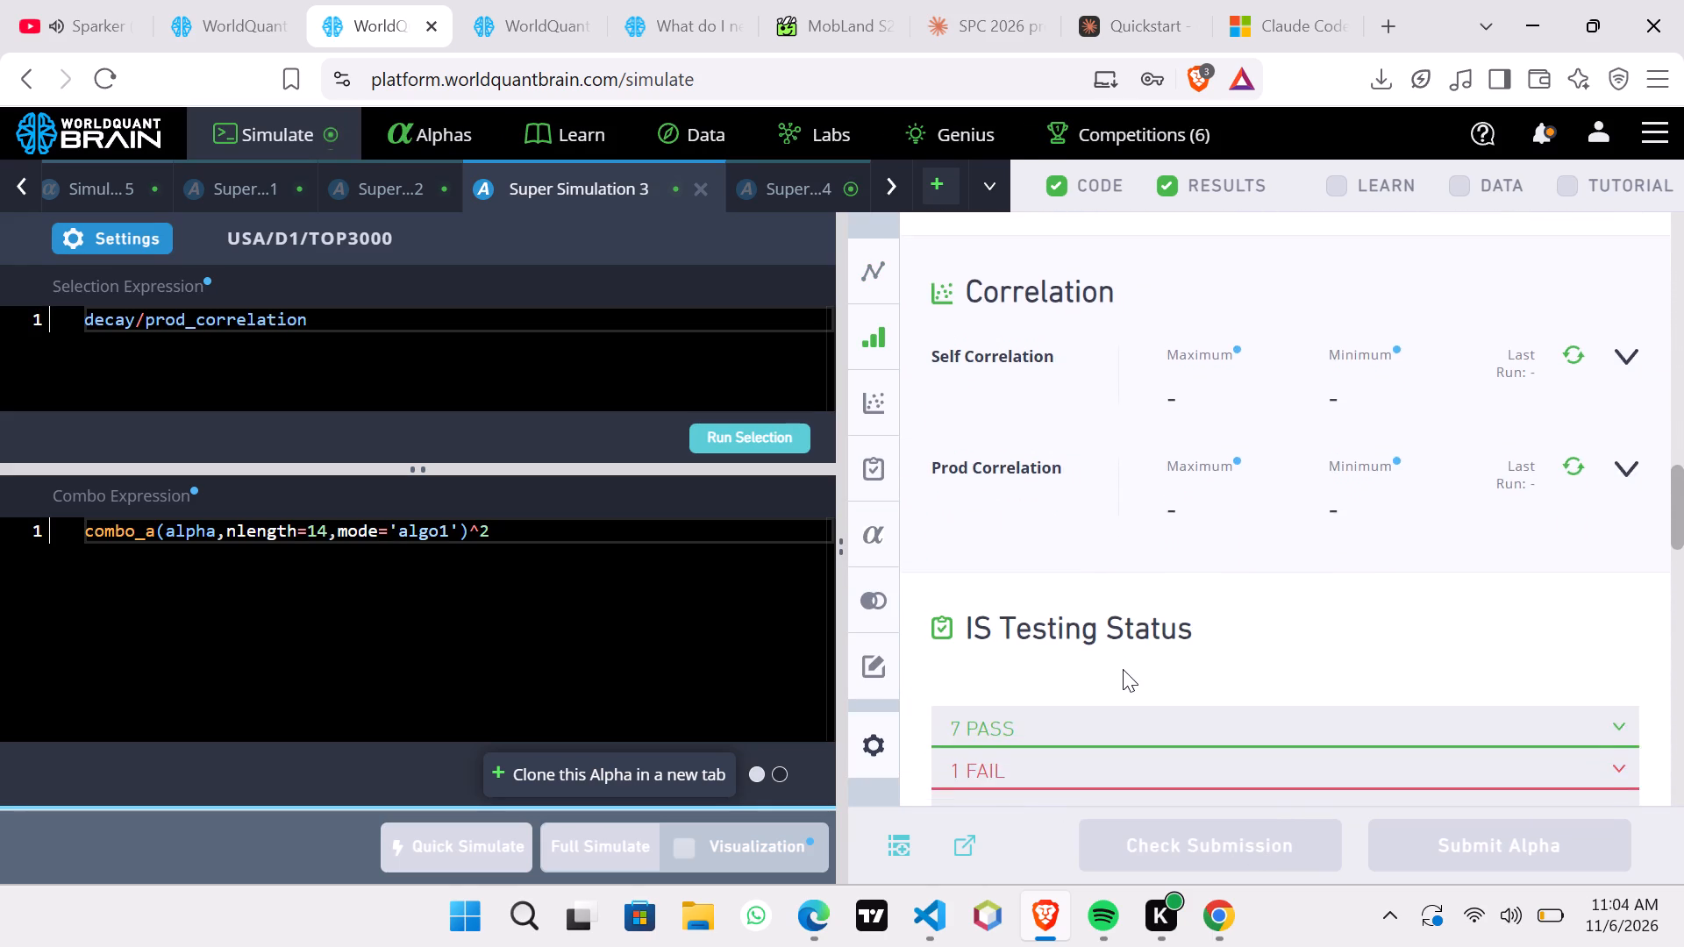
{"action": "scroll", "coordinate": [1123, 669], "scroll_direction": "down", "scroll_amount": 1}
{"action": "left_click", "coordinate": [1123, 669]}
{"action": "left_click", "coordinate": [1123, 669]}
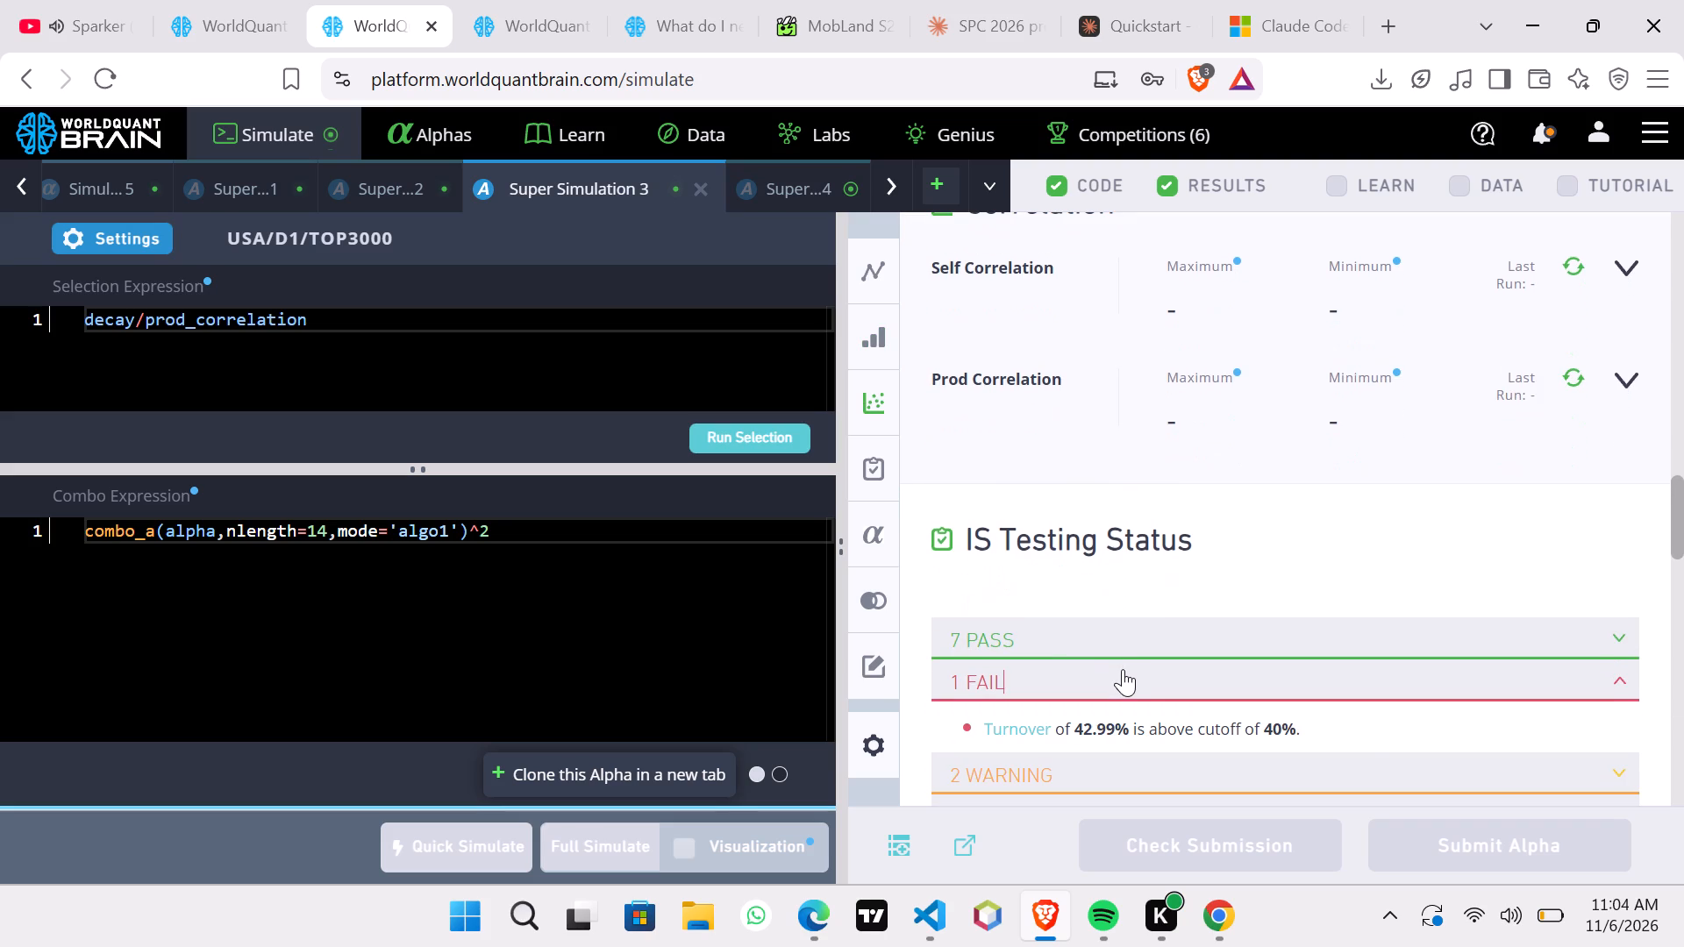
Show the test period for Super Simulation 4 and examine its IS summary, including the yearly and risk-neutralized statistics.
{"action": "left_click", "coordinate": [763, 181]}
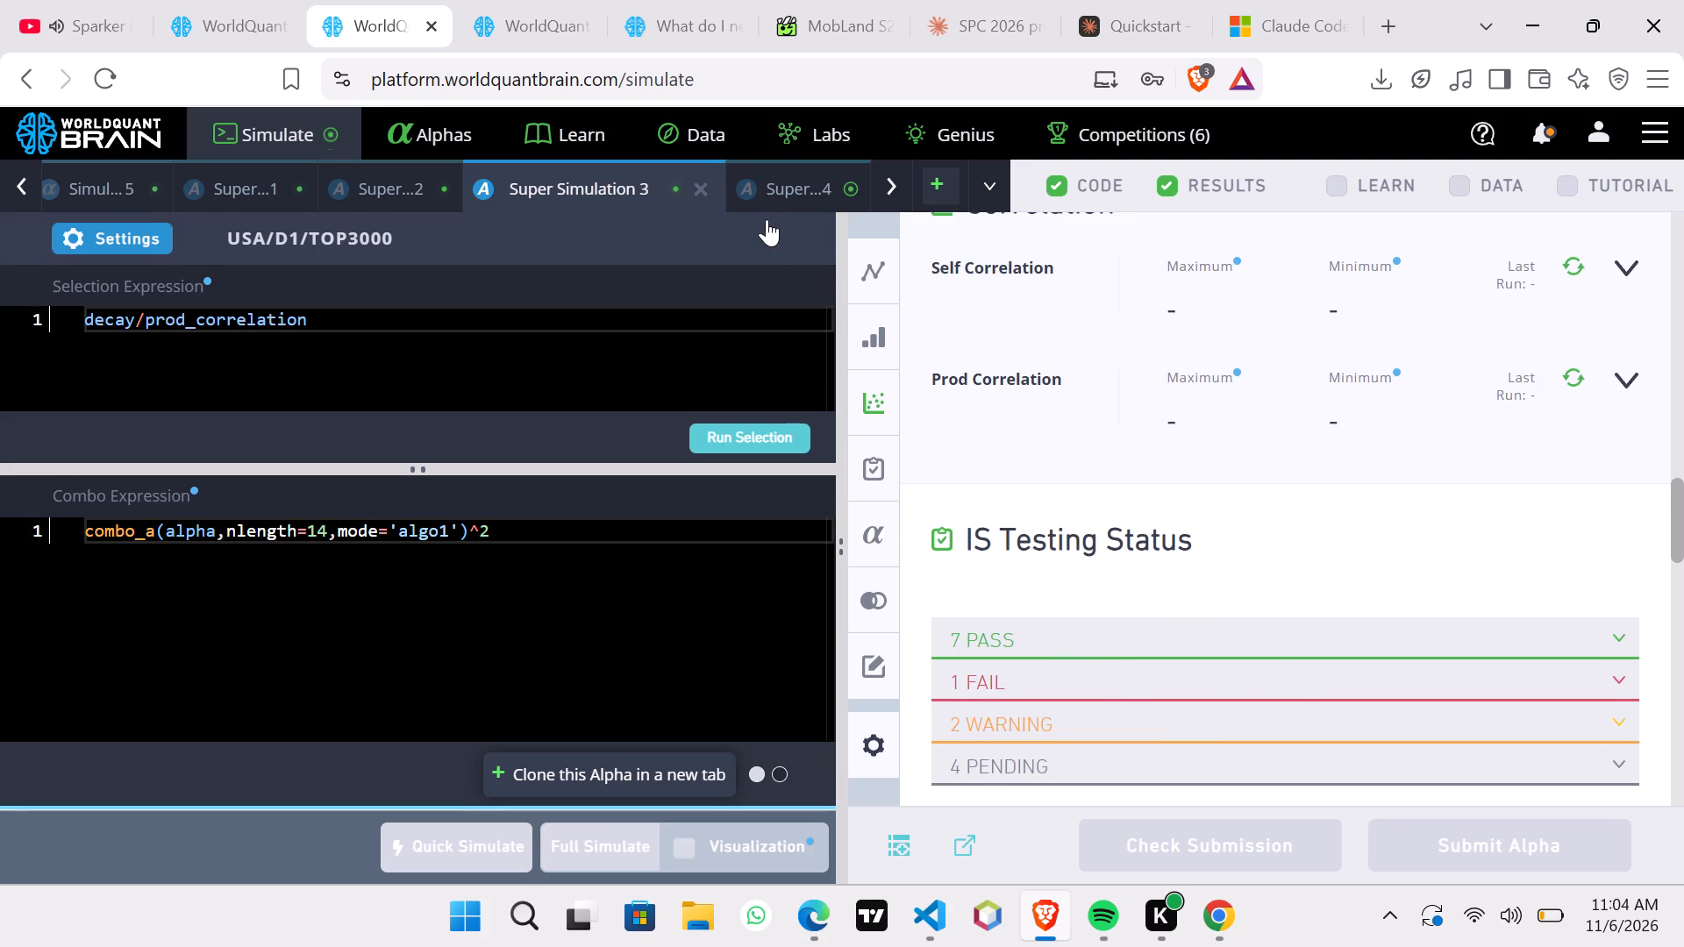
{"action": "left_click", "coordinate": [794, 189]}
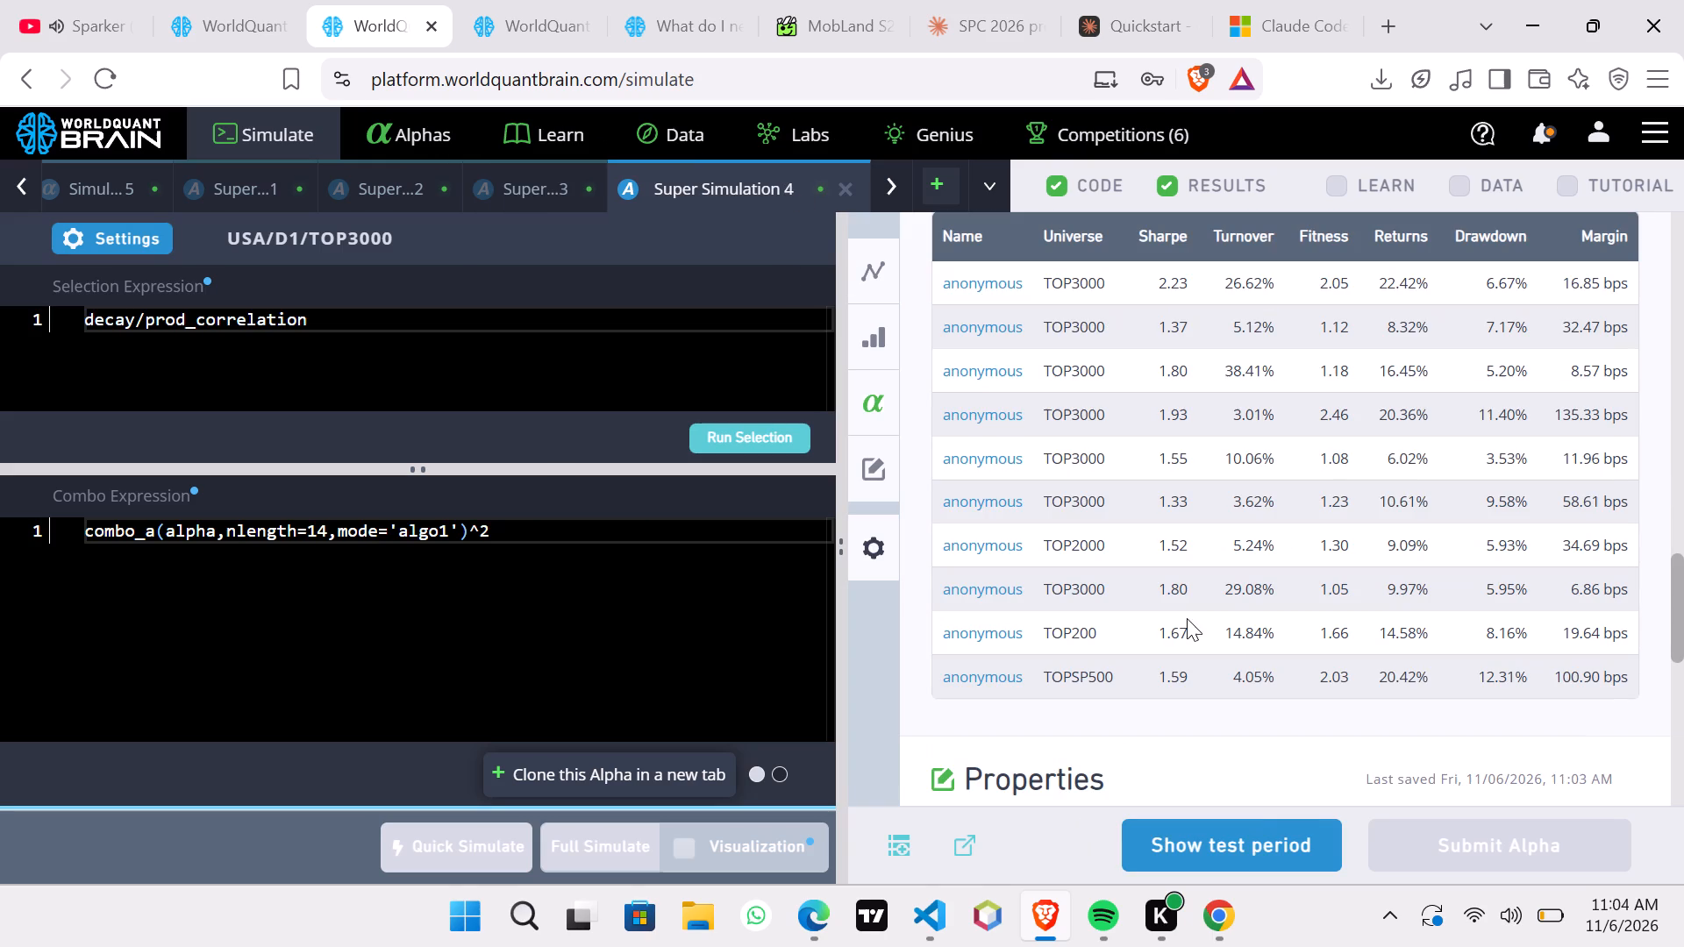
{"action": "left_click", "coordinate": [1281, 840]}
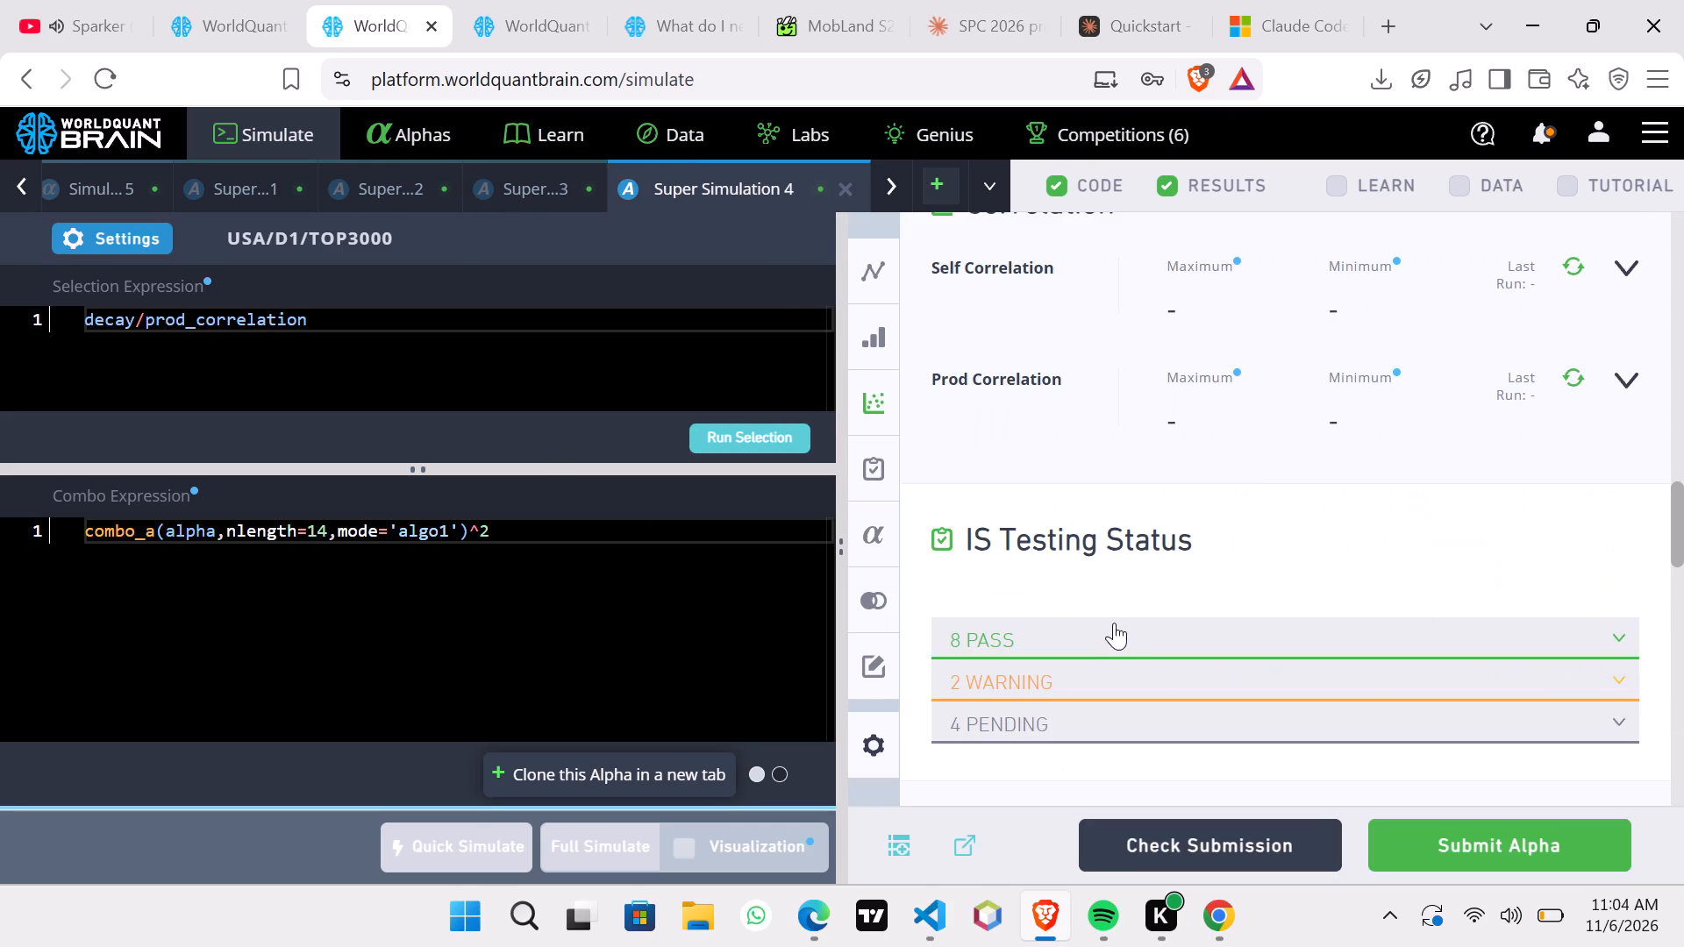
{"action": "scroll", "coordinate": [1130, 325], "scroll_direction": "up", "scroll_amount": 6}
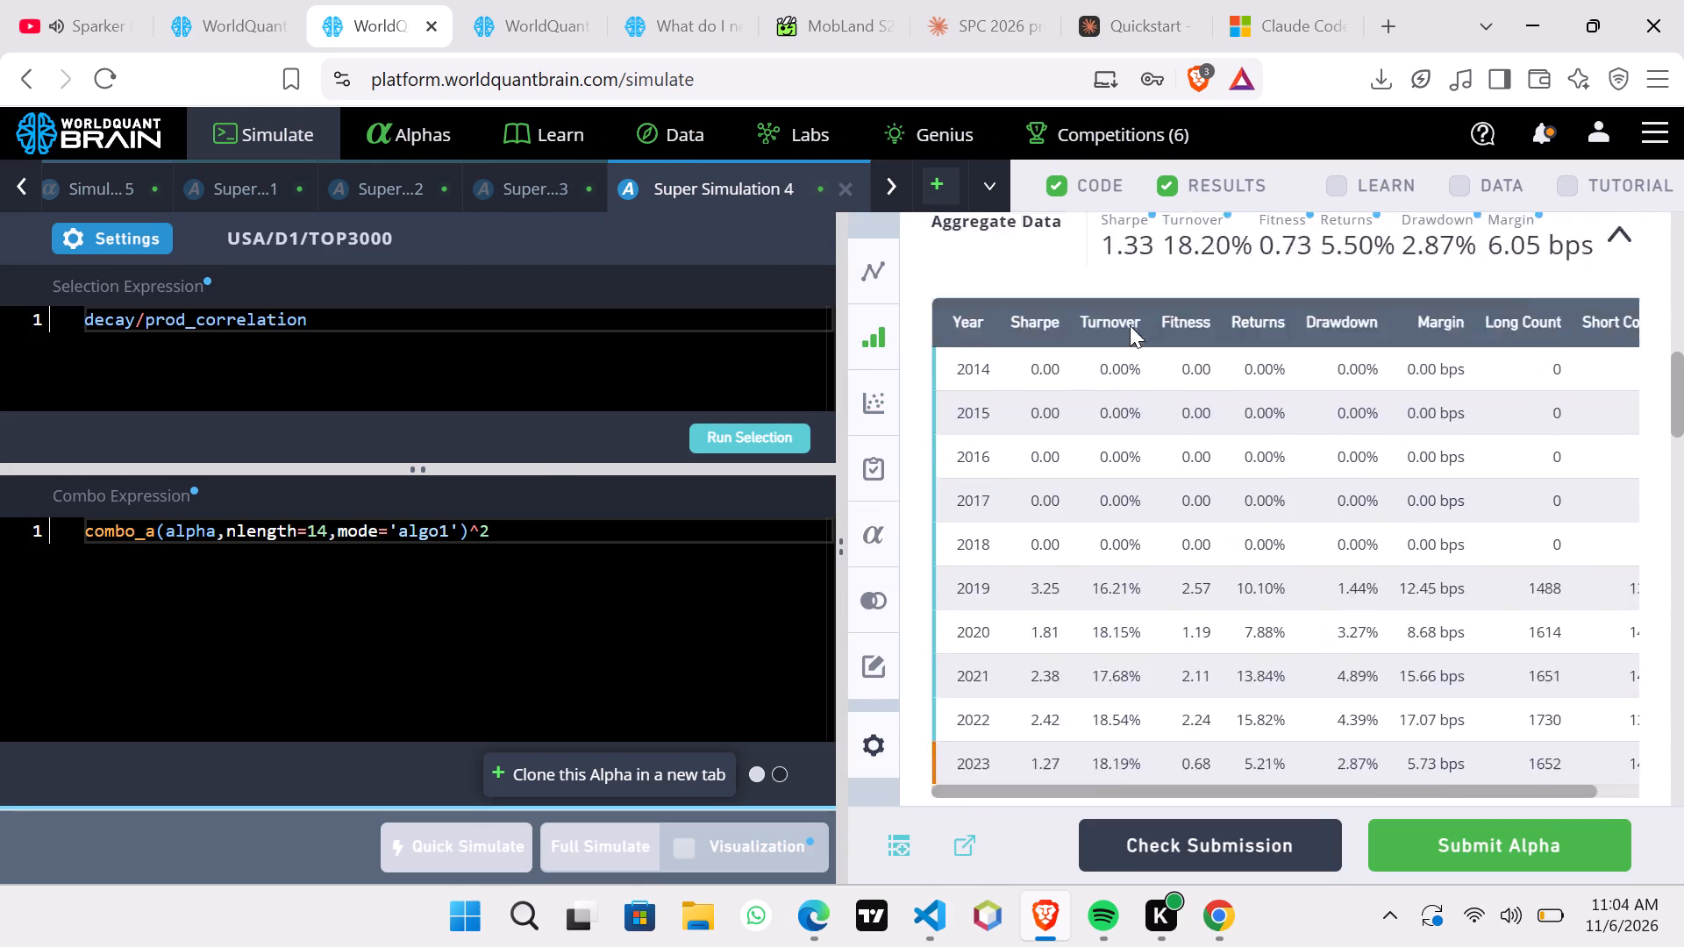
{"action": "scroll", "coordinate": [1130, 325], "scroll_direction": "up", "scroll_amount": 1}
{"action": "scroll", "coordinate": [1130, 325], "scroll_direction": "down", "scroll_amount": 4}
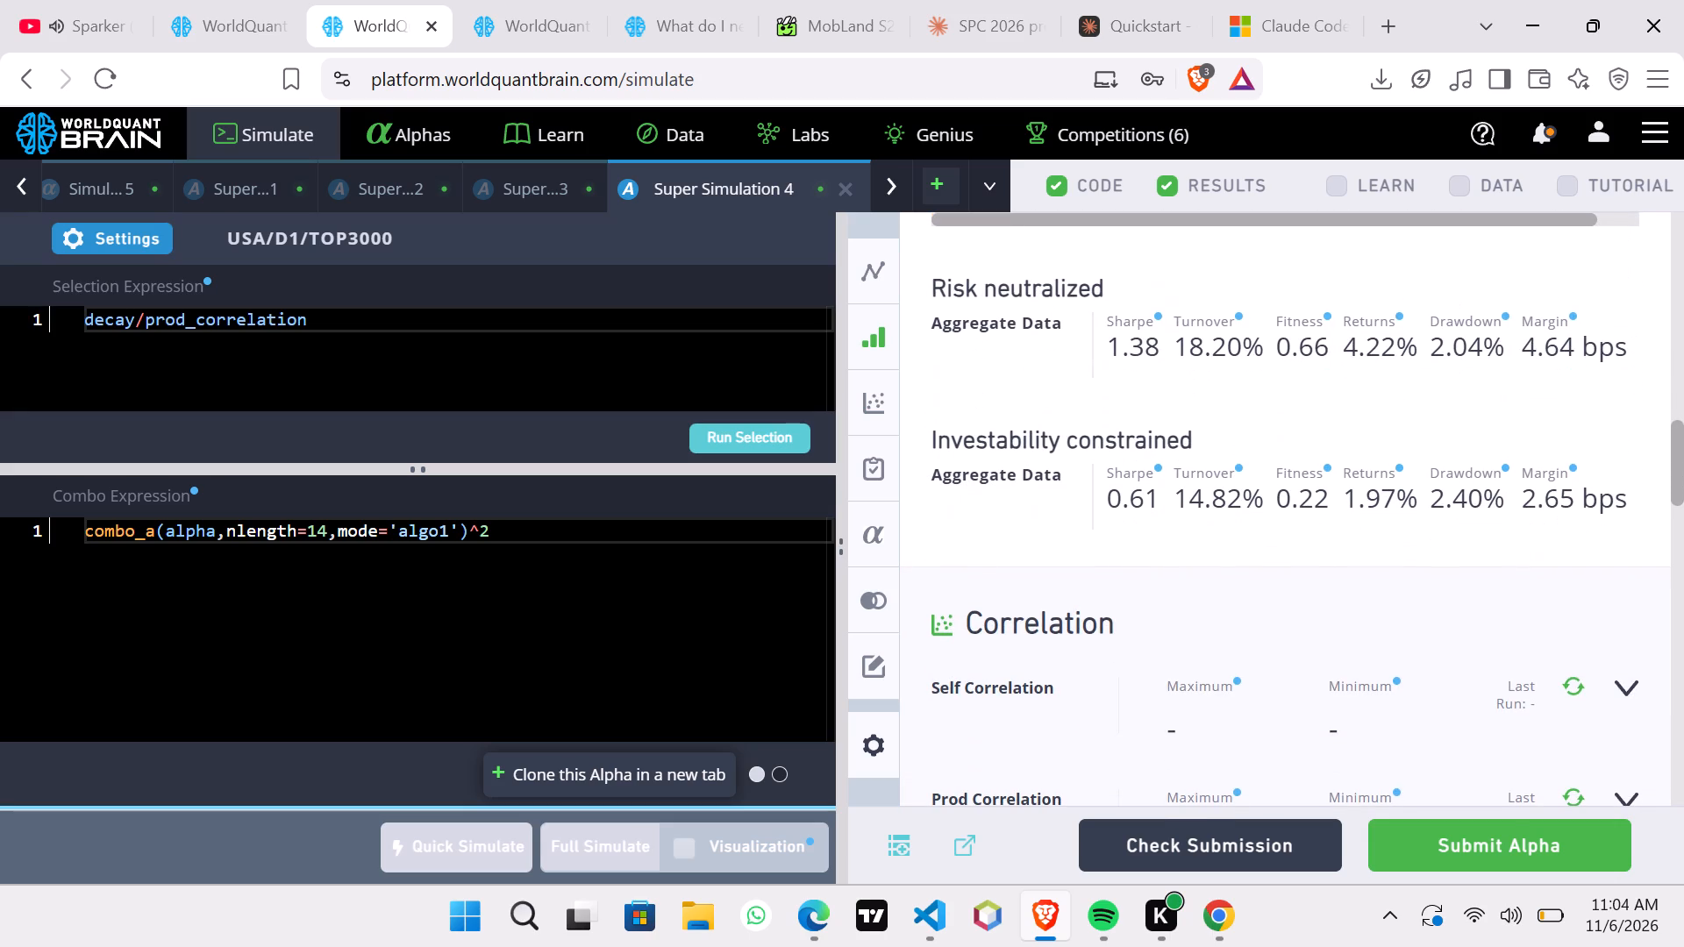
Run the Prod Correlation check for Super Simulation 4.
{"action": "scroll", "coordinate": [1199, 438], "scroll_direction": "down", "scroll_amount": 2}
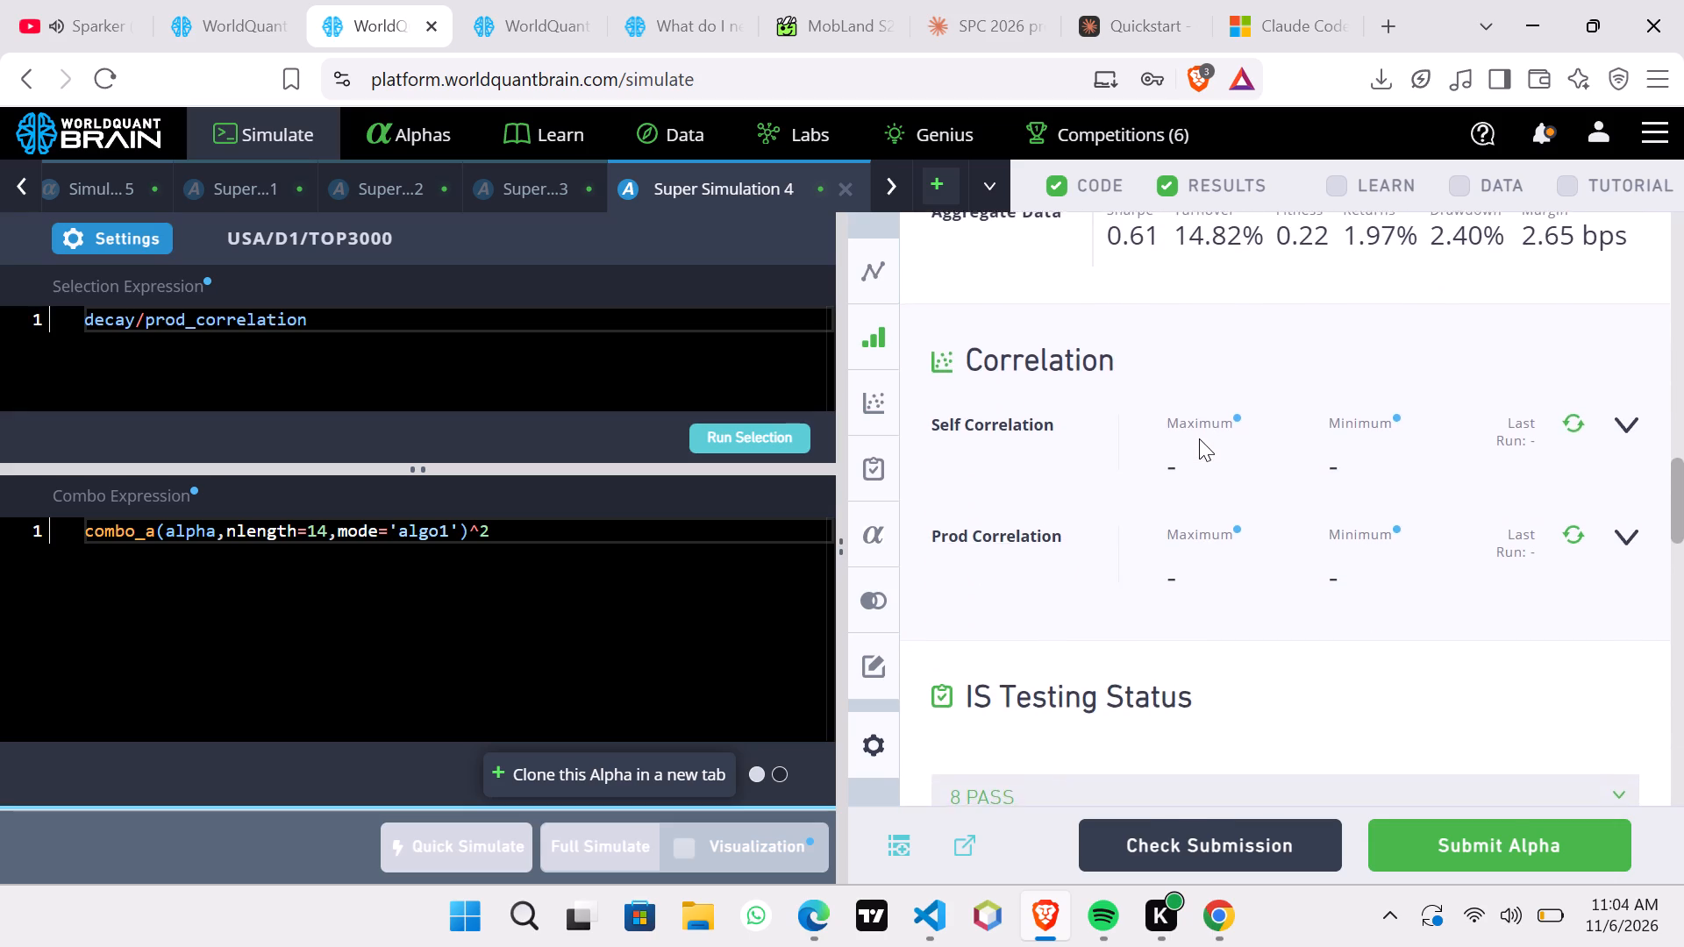
{"action": "scroll", "coordinate": [1199, 438], "scroll_direction": "down", "scroll_amount": 1}
{"action": "left_click", "coordinate": [1570, 289]}
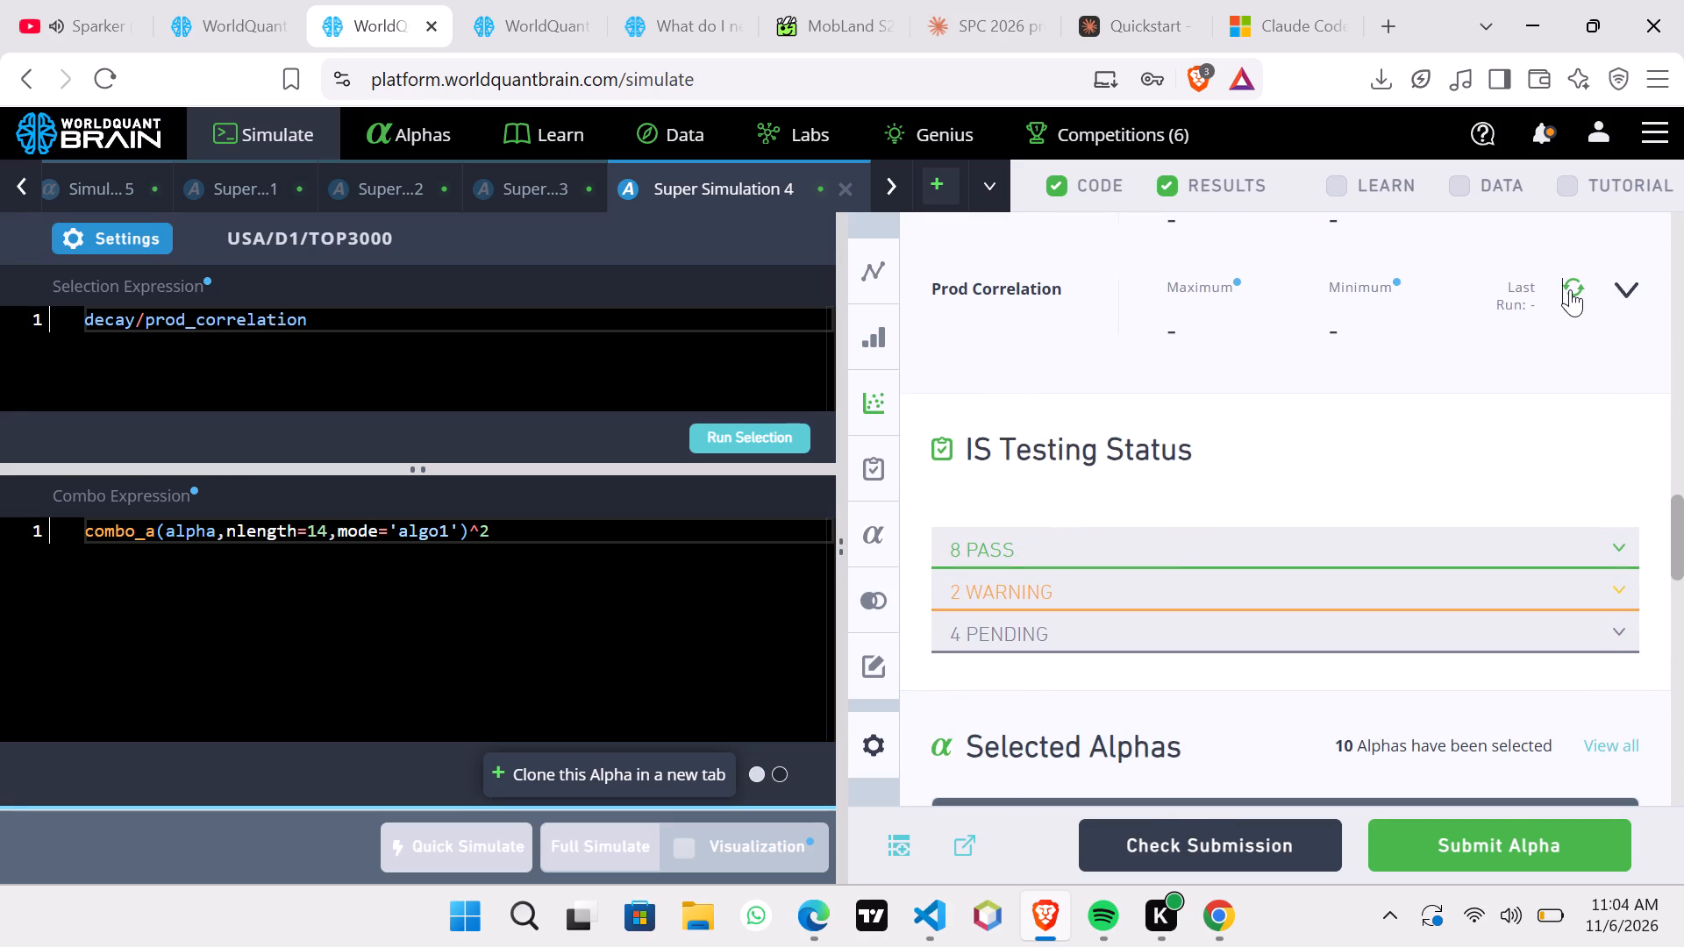
{"action": "left_click", "coordinate": [1570, 289]}
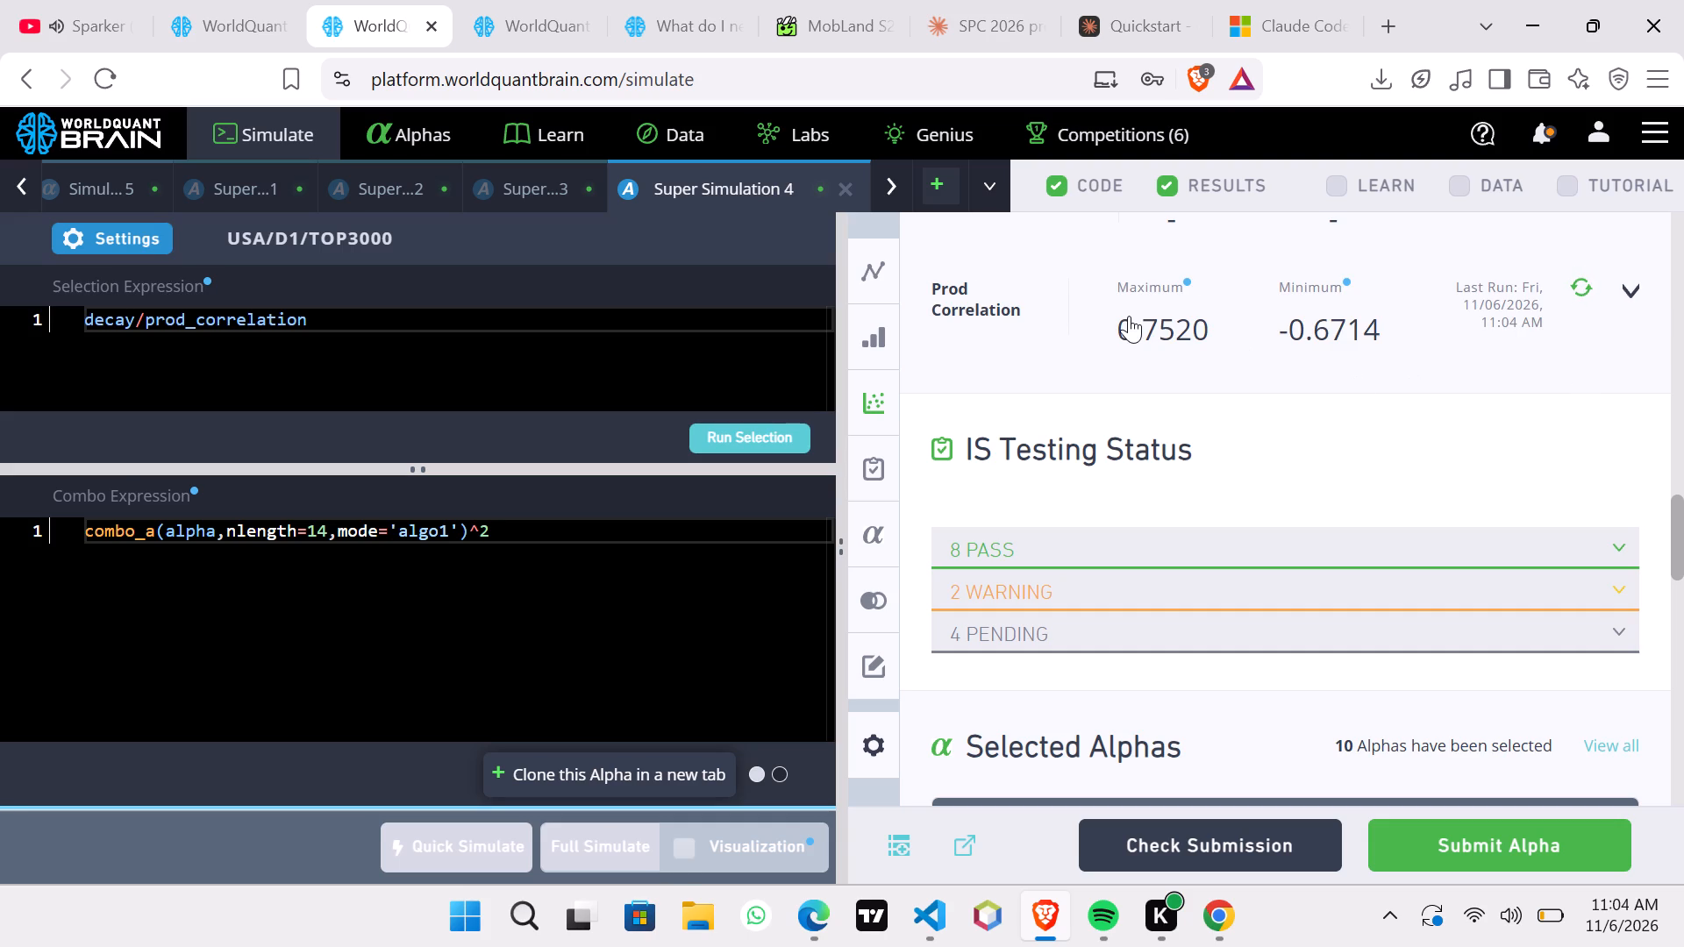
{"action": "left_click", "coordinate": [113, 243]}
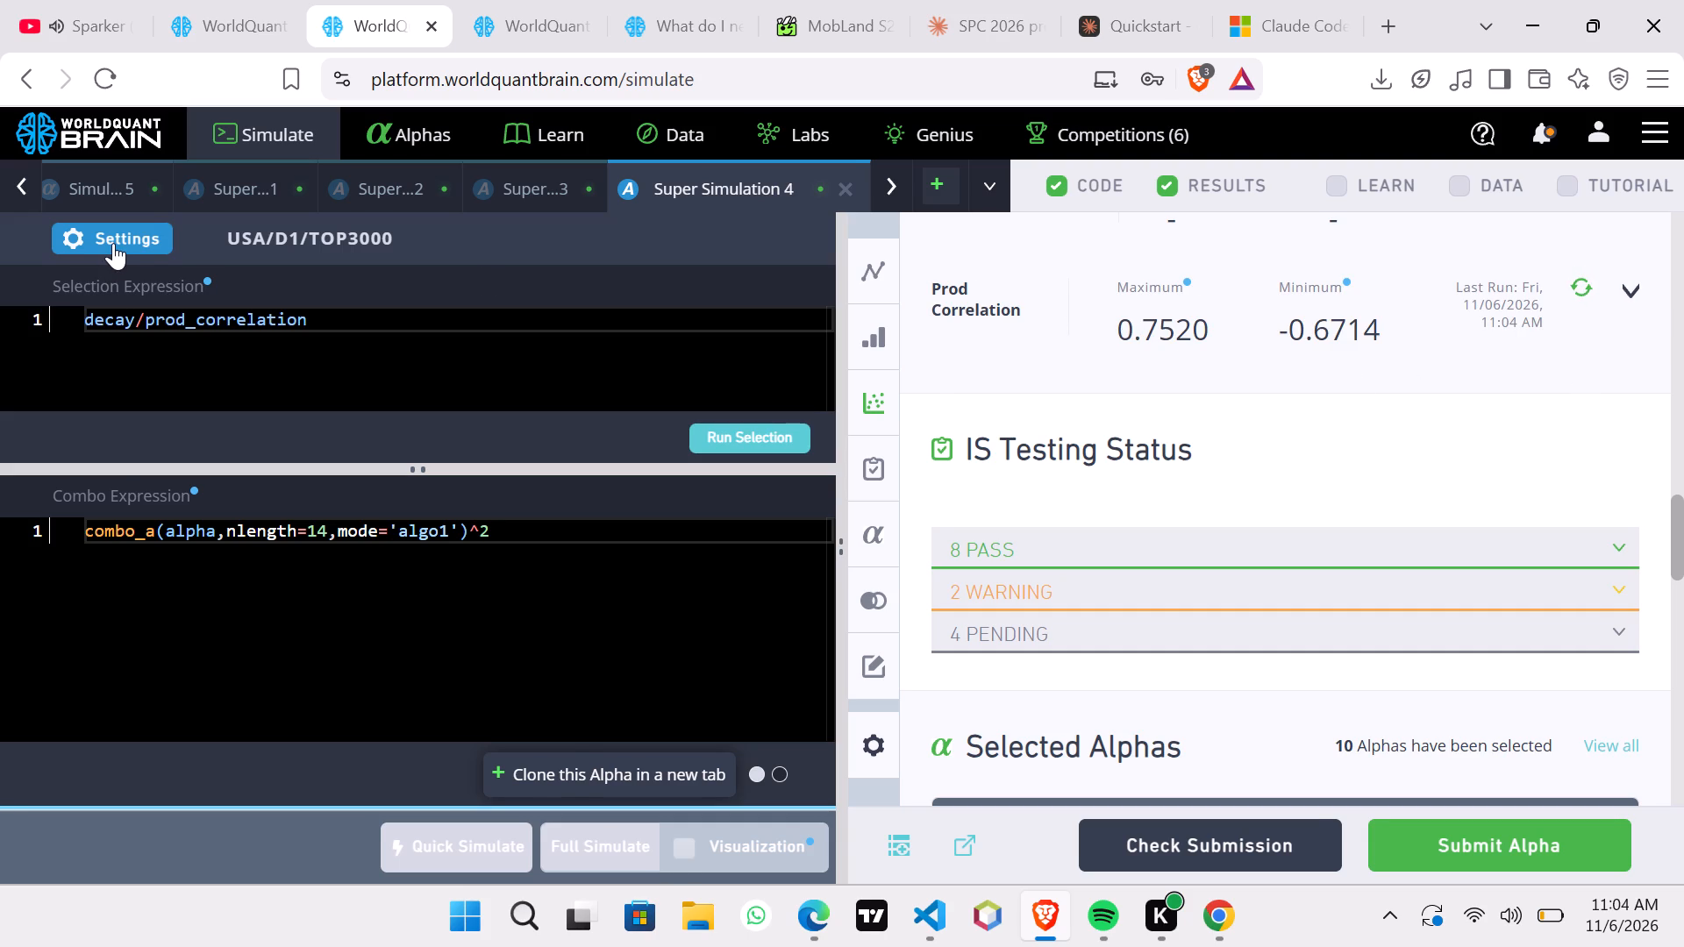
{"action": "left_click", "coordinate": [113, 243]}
Review the settings of Super Simulation 3, including its decay value.
{"action": "left_click", "coordinate": [525, 193]}
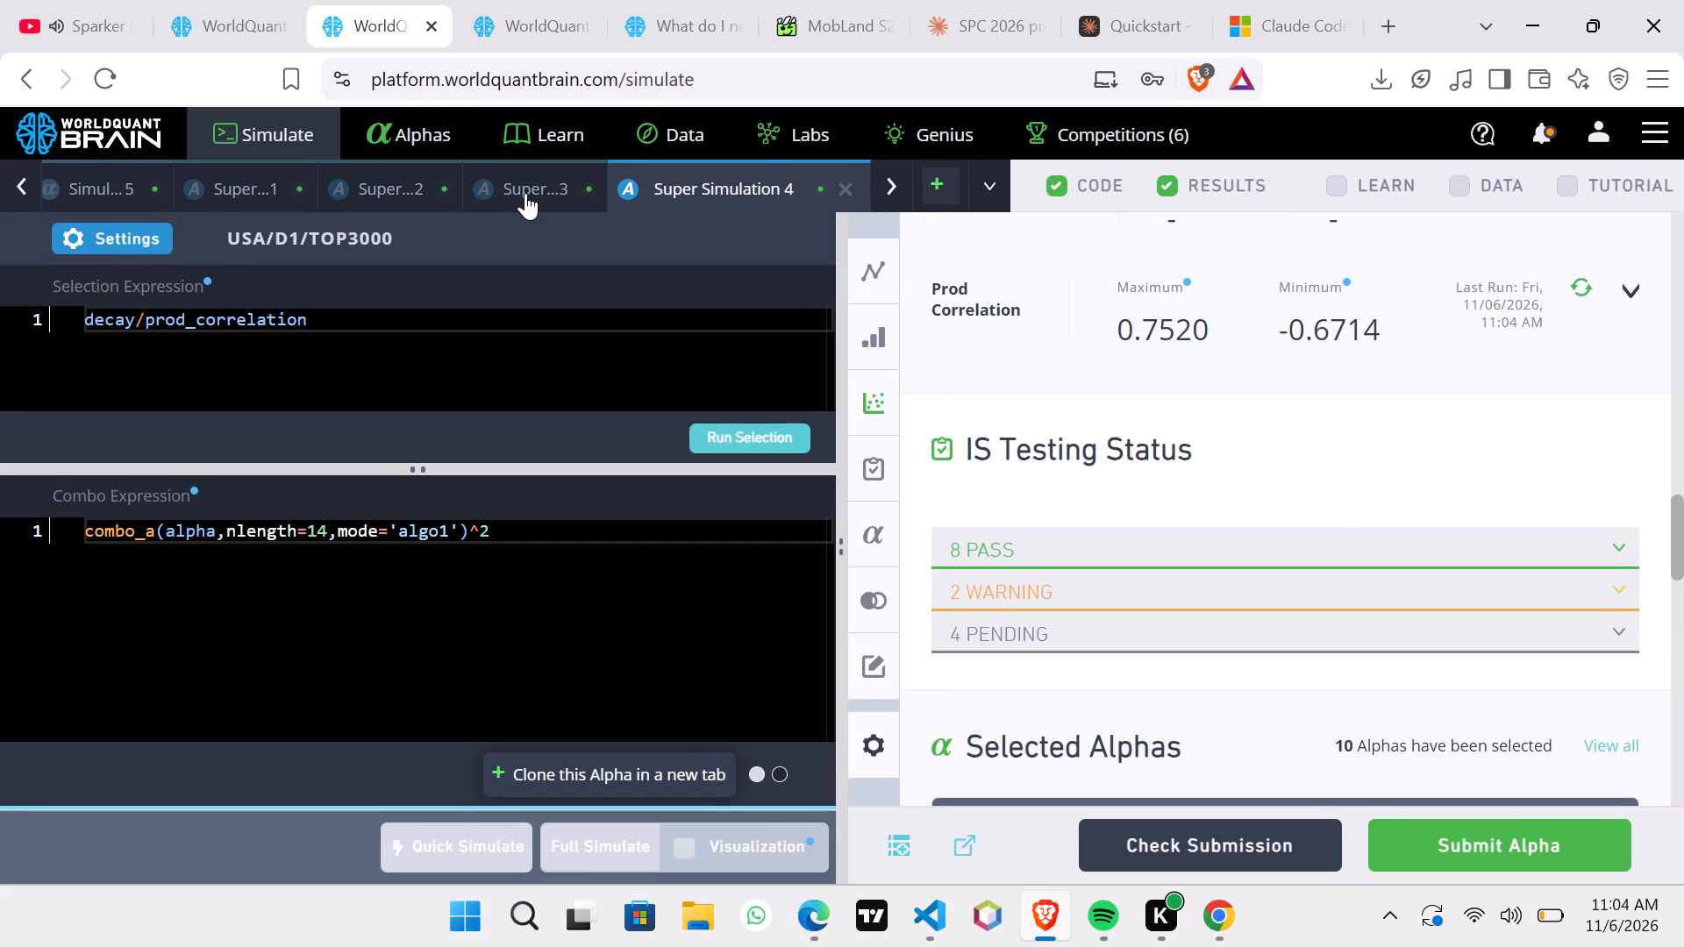
{"action": "double_click", "coordinate": [527, 194]}
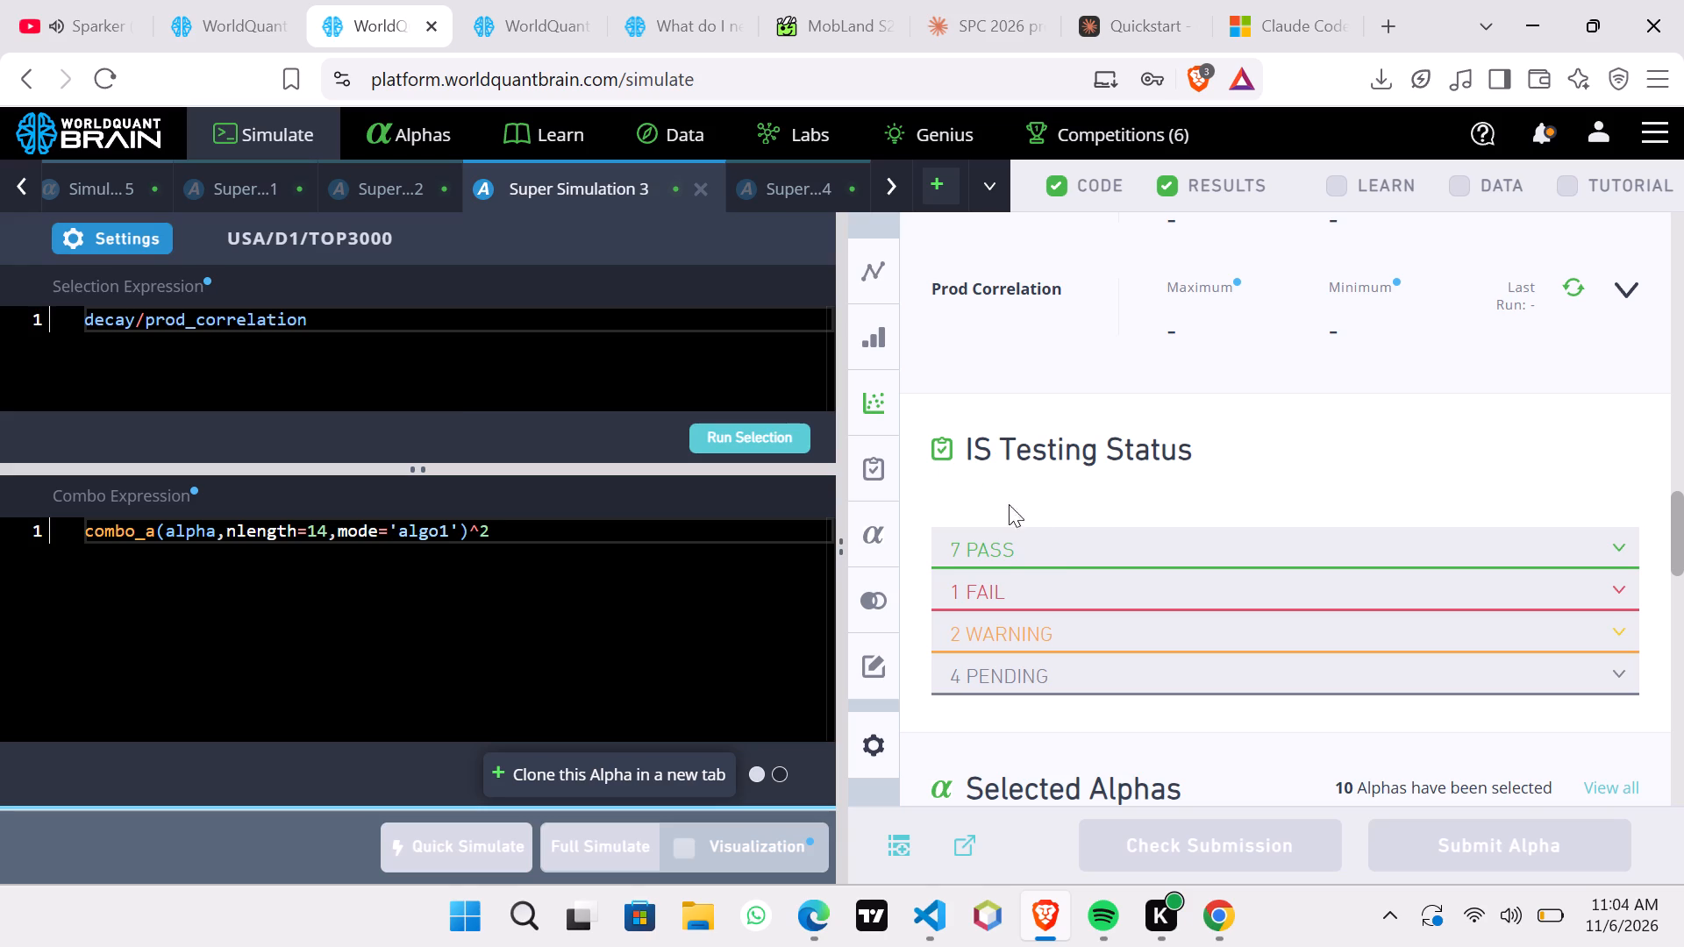
{"action": "left_click", "coordinate": [116, 249]}
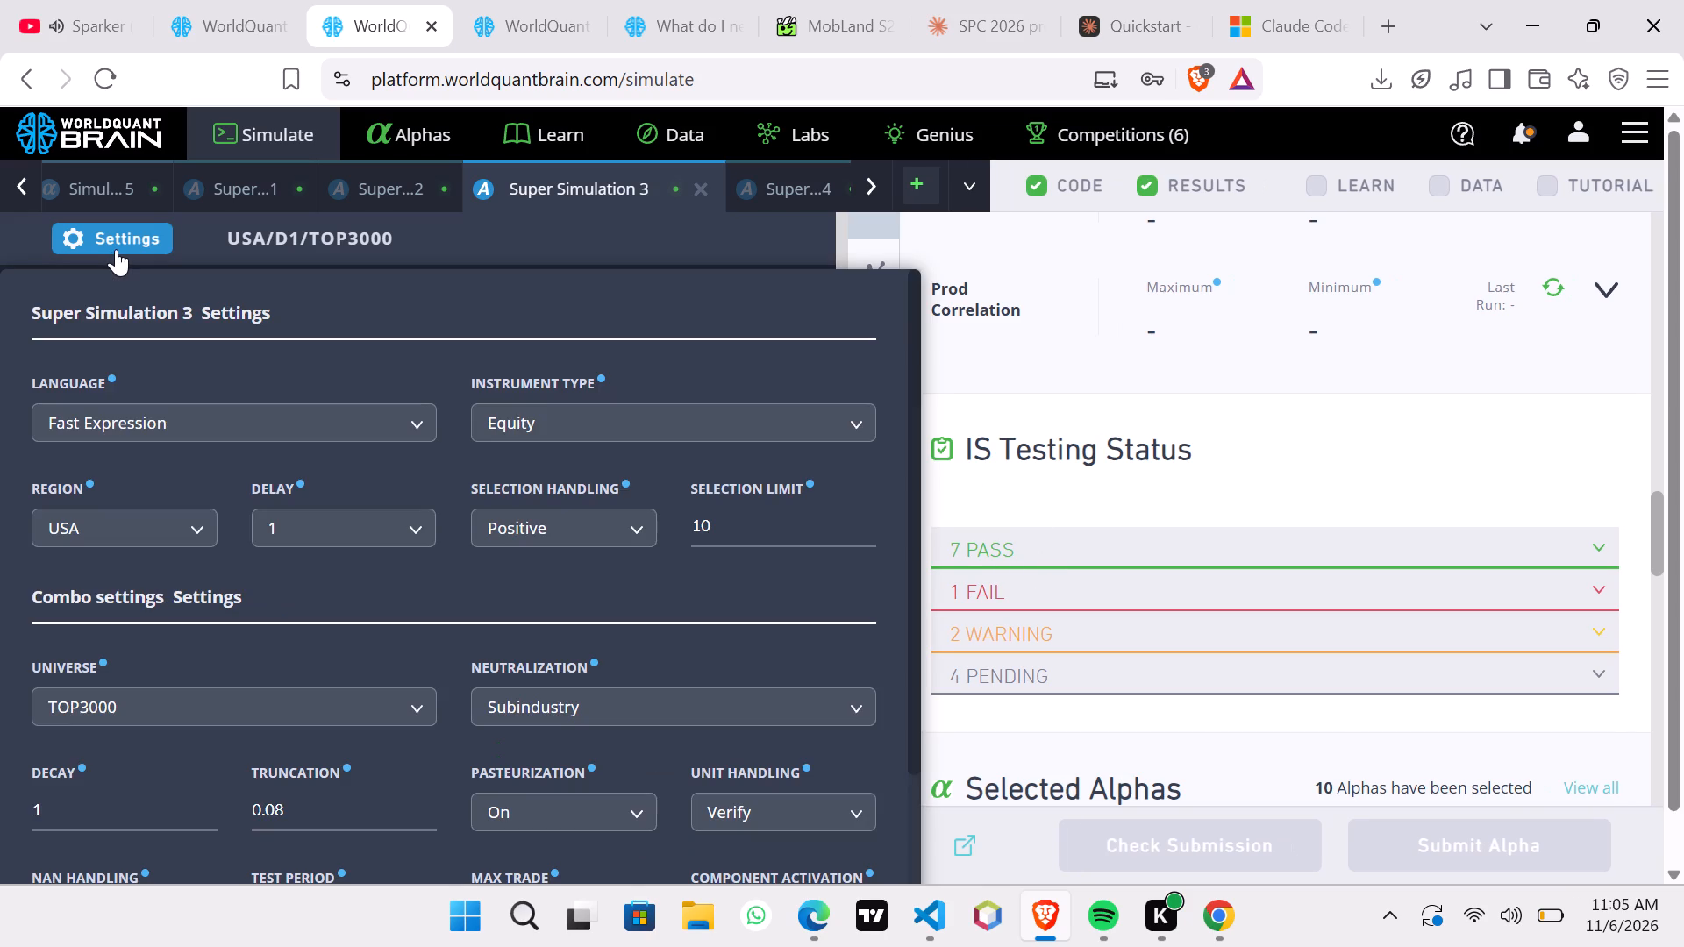
{"action": "left_click", "coordinate": [116, 249]}
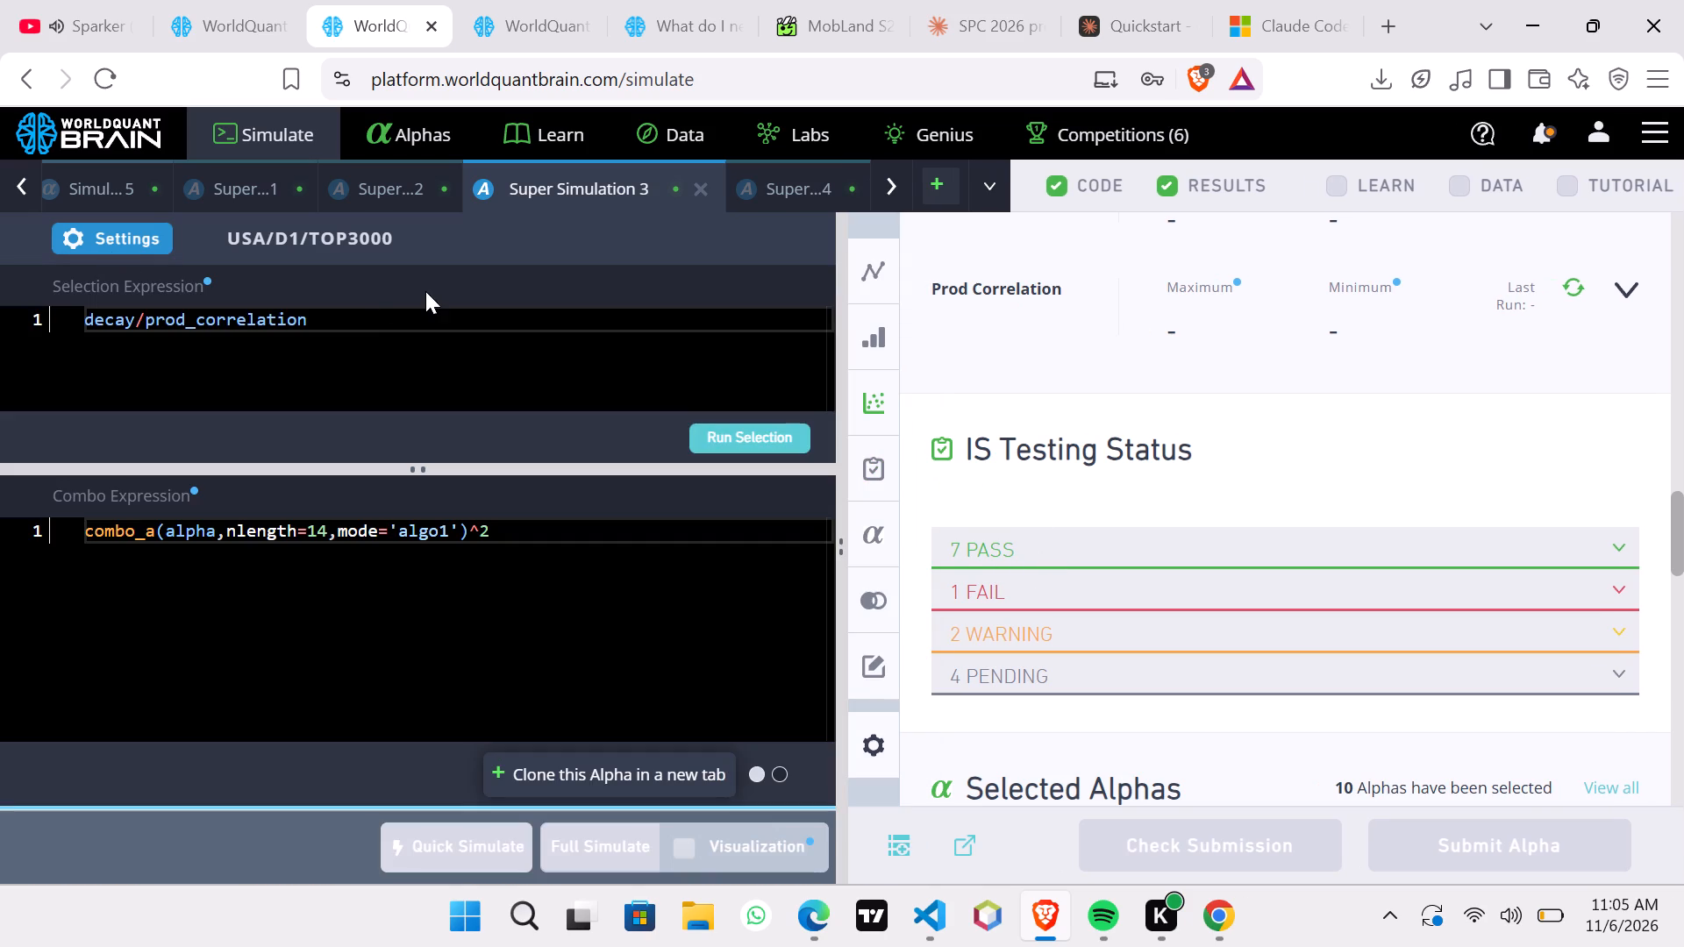
Set the decay of Super Simulation 4 to 4, apply the settings and run a full simulation.
{"action": "left_click", "coordinate": [810, 211]}
{"action": "left_click", "coordinate": [776, 187]}
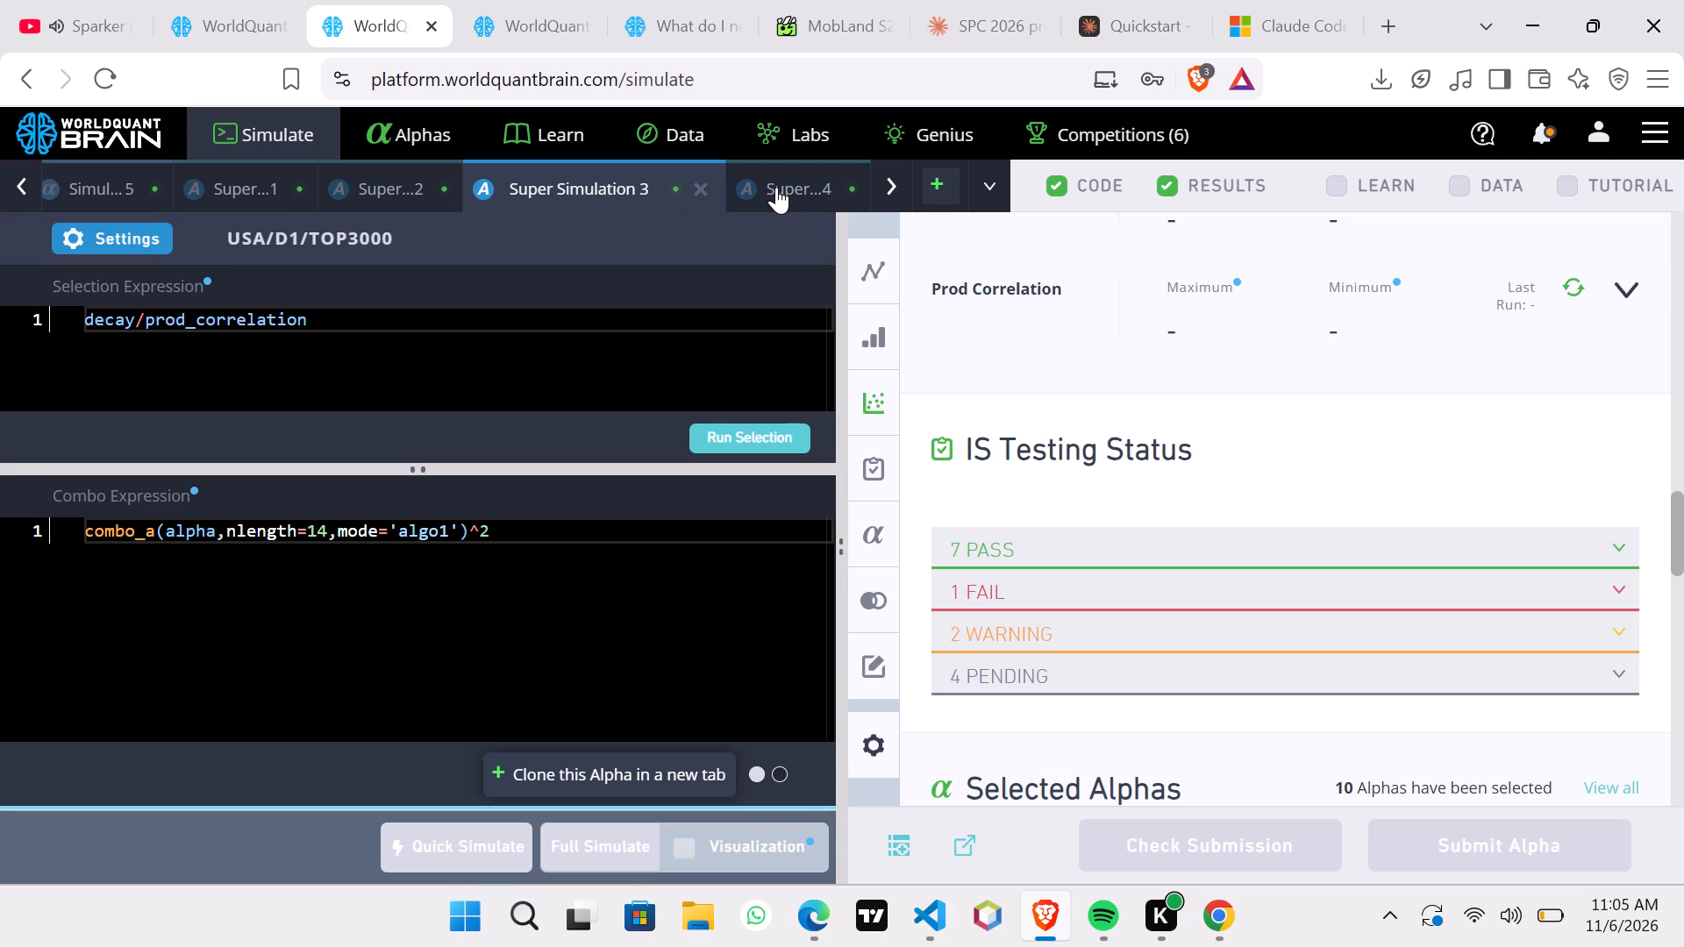
{"action": "left_click", "coordinate": [776, 187]}
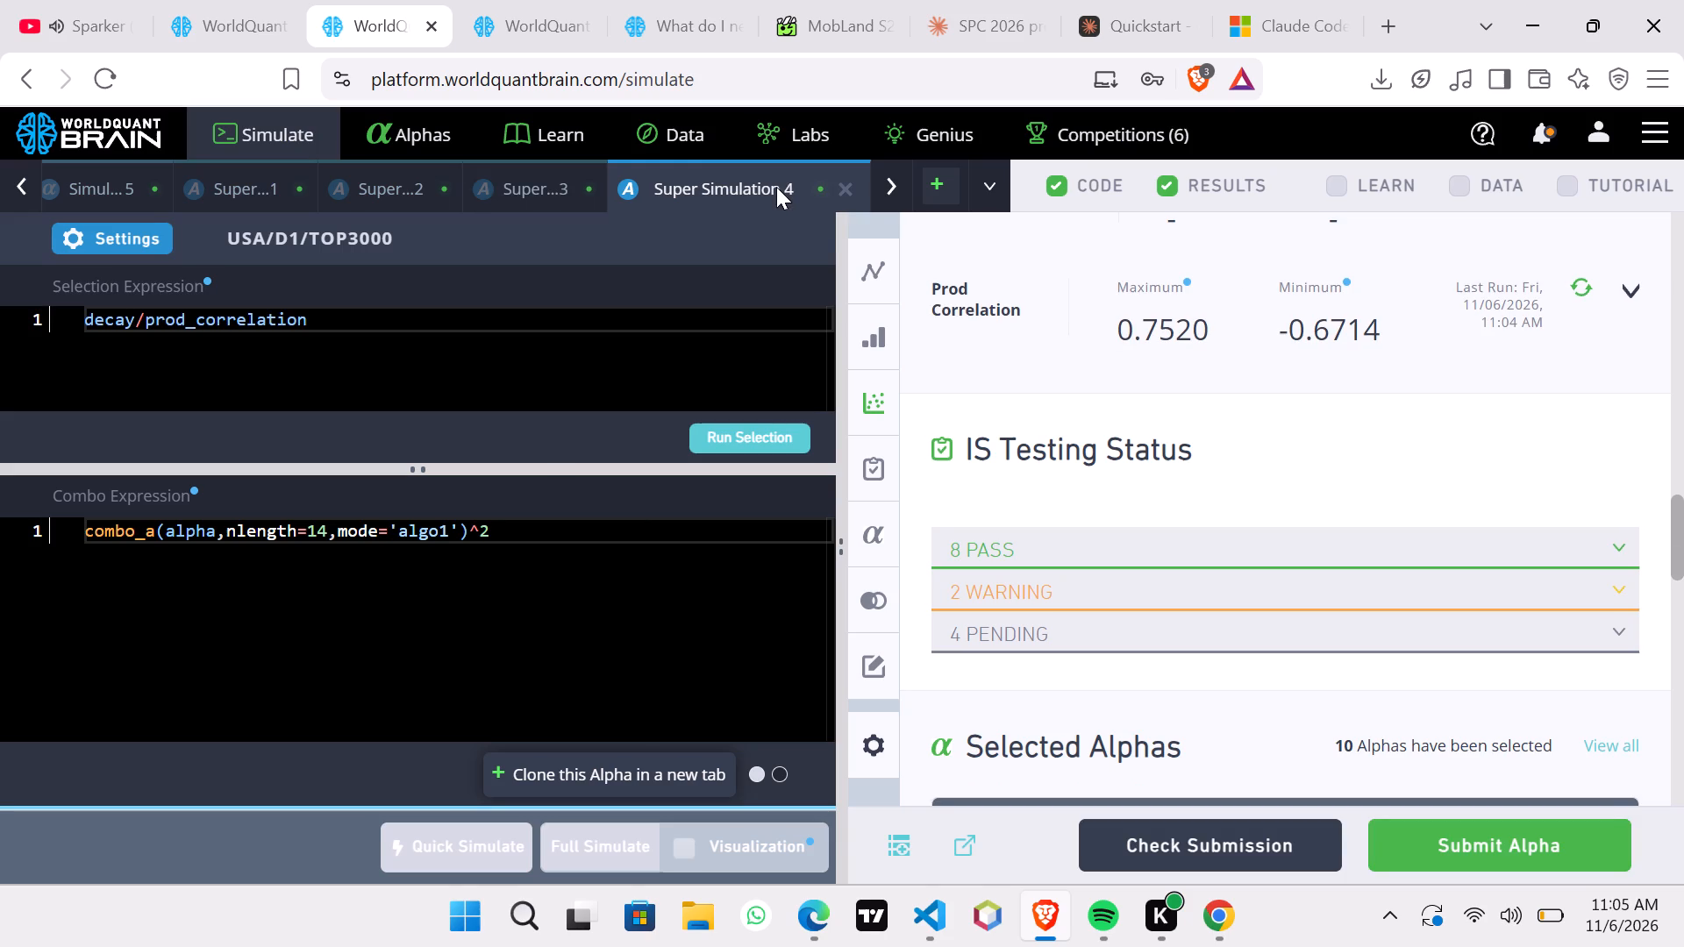
{"action": "left_click", "coordinate": [74, 229]}
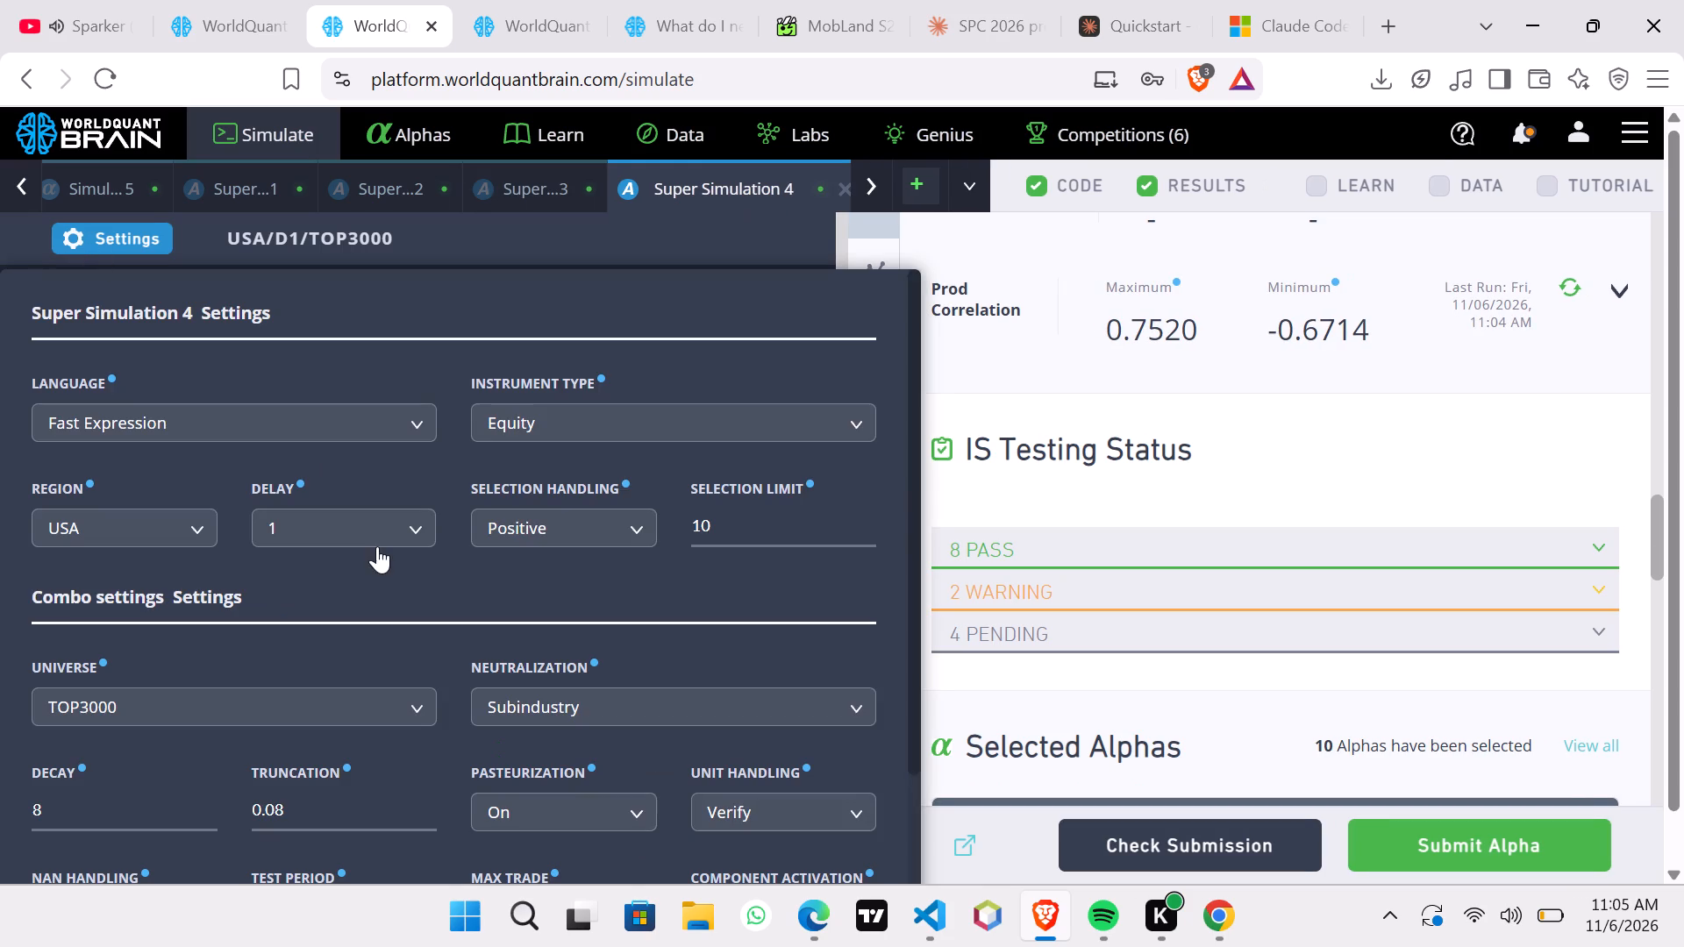
{"action": "left_click", "coordinate": [204, 808]}
{"action": "key", "text": "Down"}
{"action": "key", "text": "Down"}
{"action": "key", "text": "Down"}
{"action": "key", "text": "Down"}
{"action": "key", "text": "Down"}
{"action": "scroll", "coordinate": [250, 617], "scroll_direction": "down", "scroll_amount": 2}
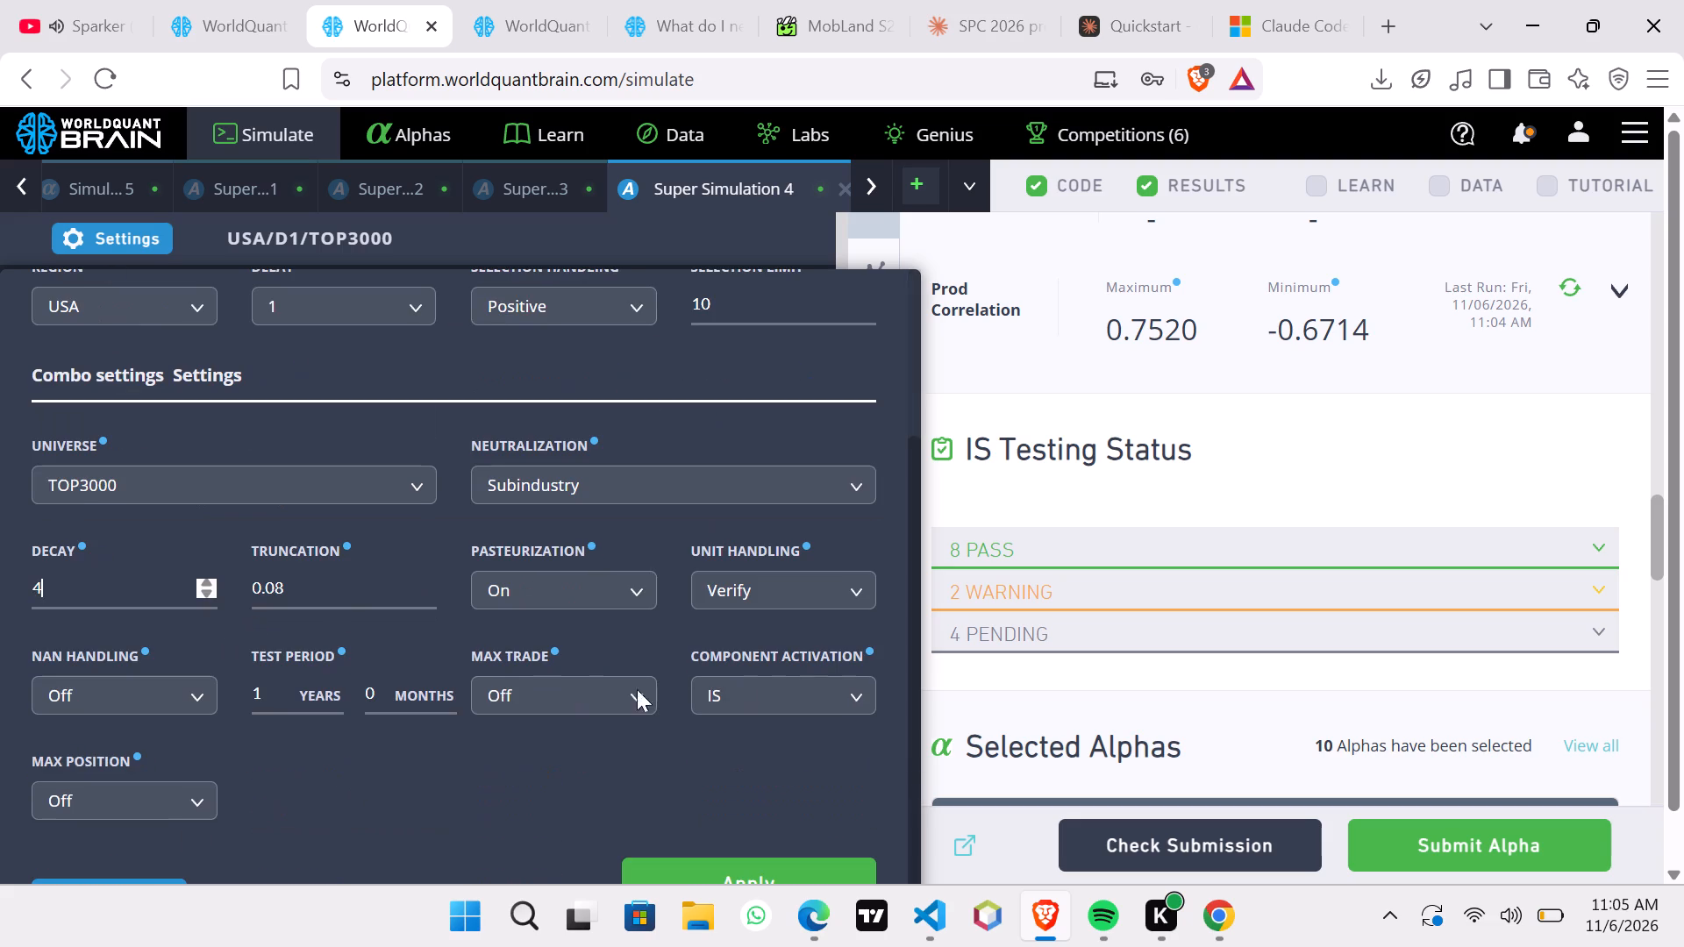
{"action": "left_click", "coordinate": [740, 865]}
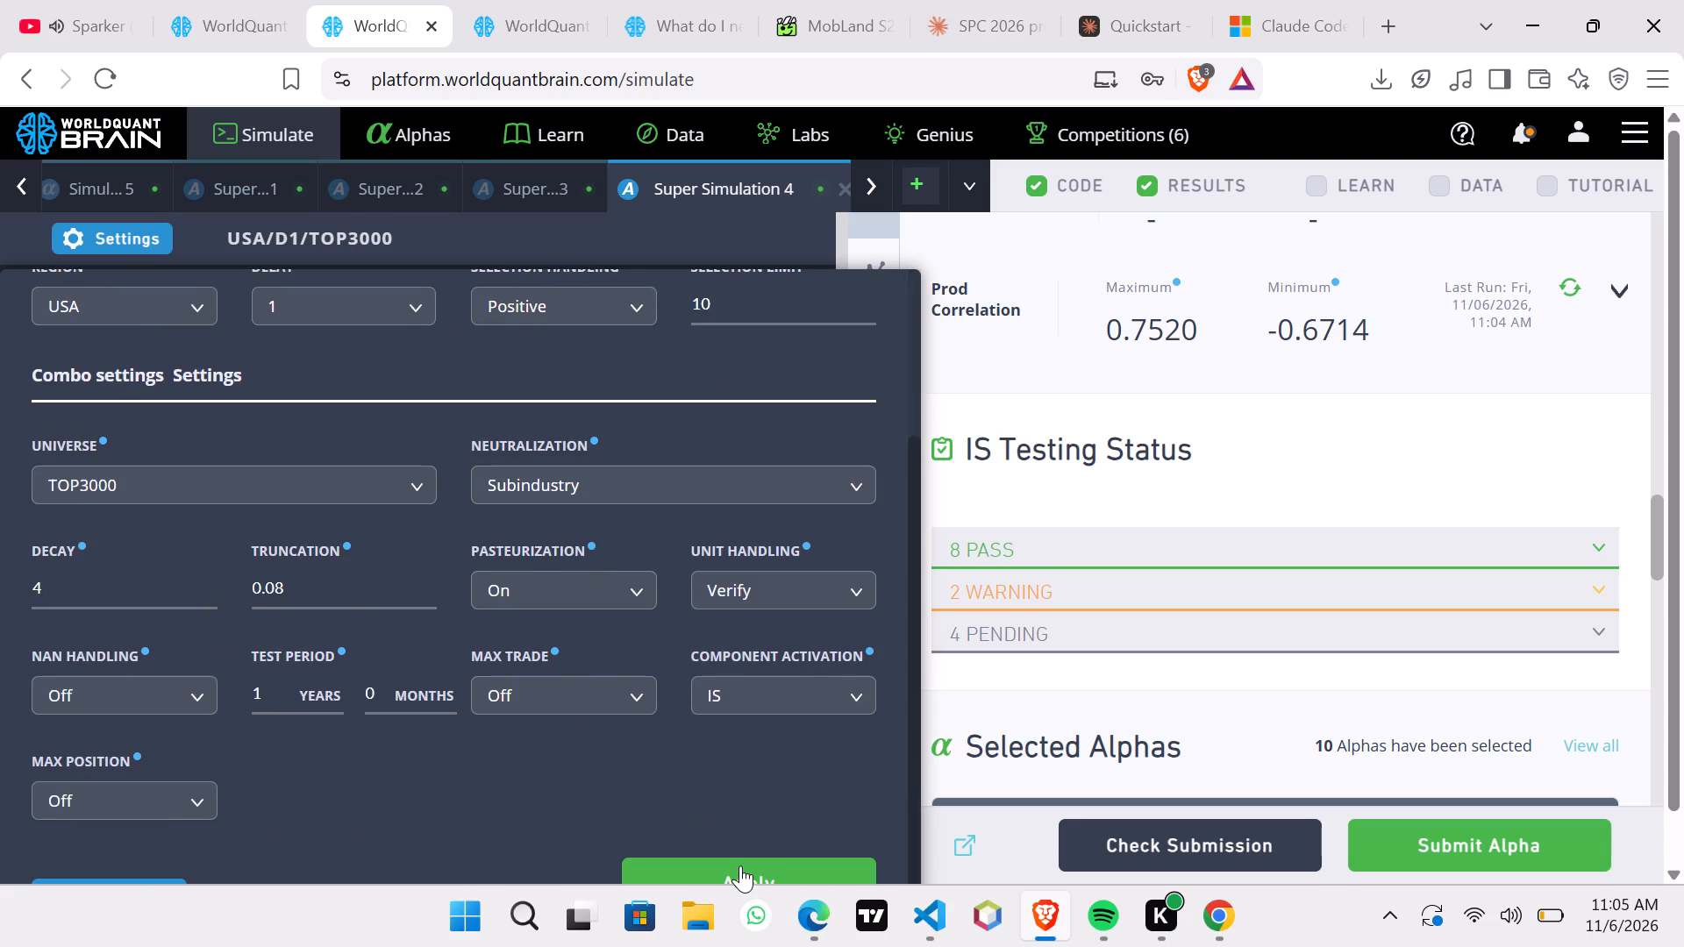
{"action": "left_click", "coordinate": [740, 865]}
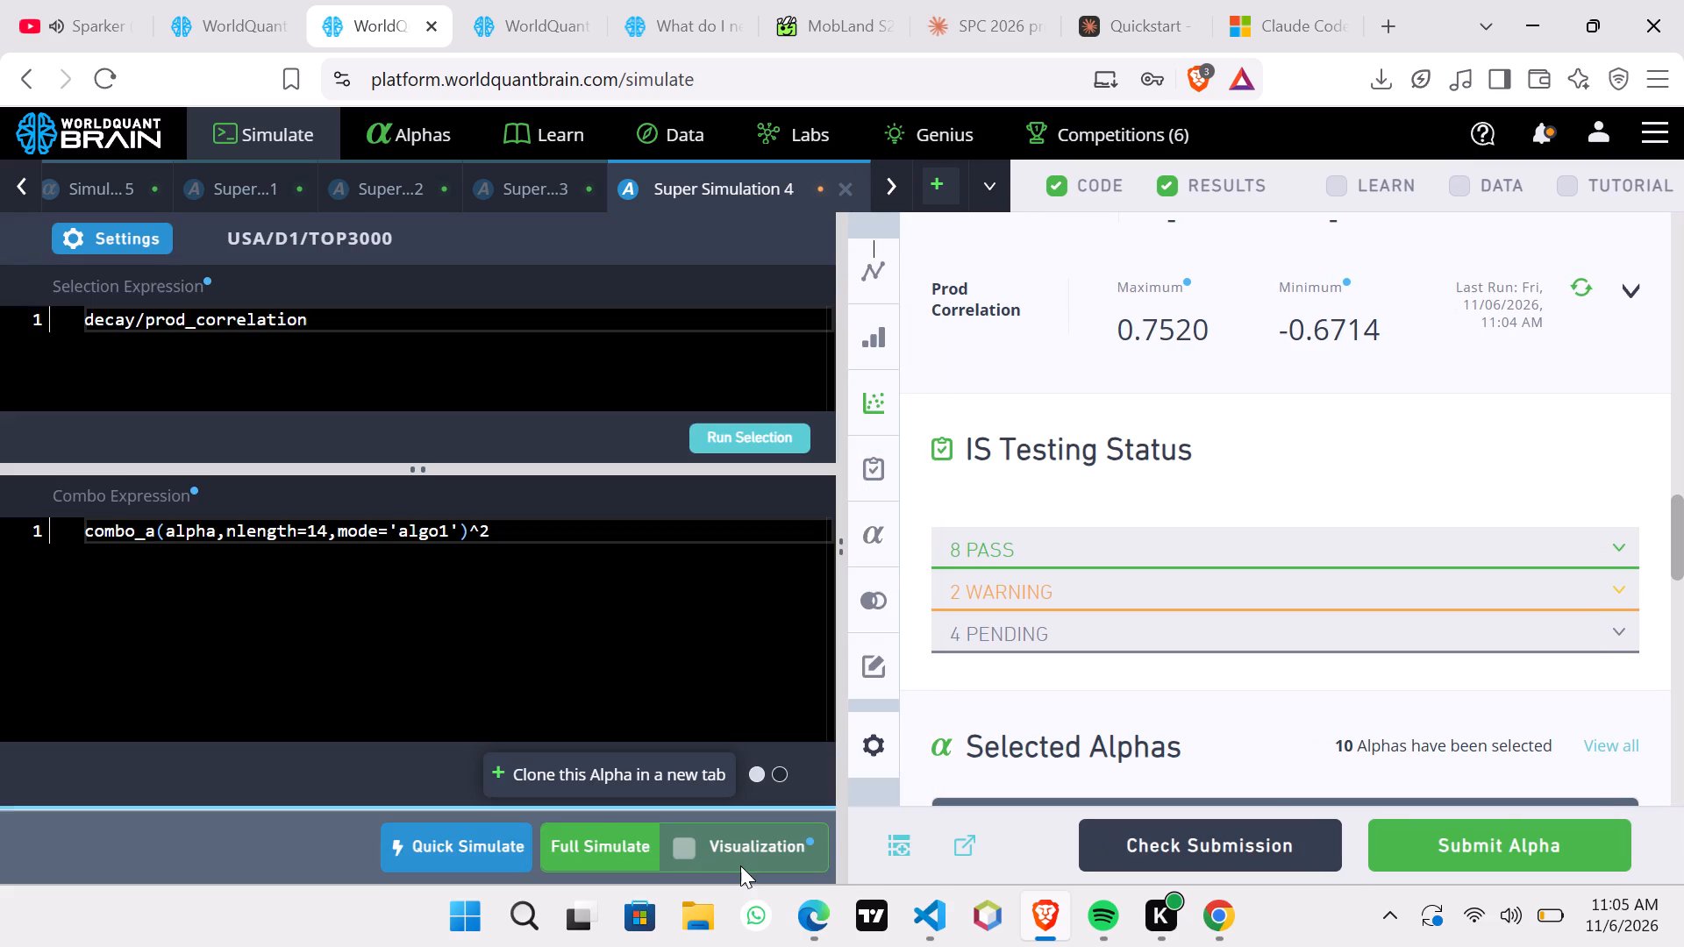
{"action": "left_click", "coordinate": [573, 865]}
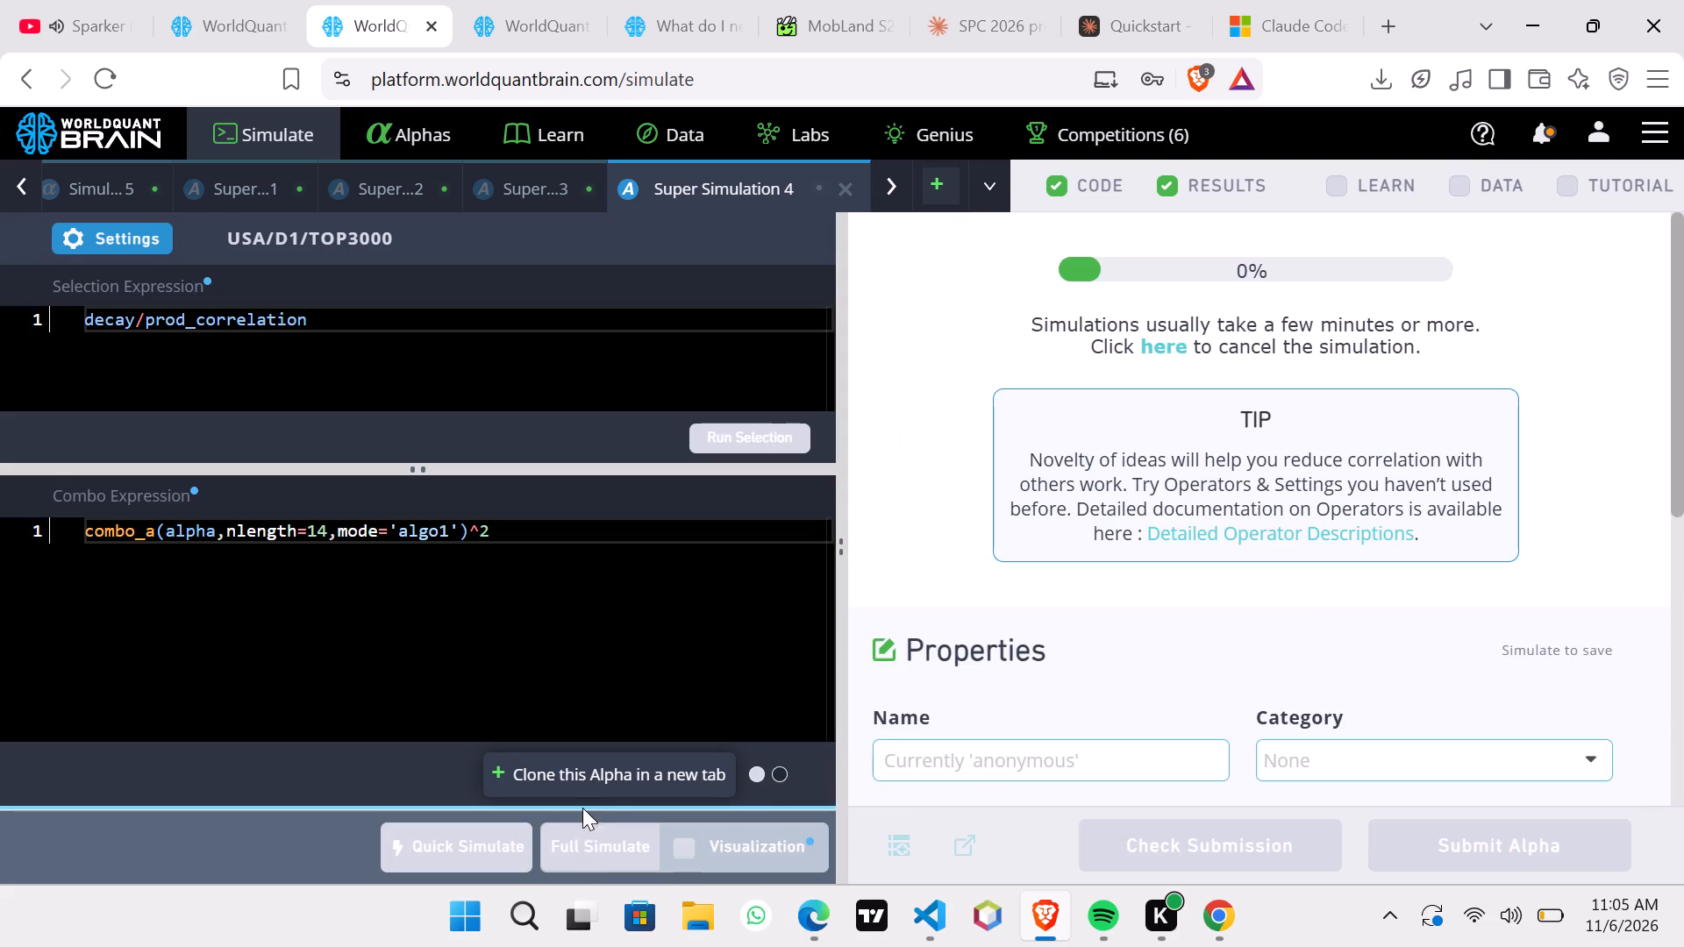
Clone the Super Simulation 4 alpha in a new simulation tab.
{"action": "left_click", "coordinate": [592, 779]}
Set the cloned super alpha's decay to 3, apply the settings and run a full simulation.
{"action": "left_click", "coordinate": [107, 252]}
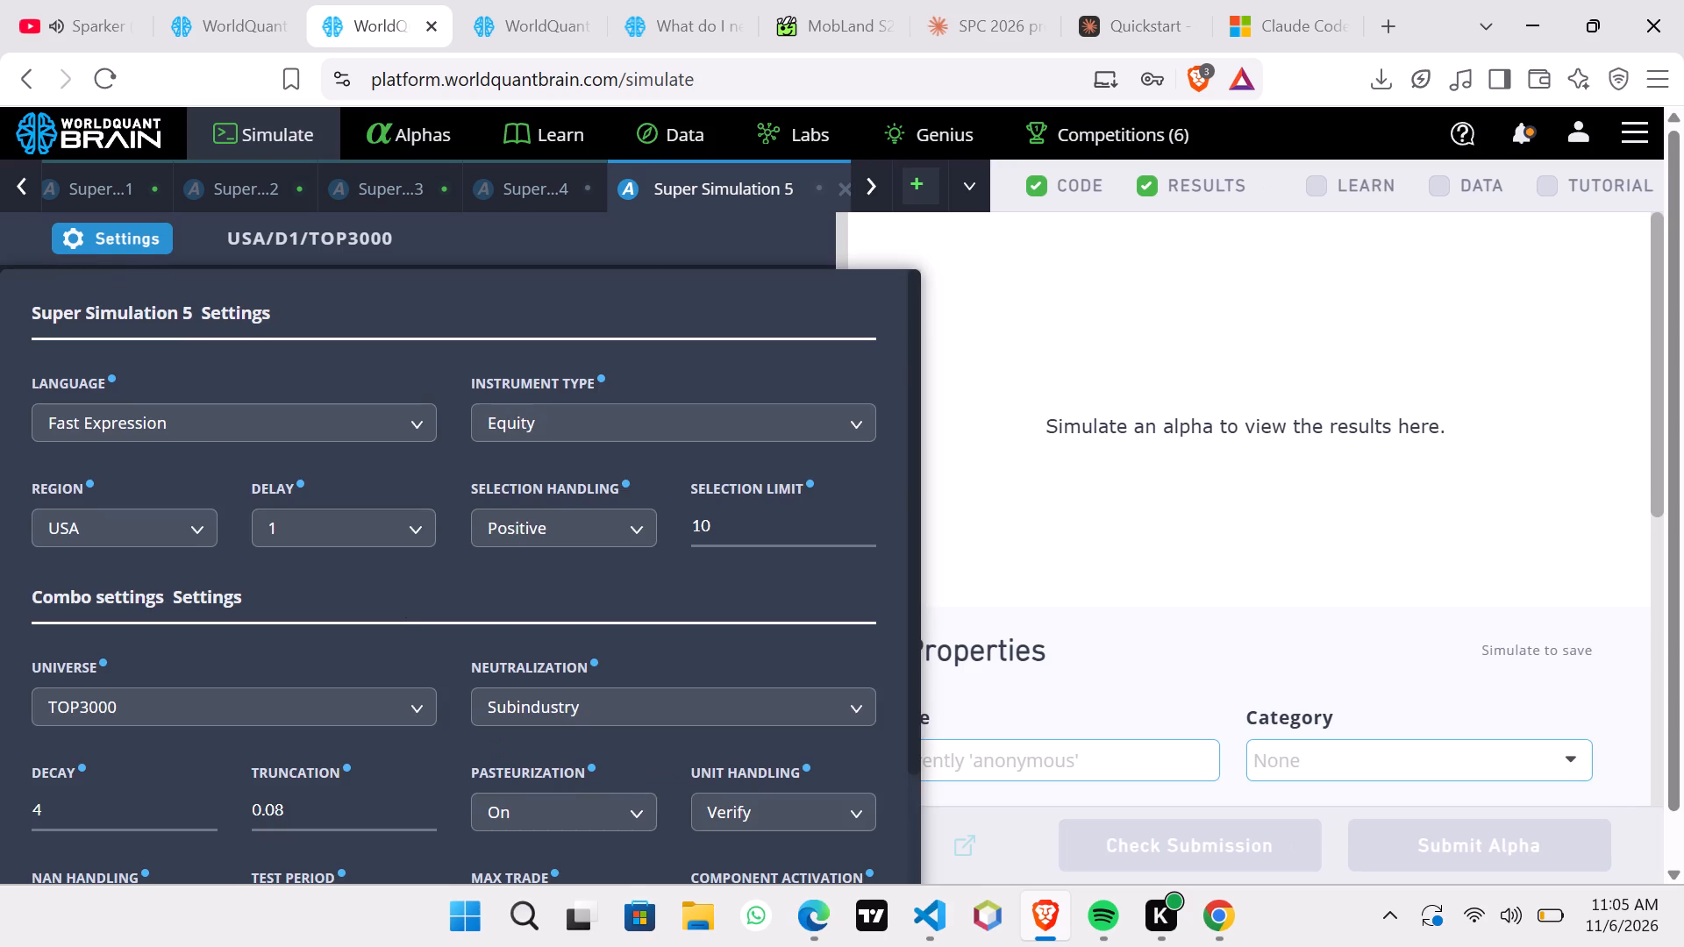
{"action": "left_click", "coordinate": [176, 801]}
{"action": "key", "text": "Down"}
{"action": "key", "text": "Down"}
{"action": "key", "text": "Up"}
{"action": "scroll", "coordinate": [176, 801], "scroll_direction": "down", "scroll_amount": 2}
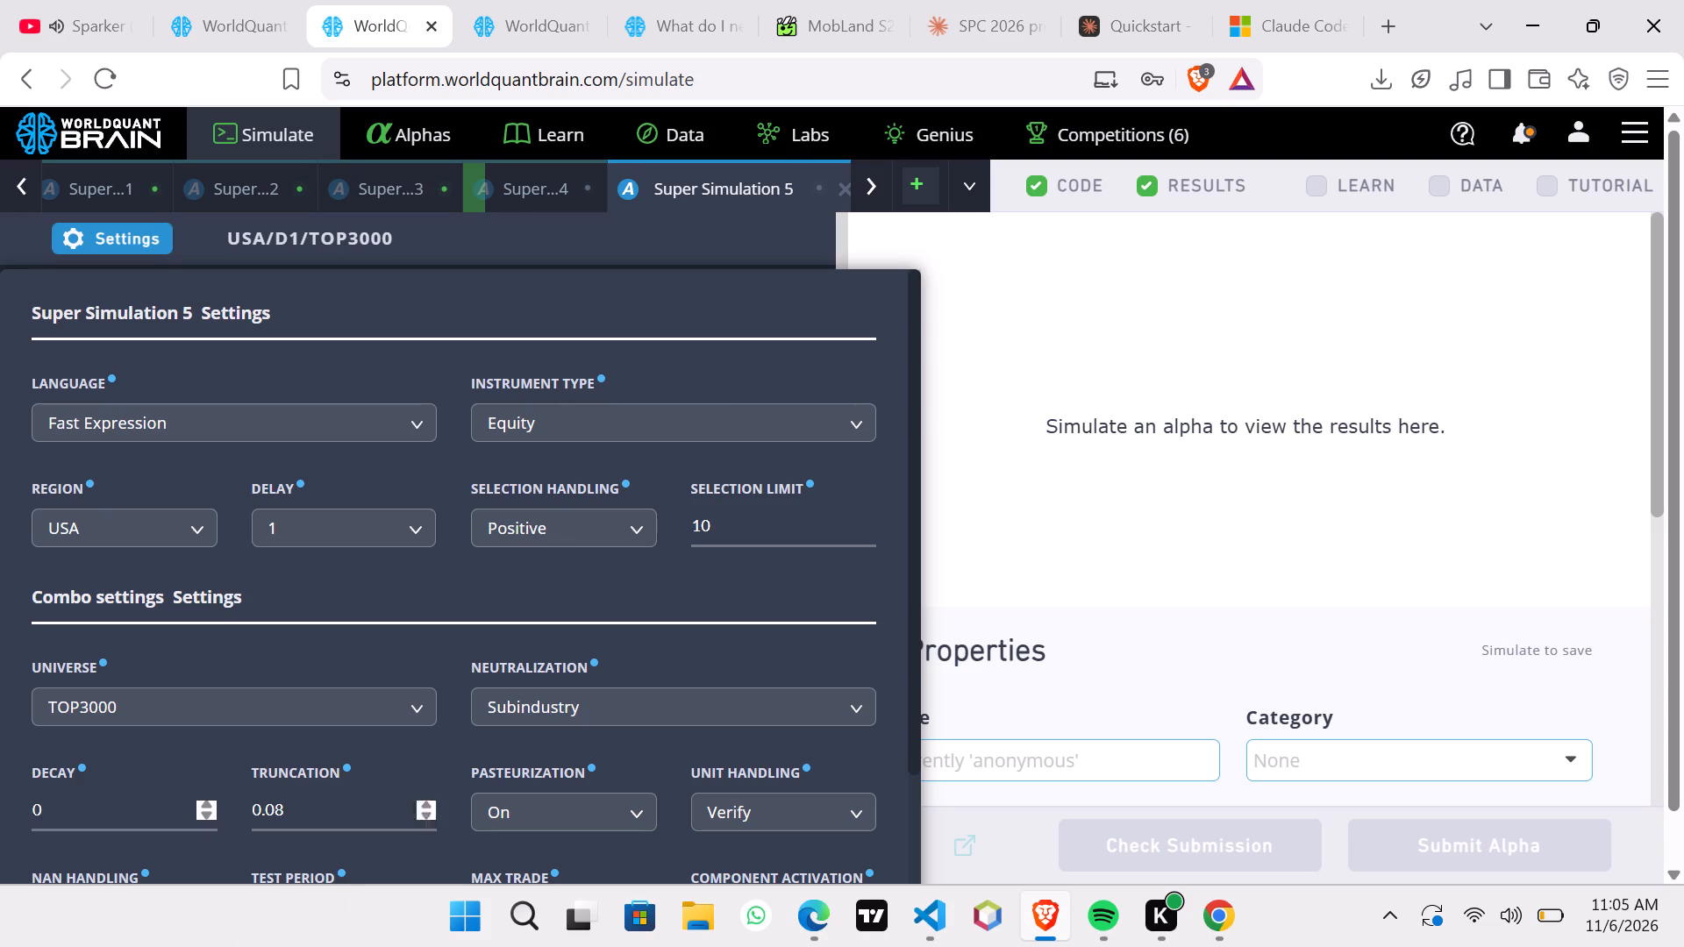
{"action": "left_click", "coordinate": [162, 818]}
{"action": "key", "text": "Up"}
{"action": "key", "text": "Up"}
{"action": "key", "text": "Up"}
{"action": "scroll", "coordinate": [232, 661], "scroll_direction": "down", "scroll_amount": 2}
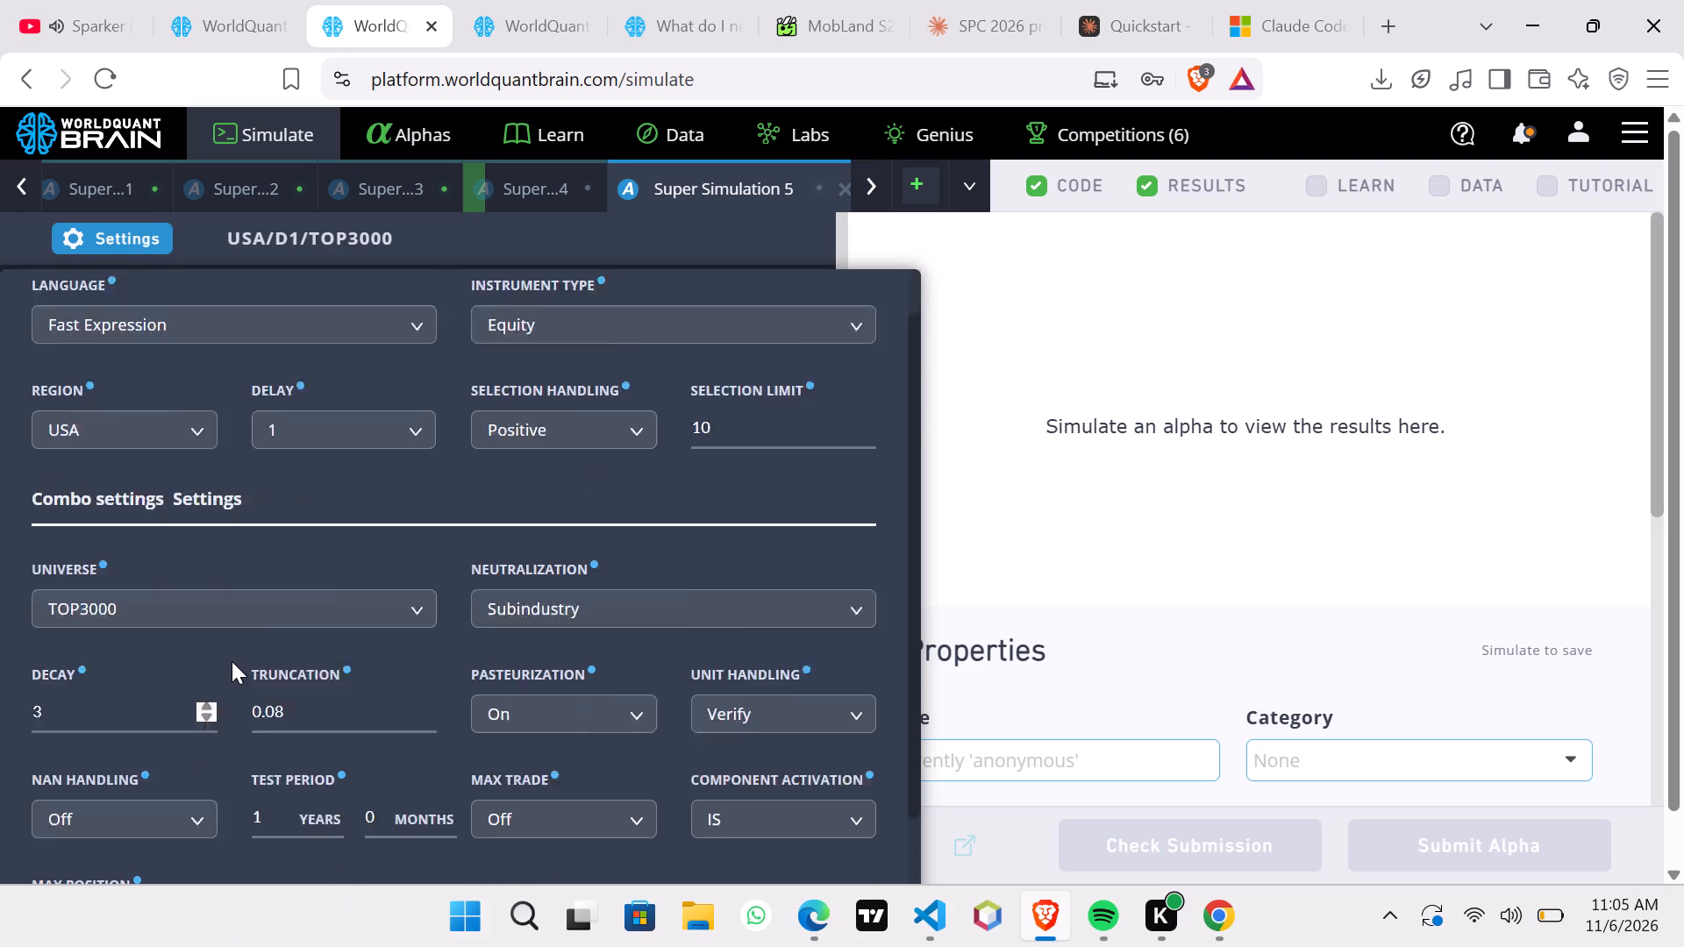
{"action": "scroll", "coordinate": [232, 661], "scroll_direction": "down", "scroll_amount": 1}
{"action": "left_click", "coordinate": [710, 865]}
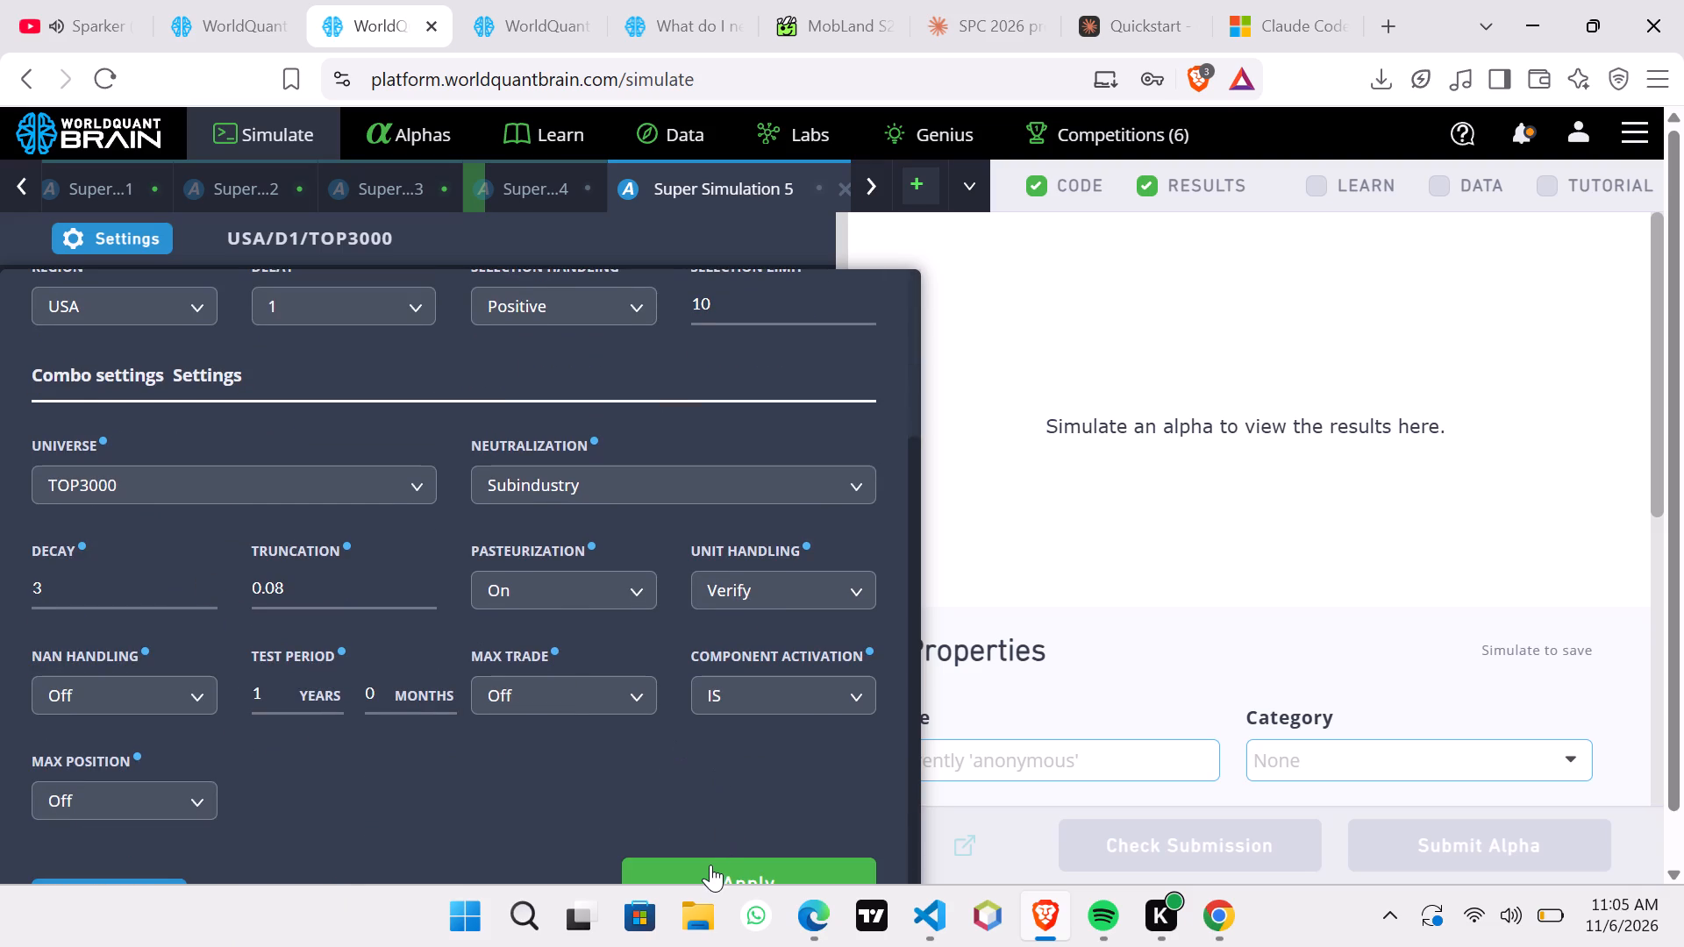
{"action": "left_click", "coordinate": [710, 865]}
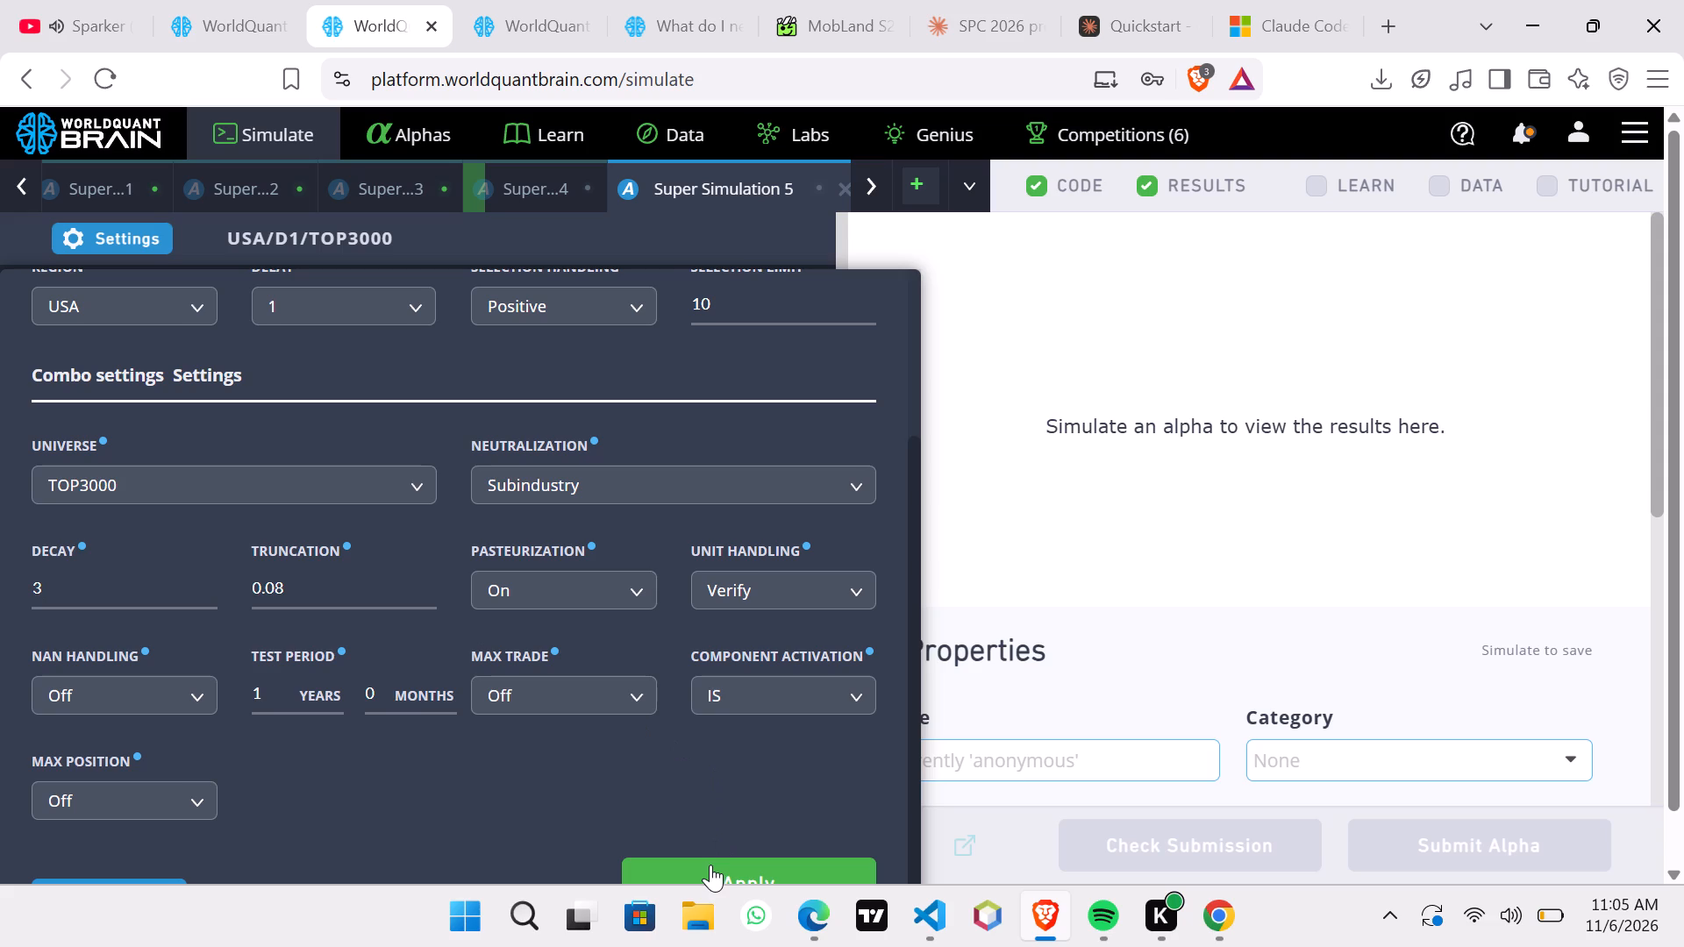
{"action": "left_click", "coordinate": [710, 865]}
{"action": "double_click", "coordinate": [678, 870]}
{"action": "left_click", "coordinate": [619, 852]}
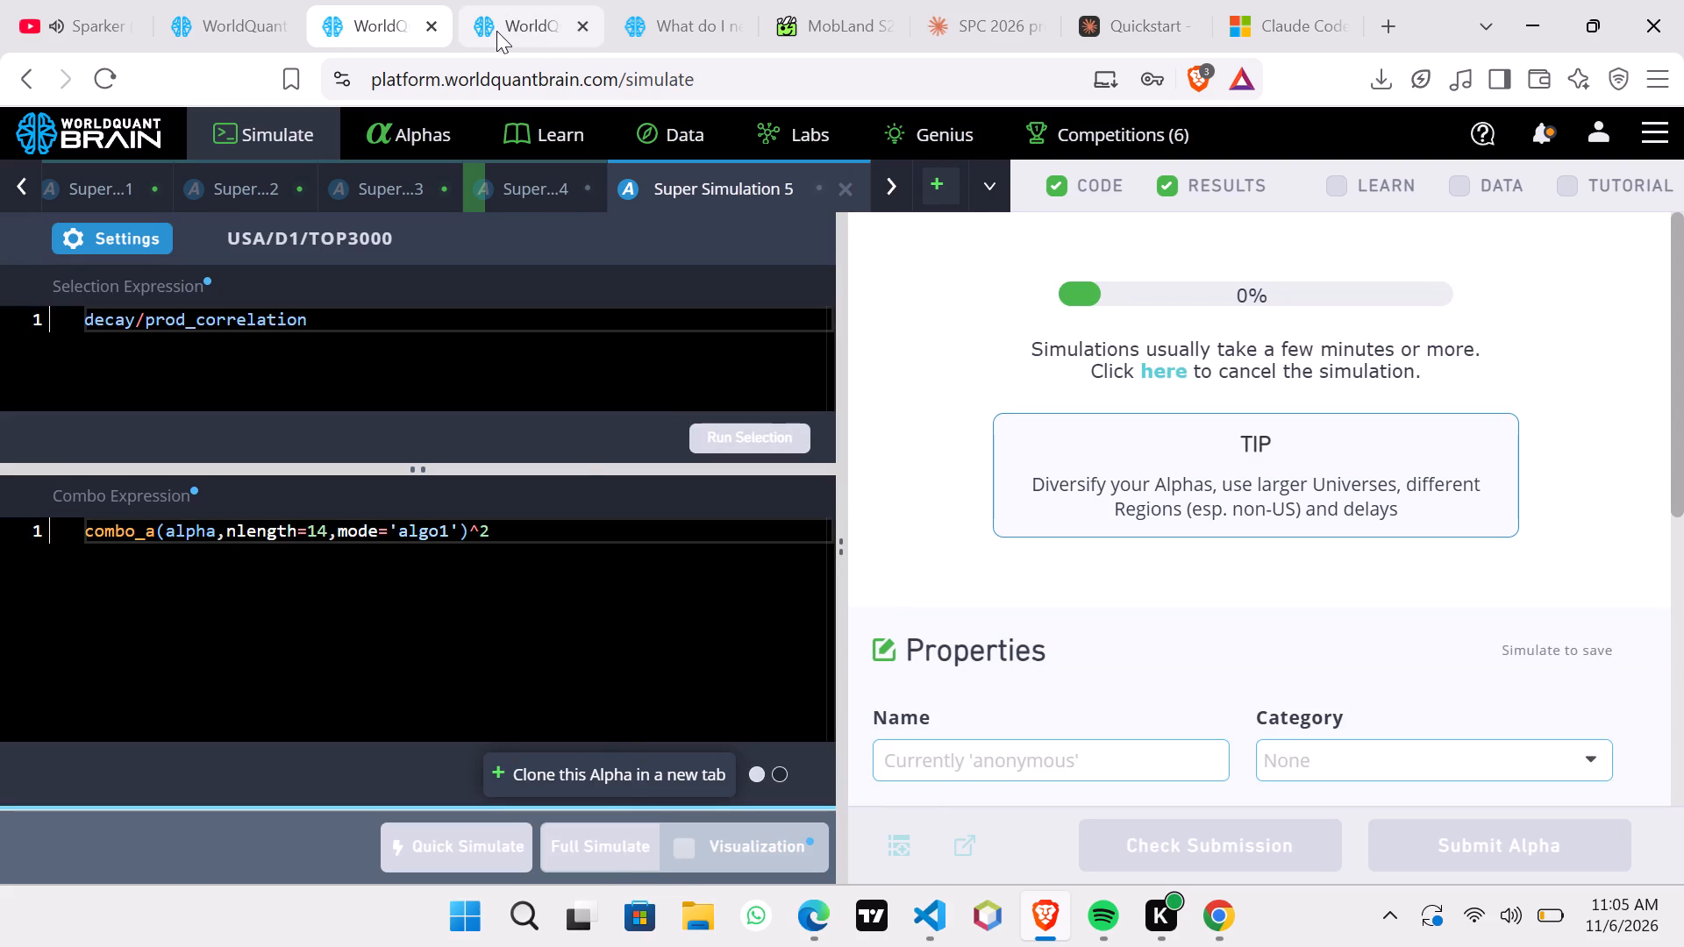
Check the progress of Simulation 19 in the other BRAIN browser tab.
{"action": "left_click", "coordinate": [382, 25]}
{"action": "left_click", "coordinate": [231, 6]}
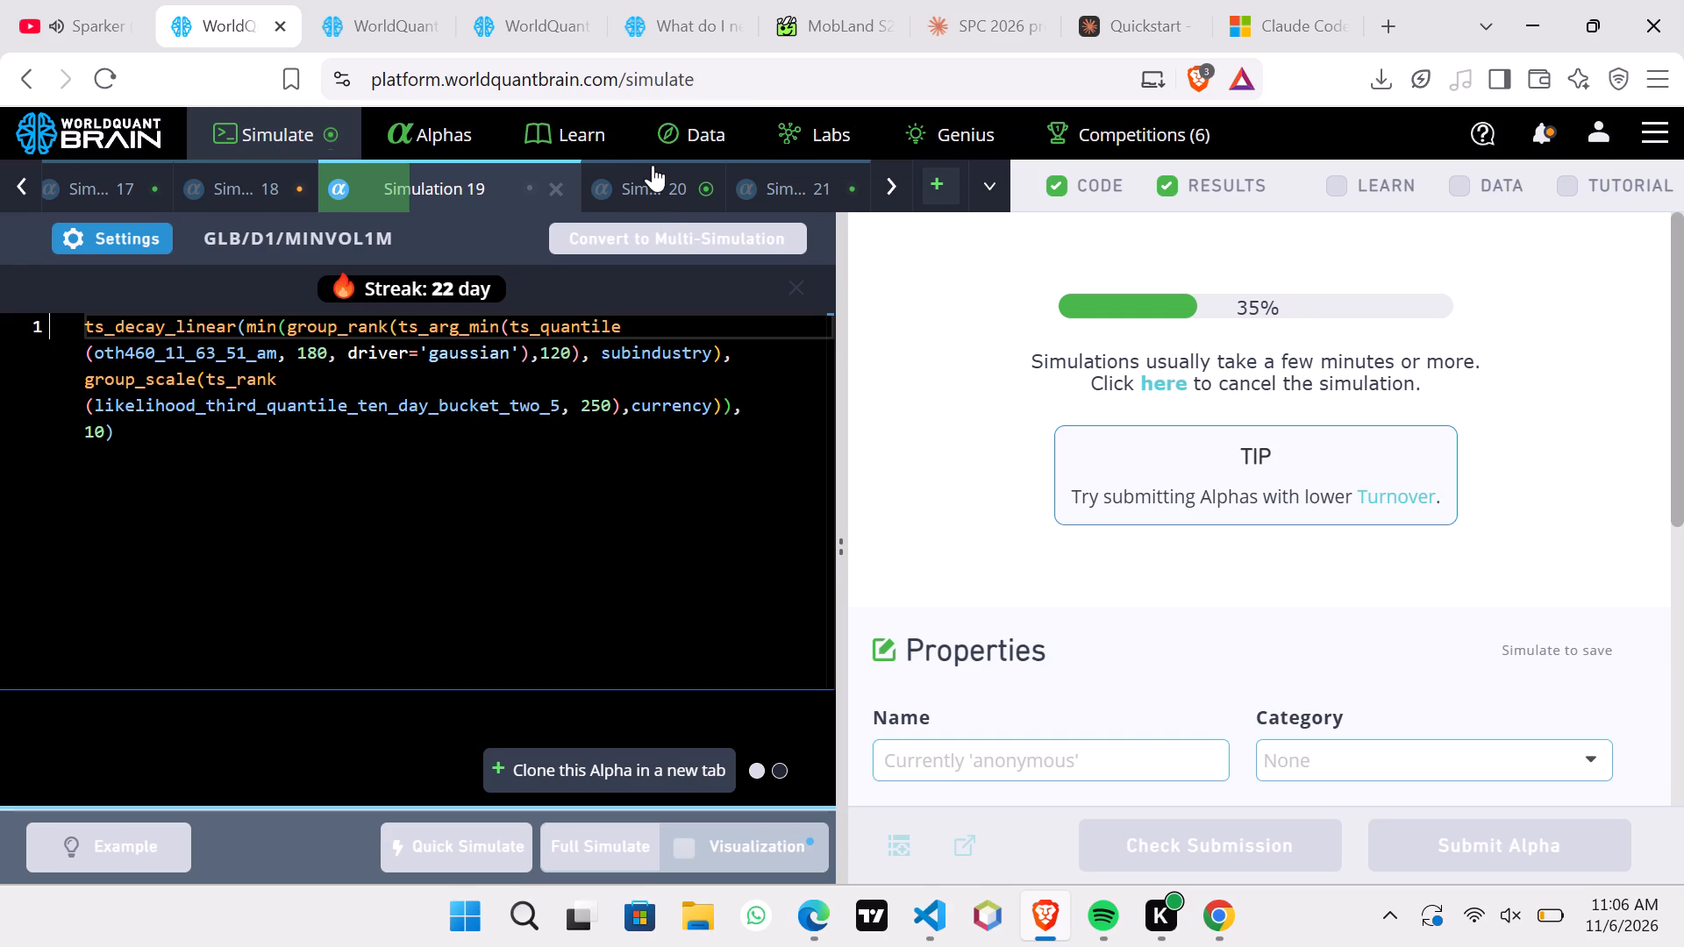
Show the test period for Simulation 20 and examine its IS summary, regional statistics and IS Testing Status.
{"action": "left_click", "coordinate": [664, 197]}
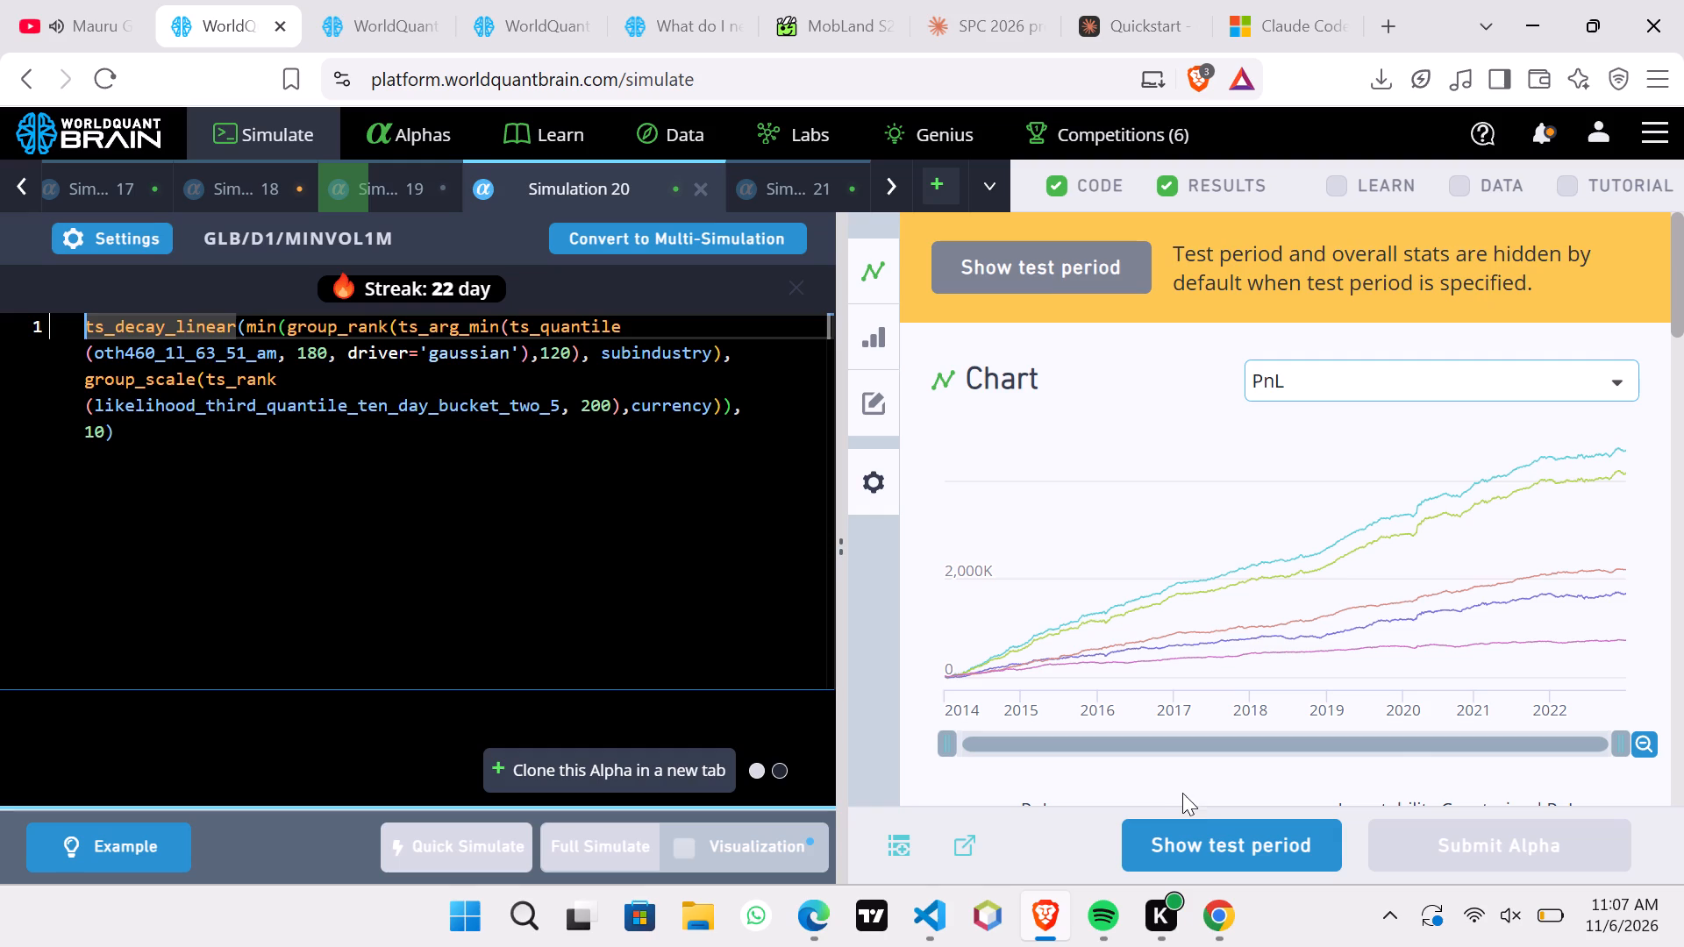
{"action": "left_click", "coordinate": [1230, 844]}
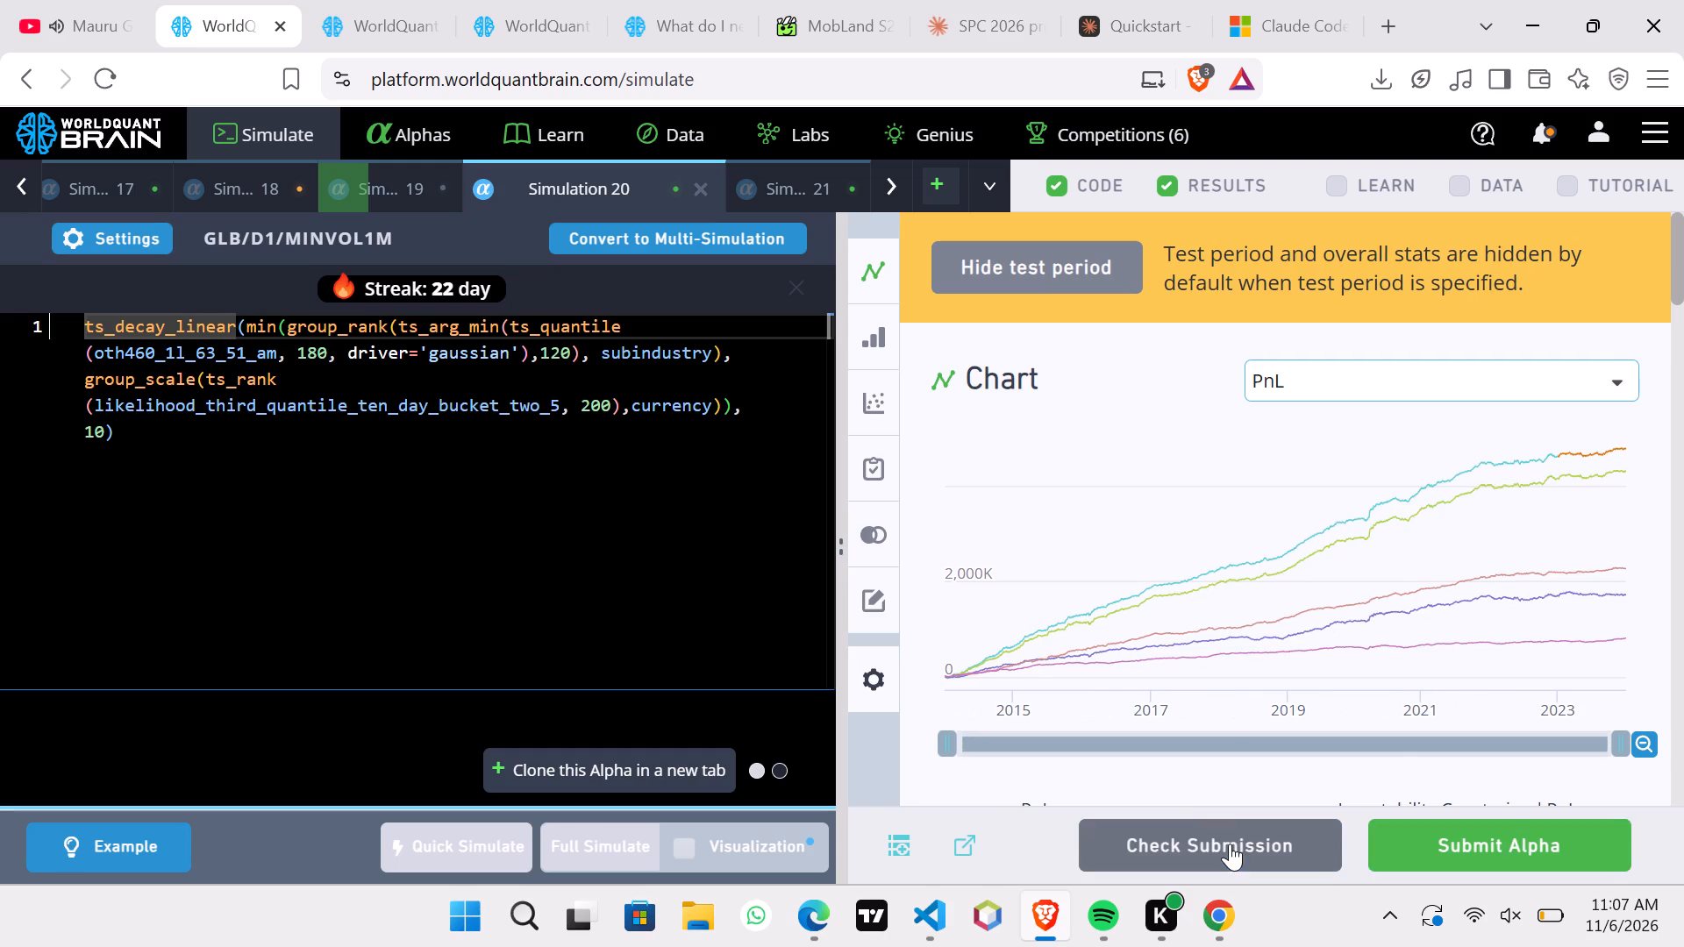
{"action": "scroll", "coordinate": [1202, 639], "scroll_direction": "down", "scroll_amount": 3}
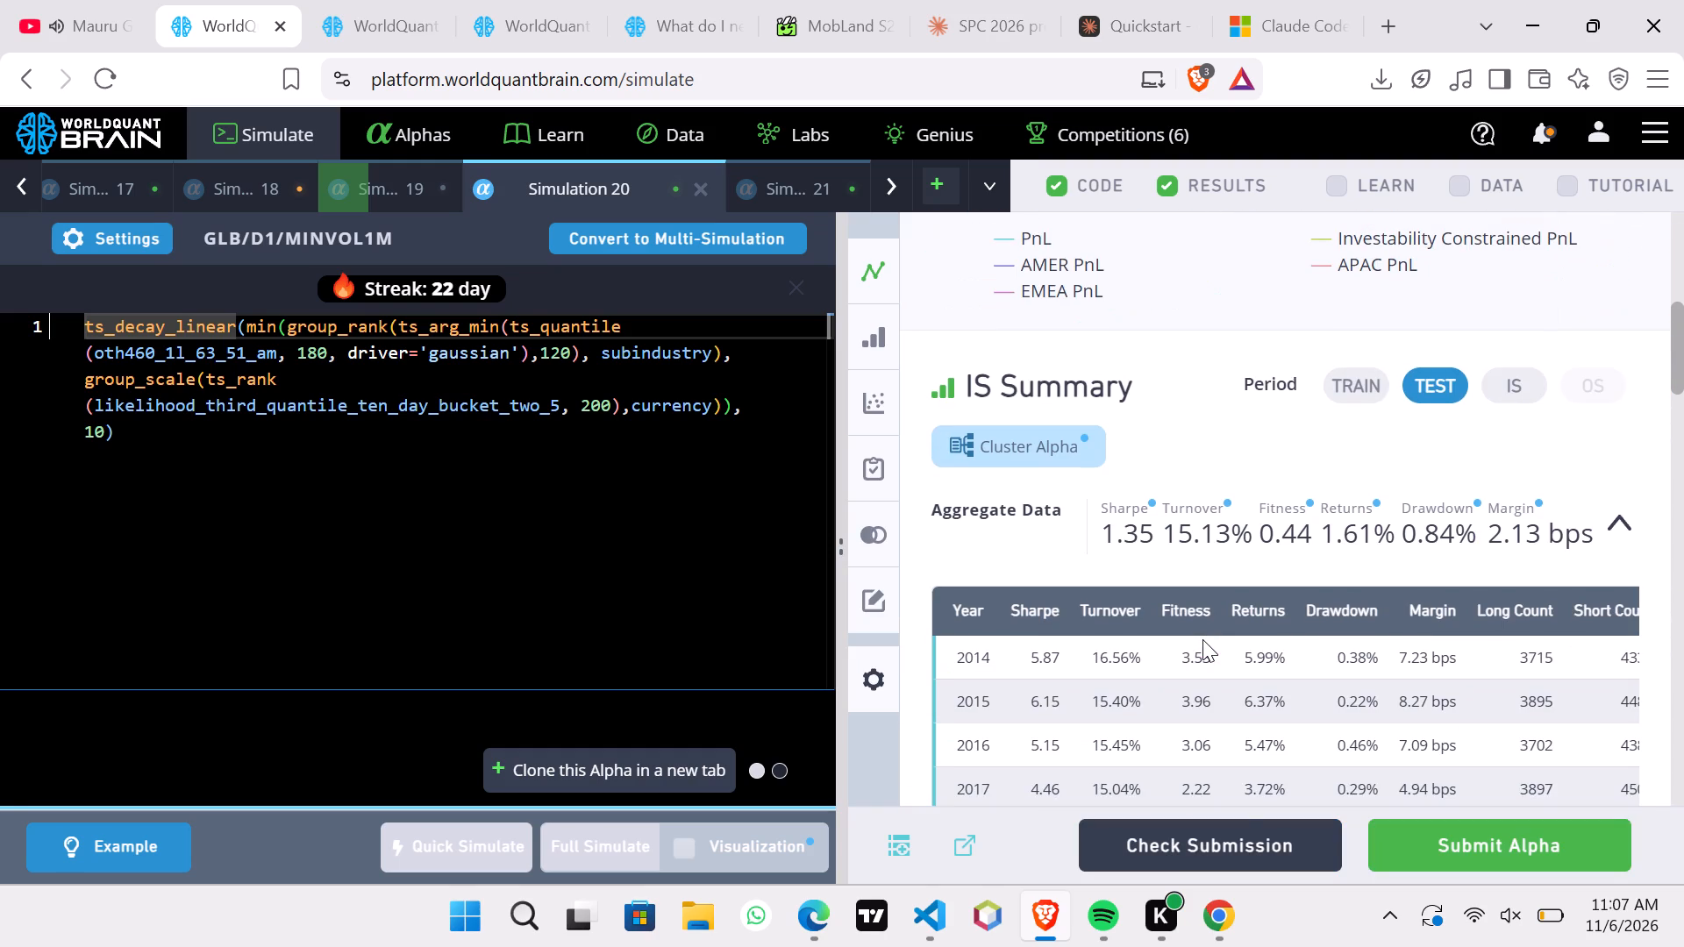
{"action": "scroll", "coordinate": [1202, 639], "scroll_direction": "down", "scroll_amount": 6}
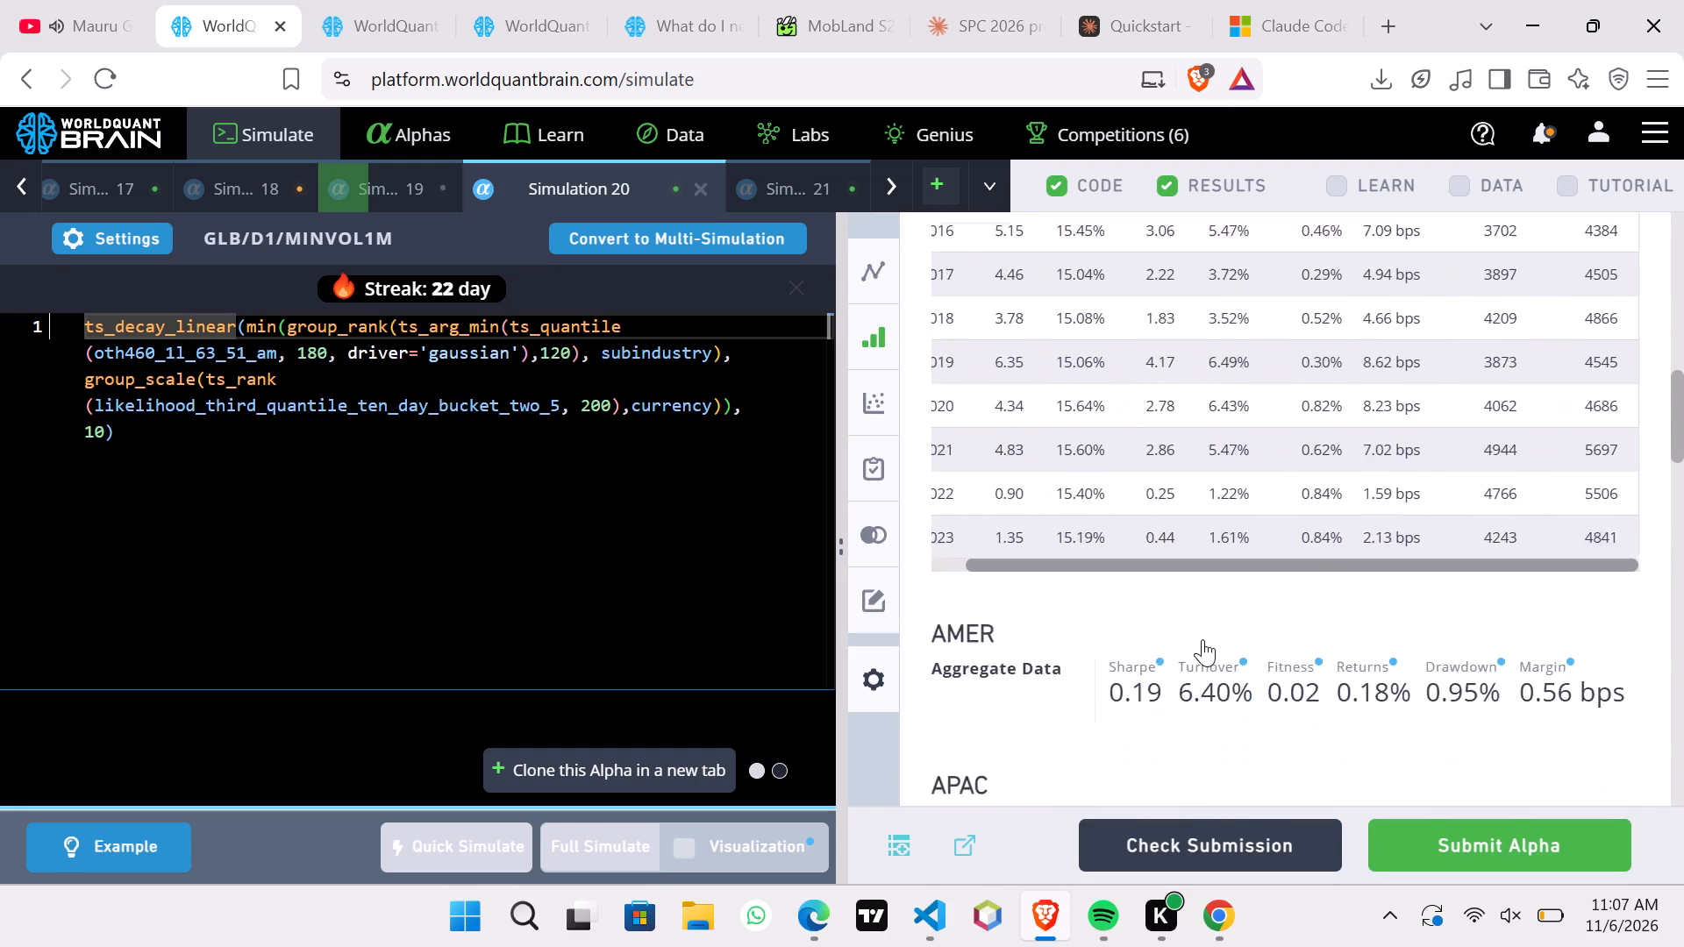
{"action": "scroll", "coordinate": [1202, 639], "scroll_direction": "down", "scroll_amount": 6}
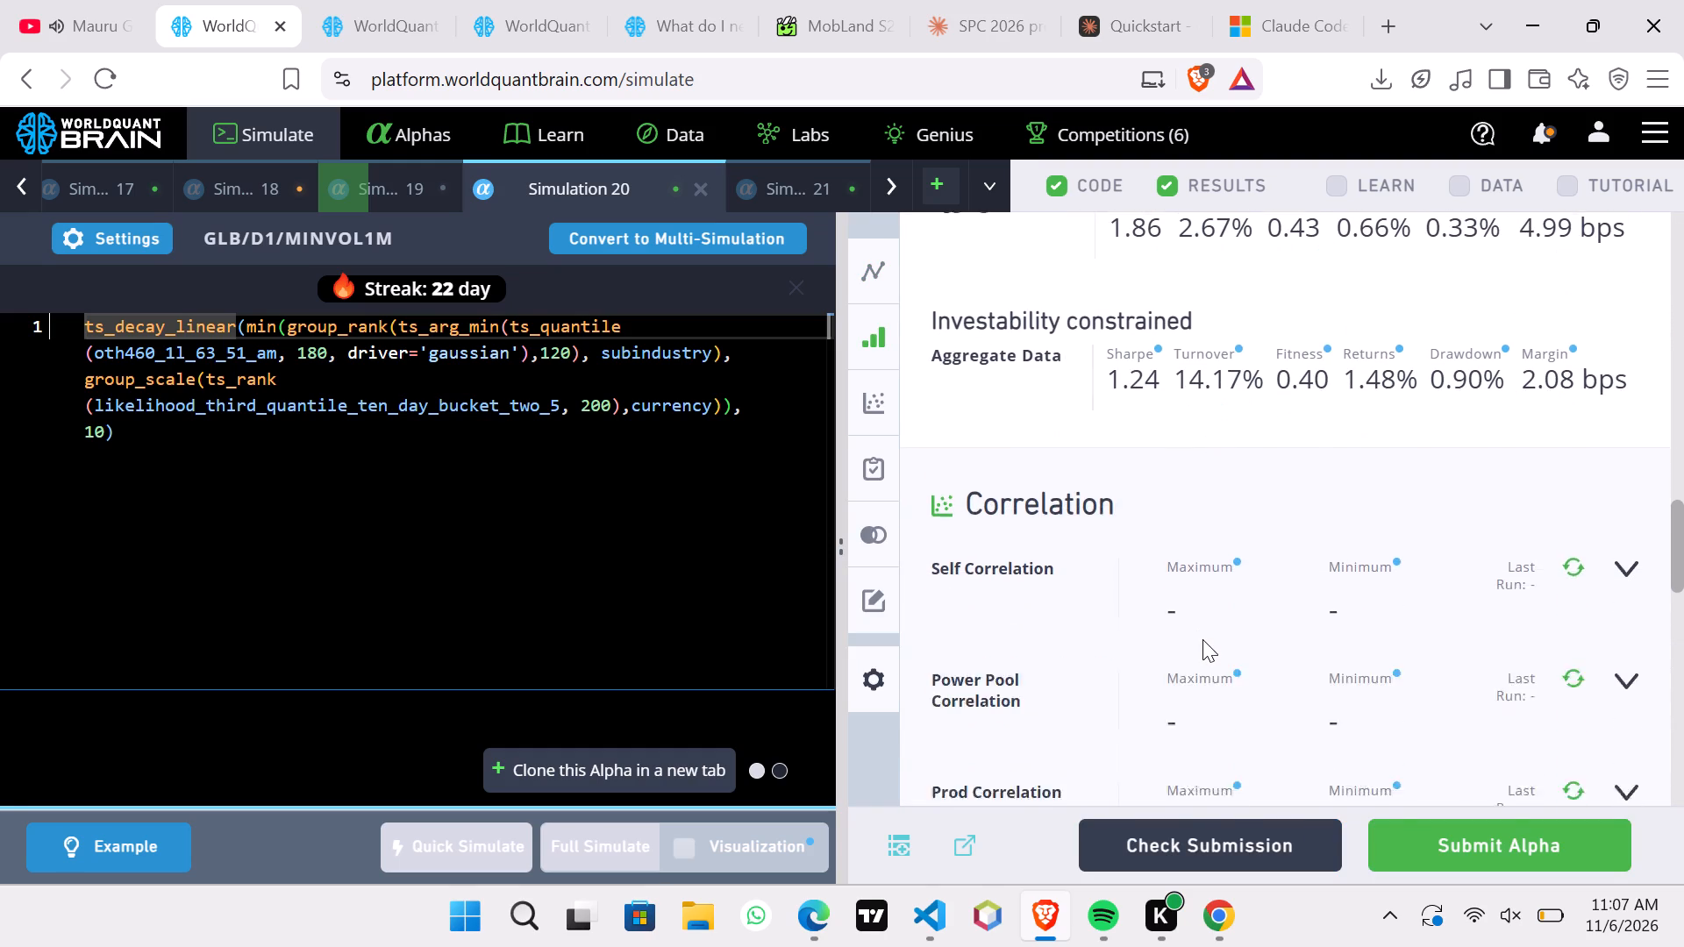
{"action": "scroll", "coordinate": [1202, 639], "scroll_direction": "down", "scroll_amount": 4}
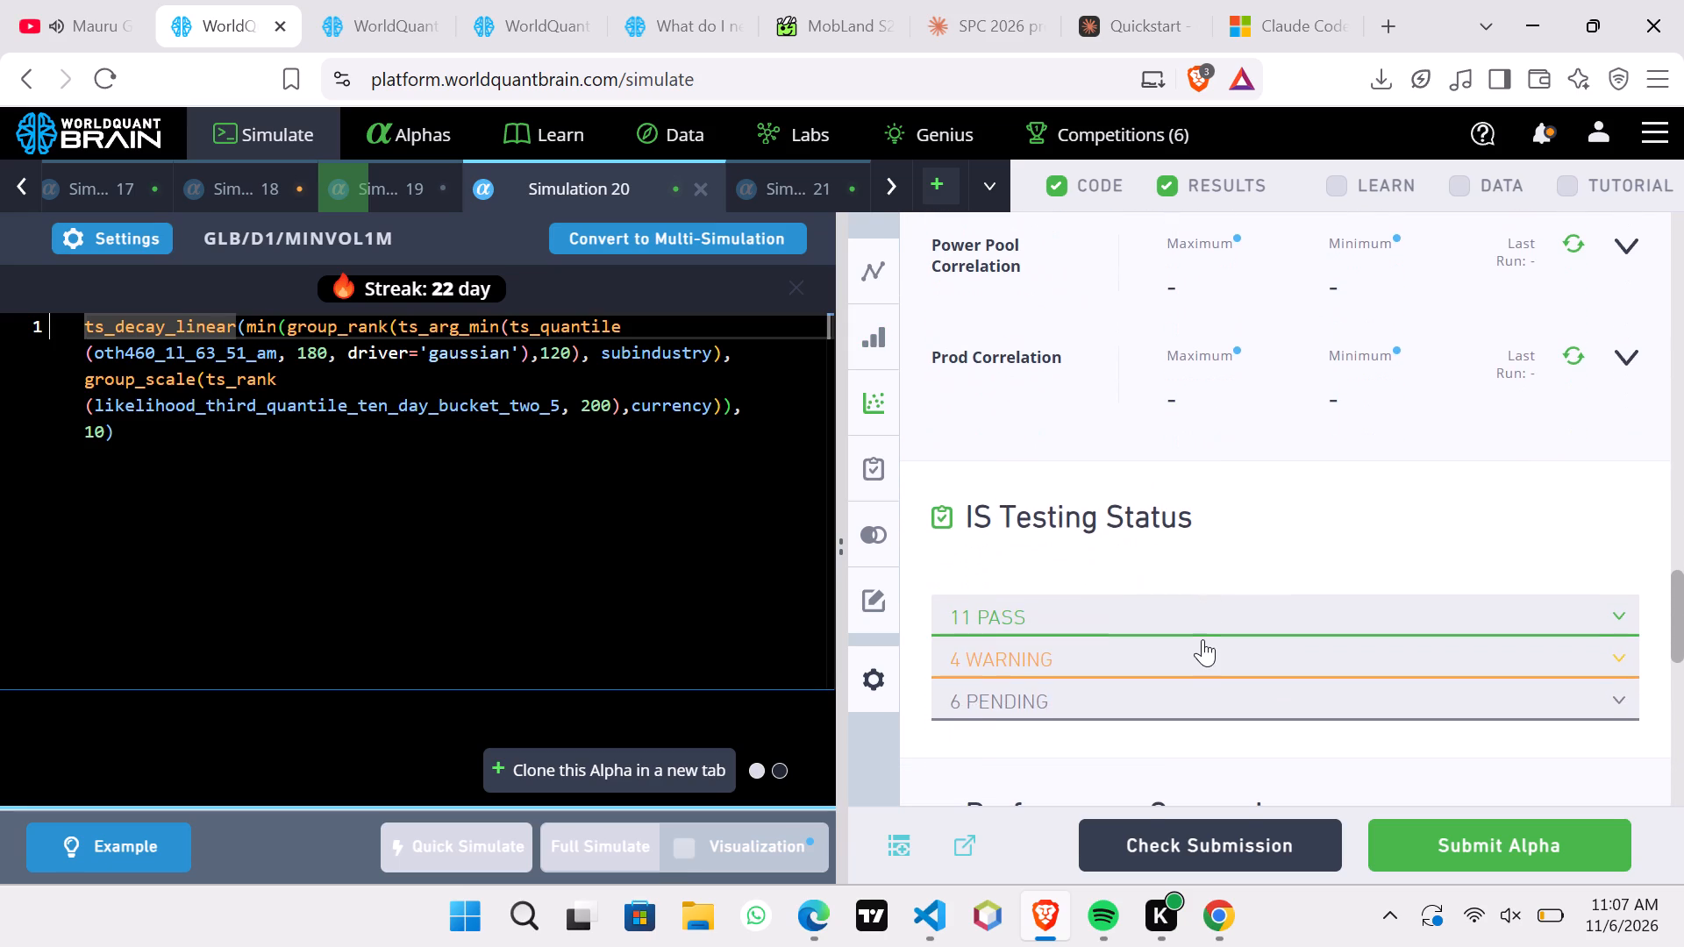
Check the progress of Simulation 19 again.
{"action": "left_click", "coordinate": [354, 198]}
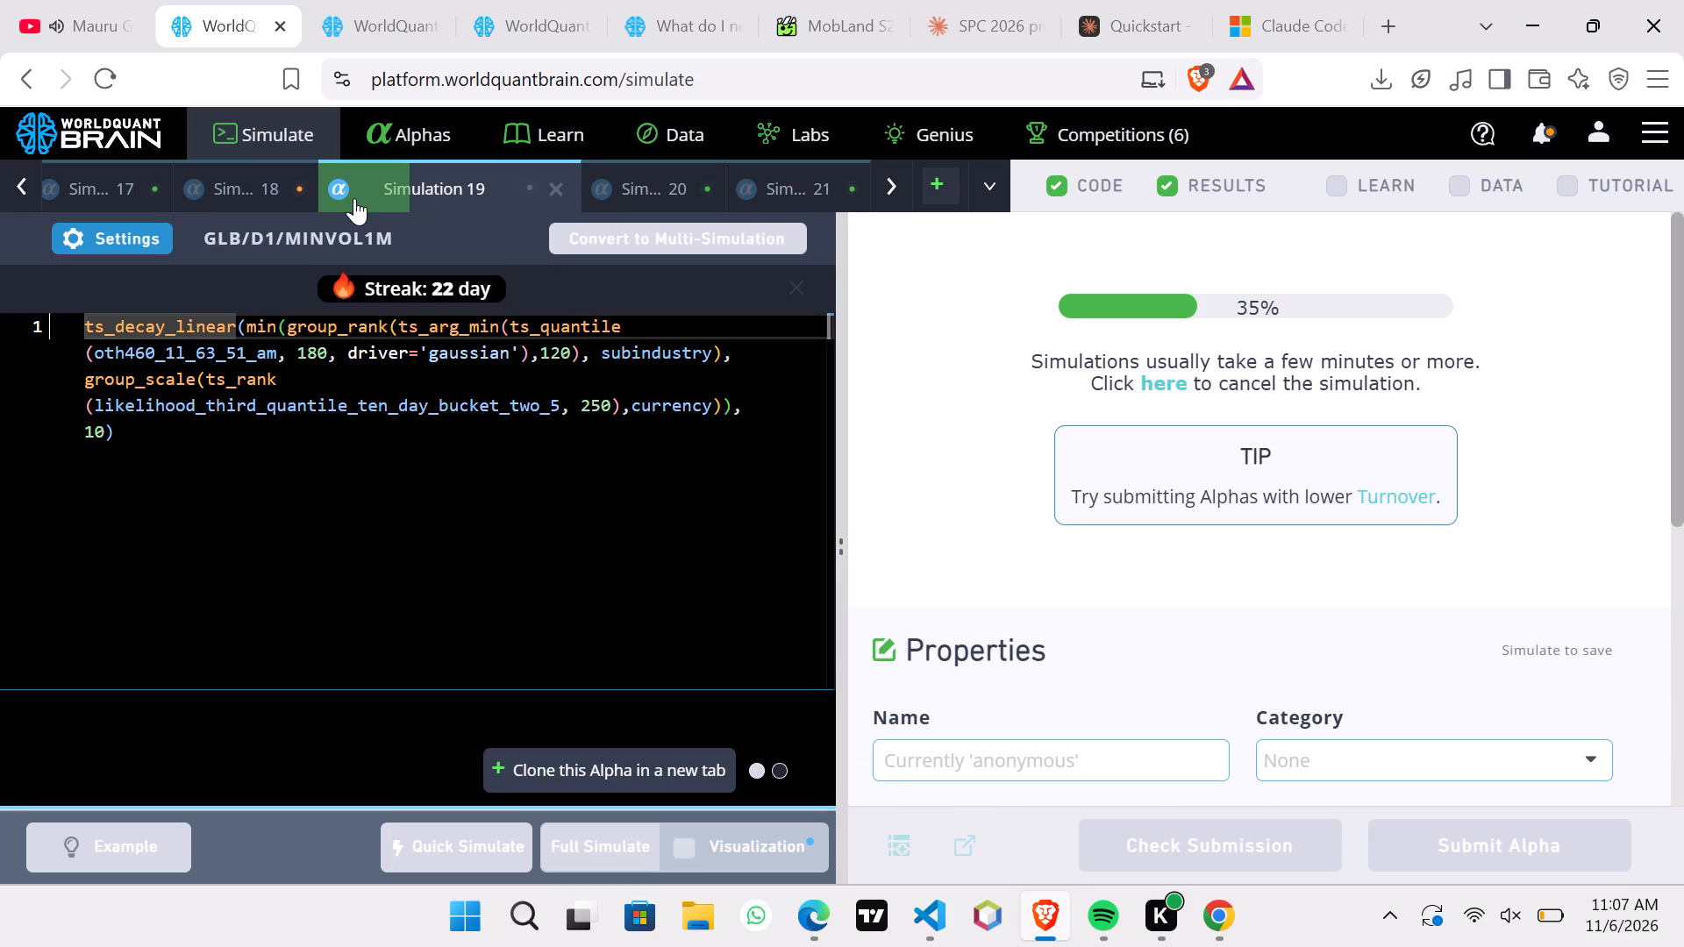
{"action": "scroll", "coordinate": [354, 198], "scroll_direction": "up", "scroll_amount": 1}
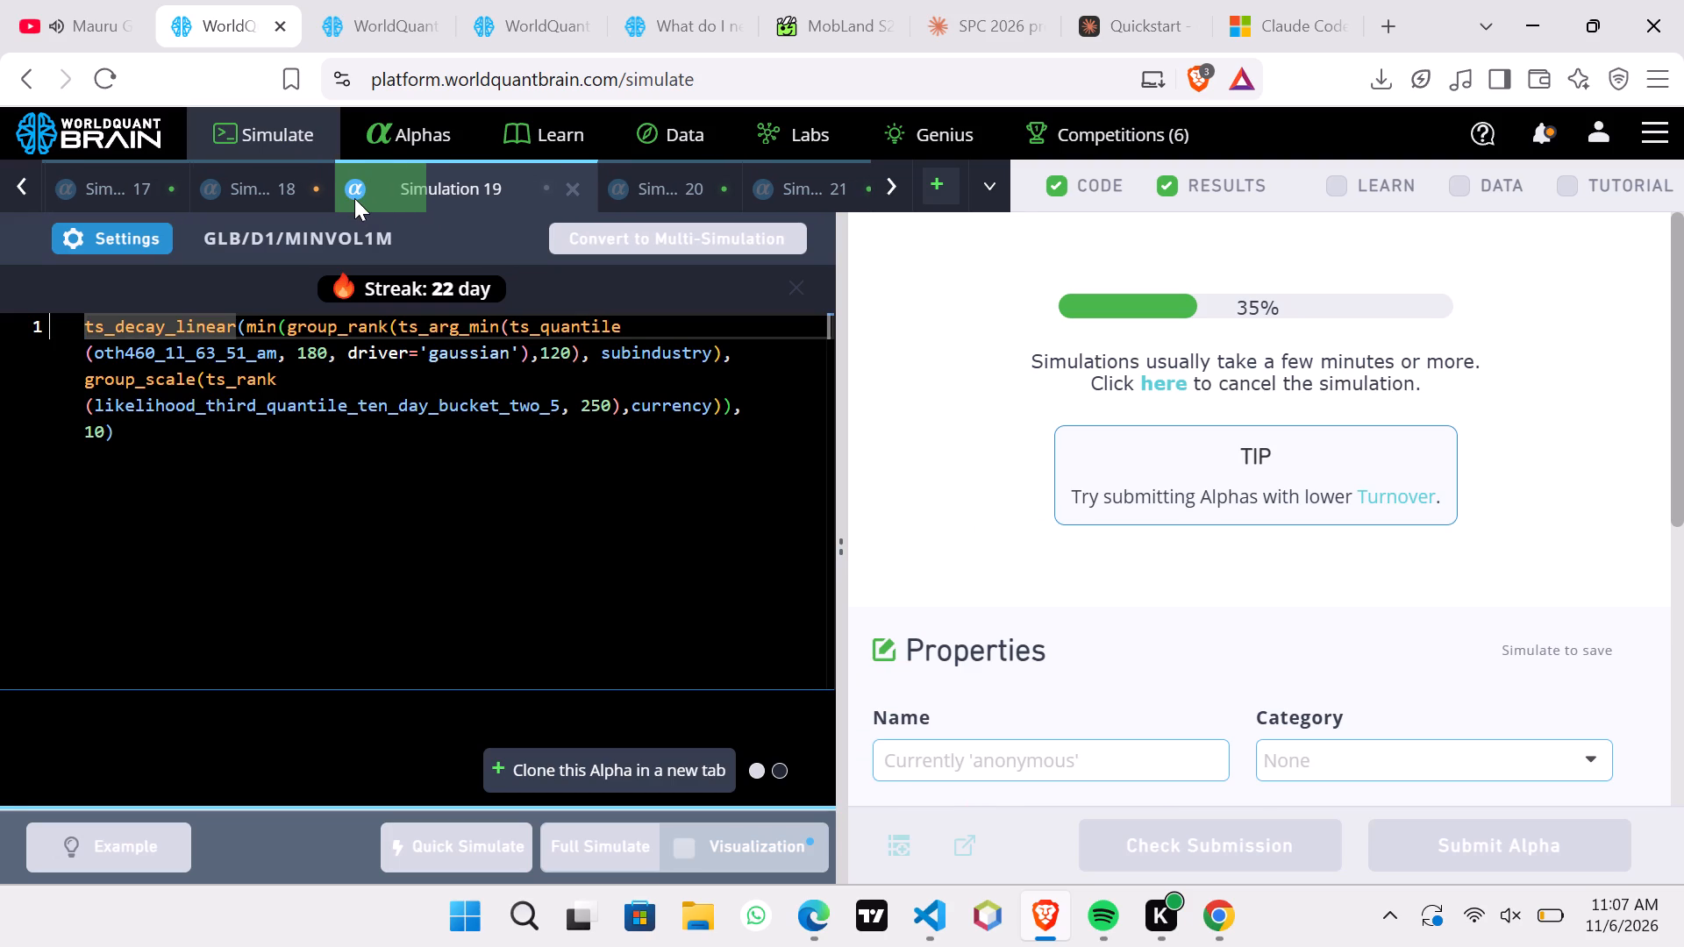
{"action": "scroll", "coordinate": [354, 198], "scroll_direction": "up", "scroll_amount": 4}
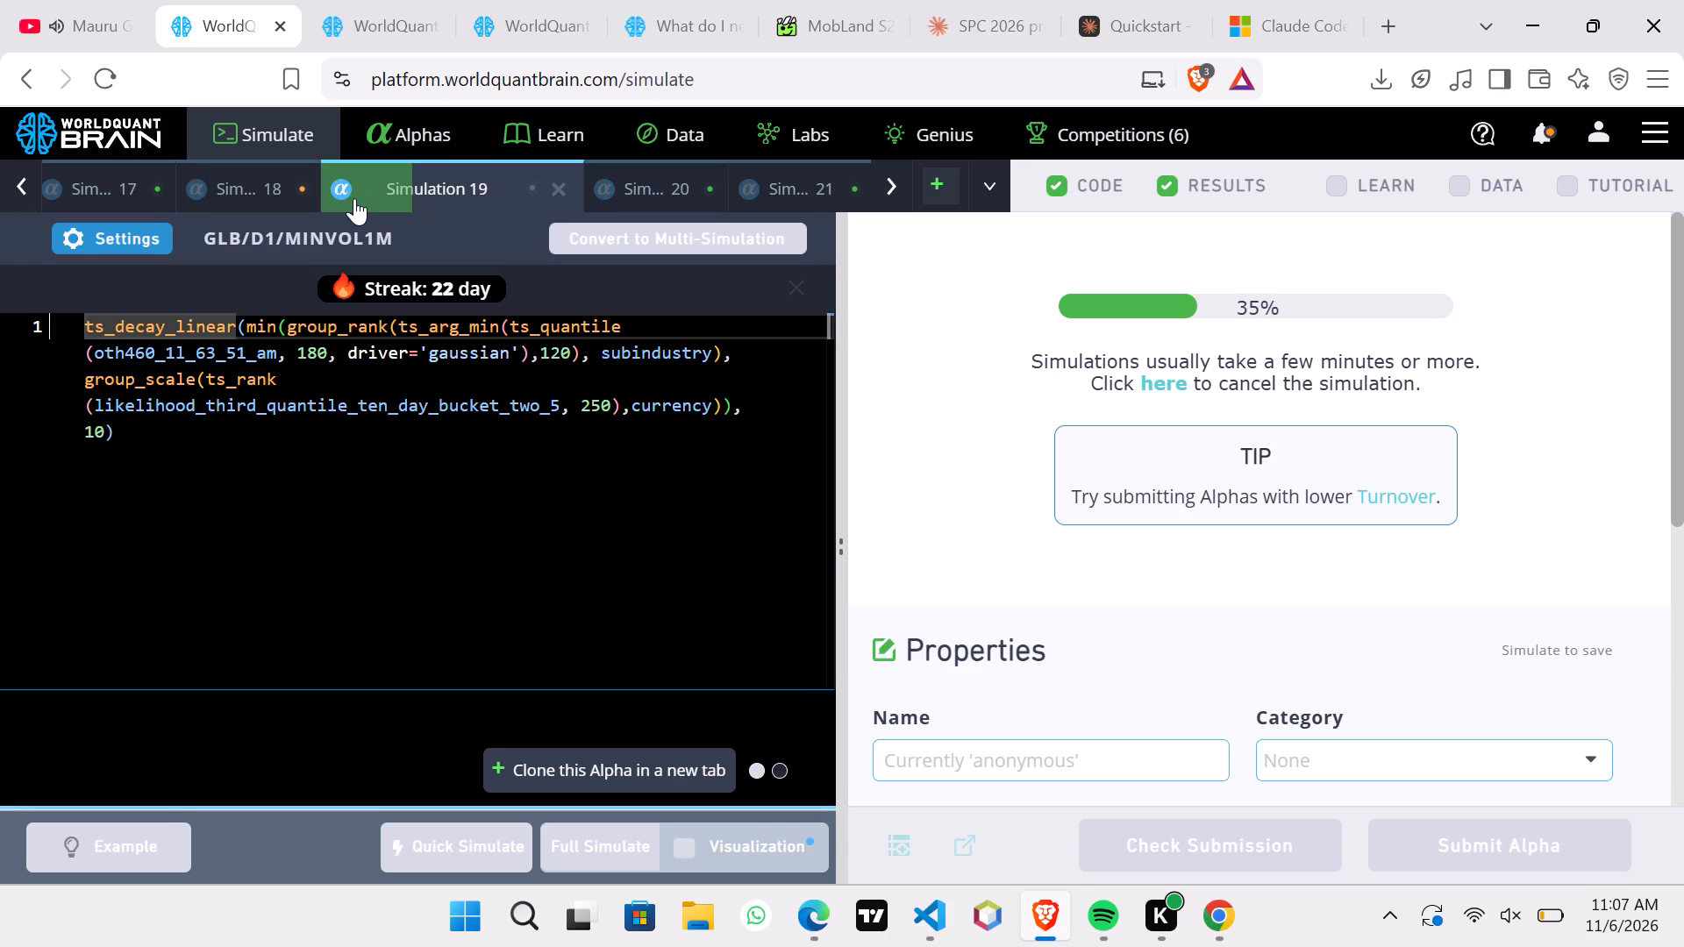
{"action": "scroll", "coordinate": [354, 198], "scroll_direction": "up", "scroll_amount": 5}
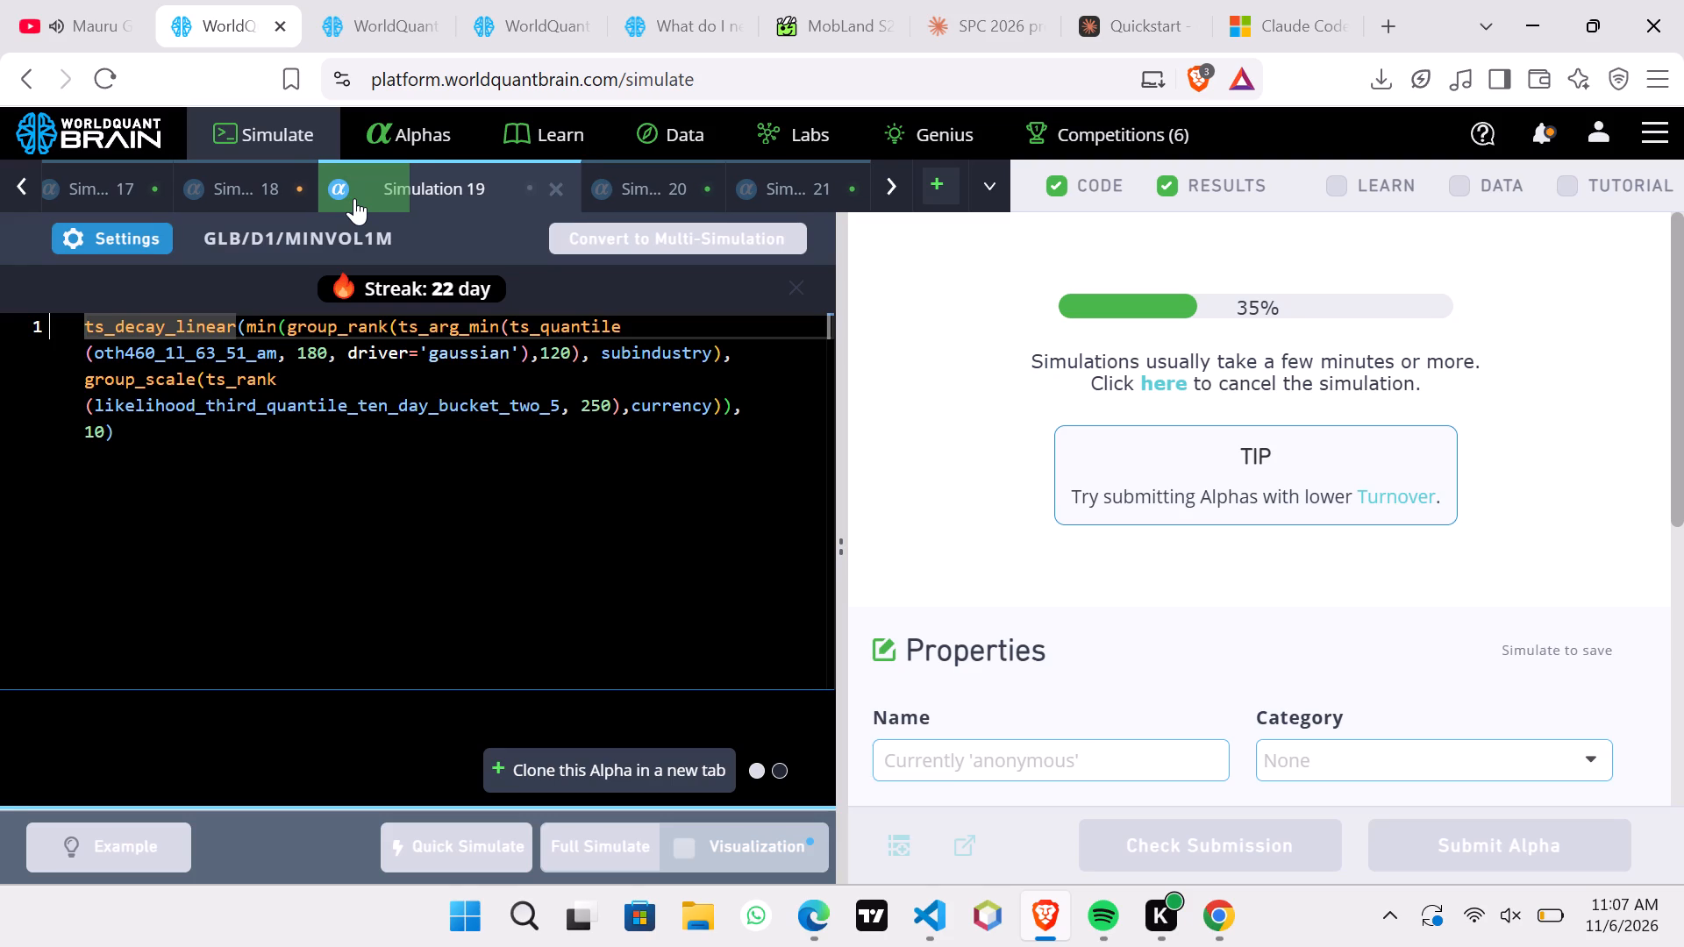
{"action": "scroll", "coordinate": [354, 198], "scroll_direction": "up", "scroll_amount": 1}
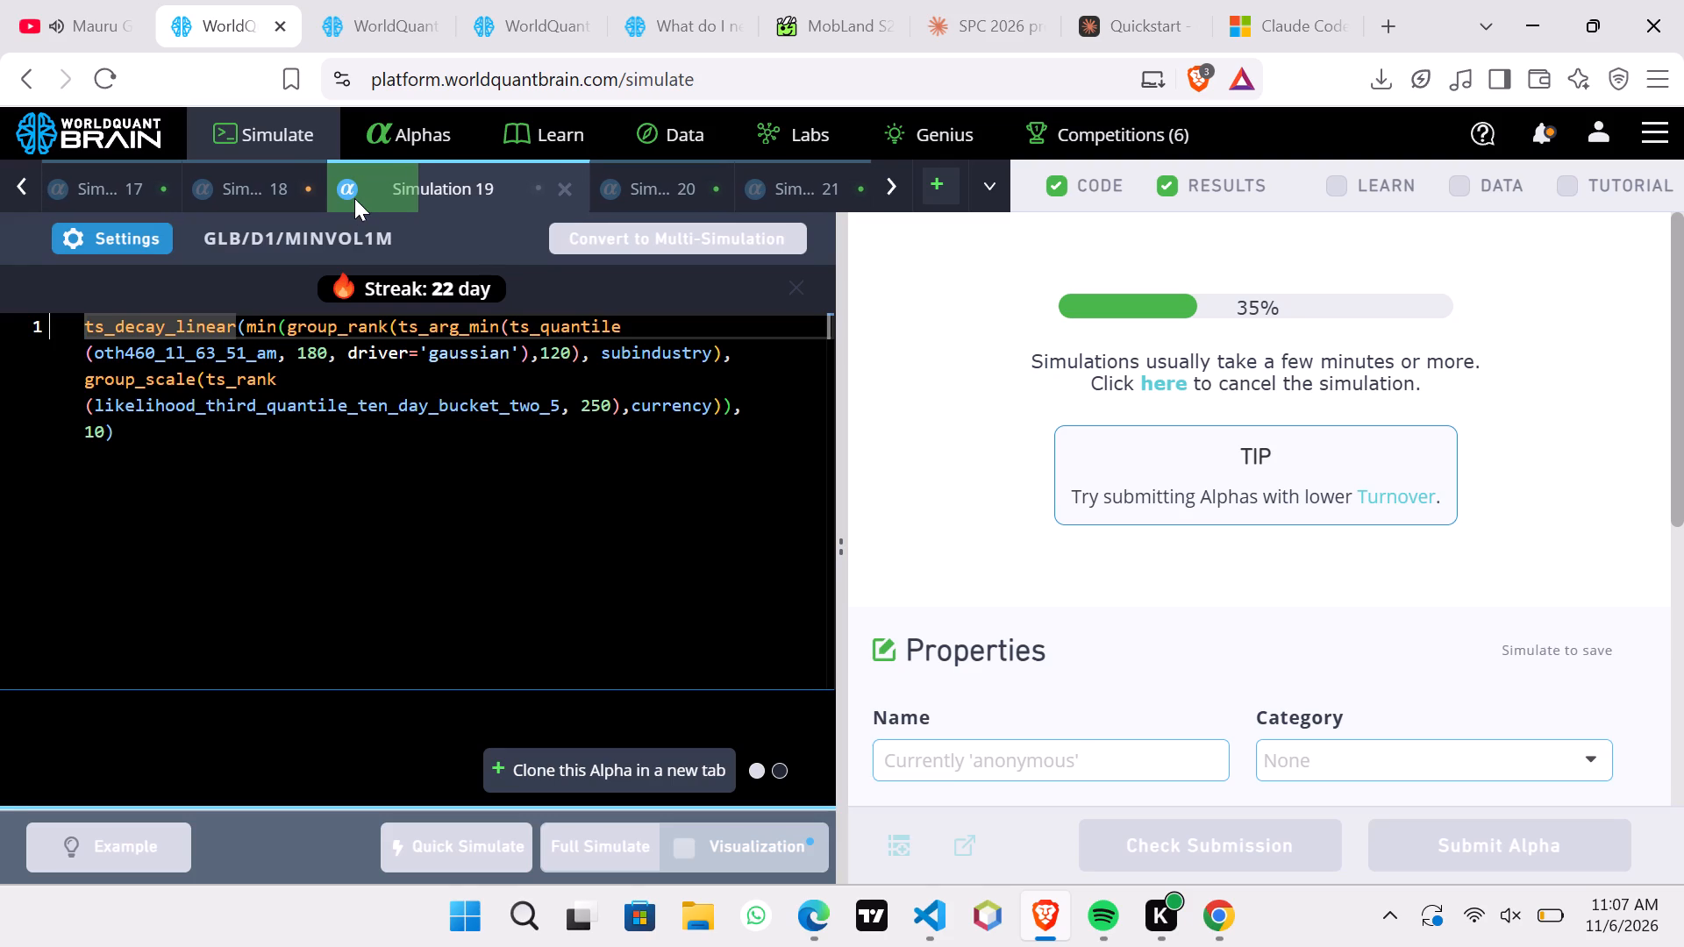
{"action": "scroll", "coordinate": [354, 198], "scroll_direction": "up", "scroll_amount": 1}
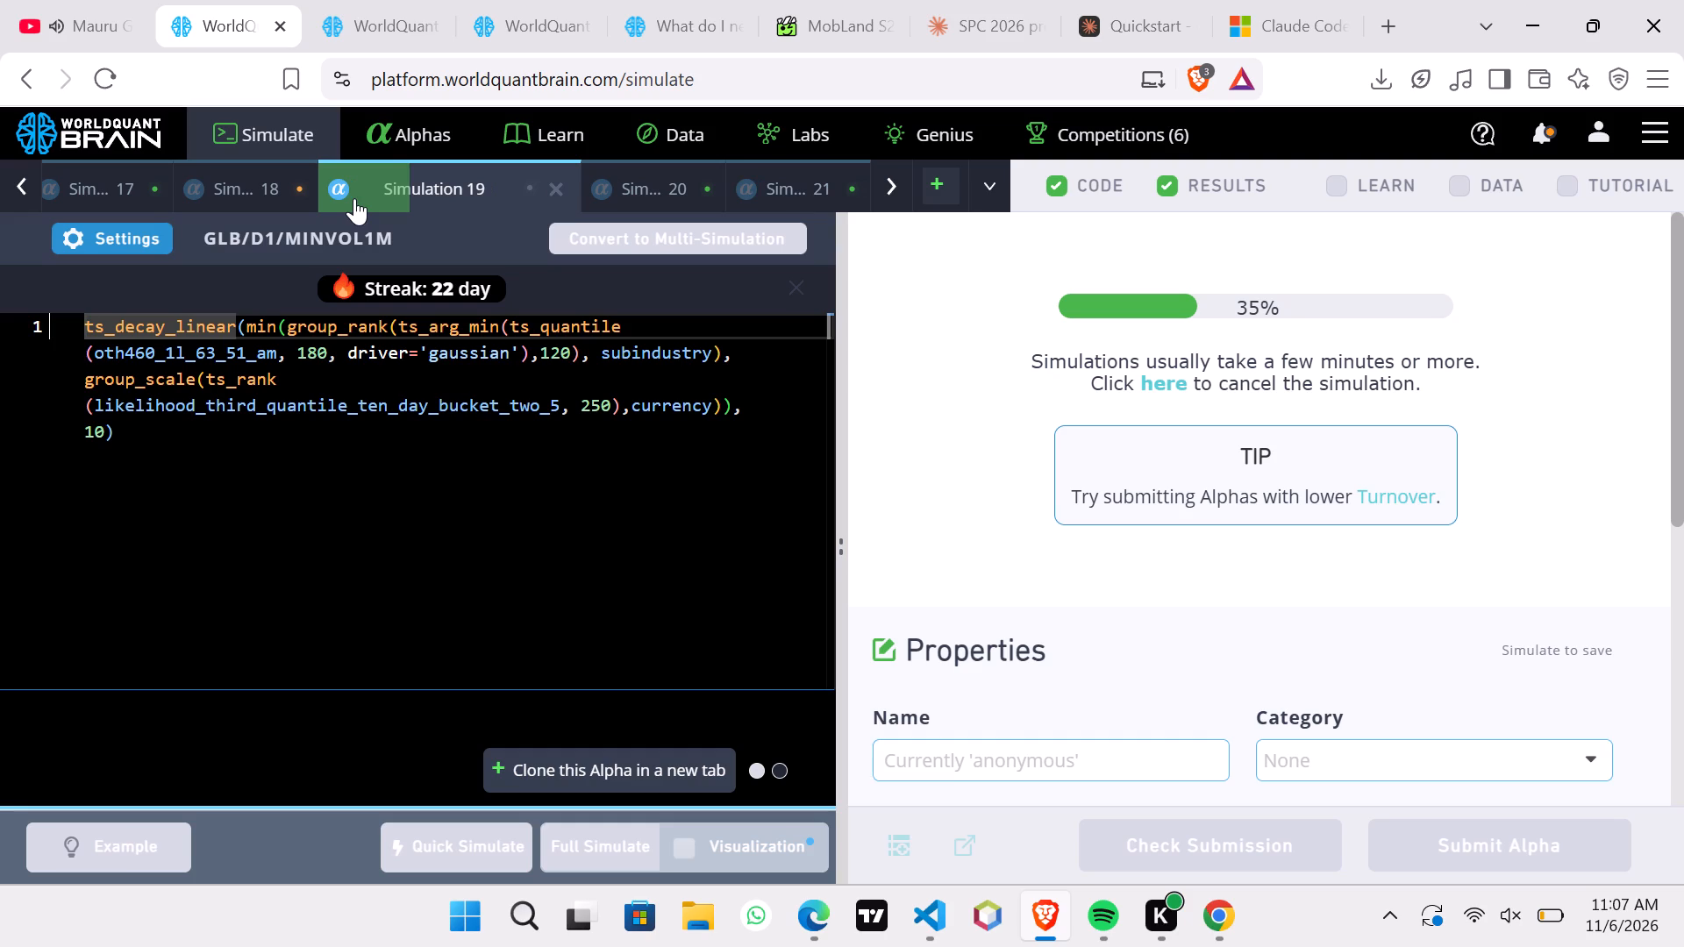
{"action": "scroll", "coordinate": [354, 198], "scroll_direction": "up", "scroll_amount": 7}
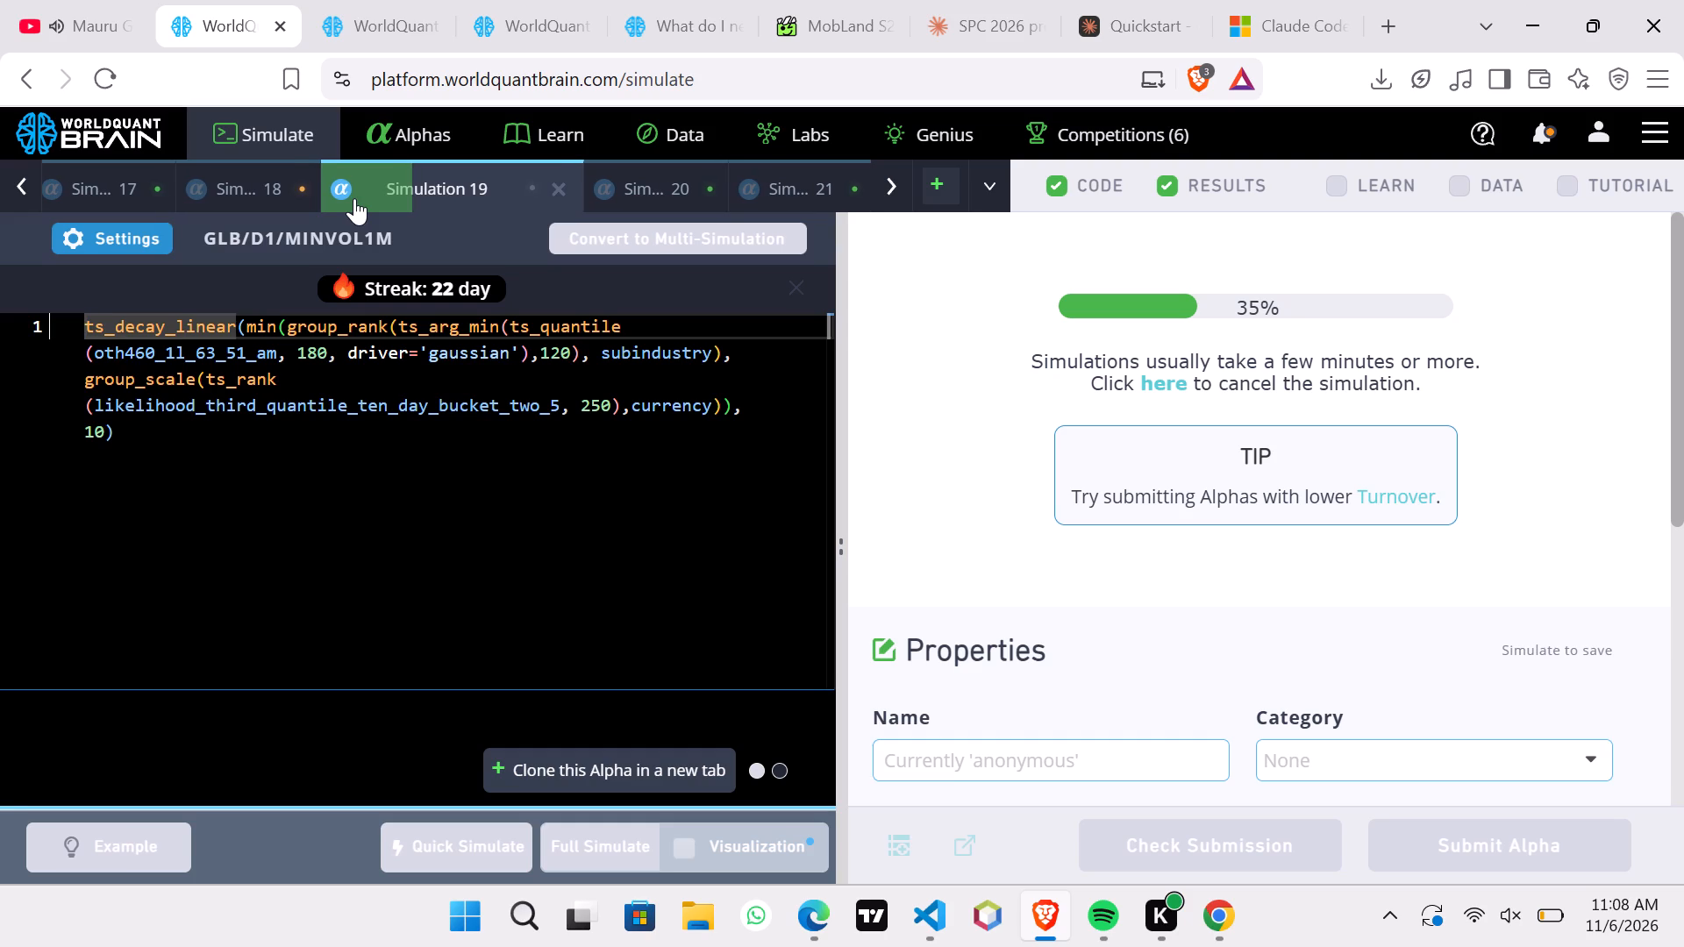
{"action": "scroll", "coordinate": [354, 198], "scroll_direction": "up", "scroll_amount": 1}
Show the test period for Super Simulation 5 and examine its PnL chart and IS Summary.
{"action": "left_click", "coordinate": [353, 0]}
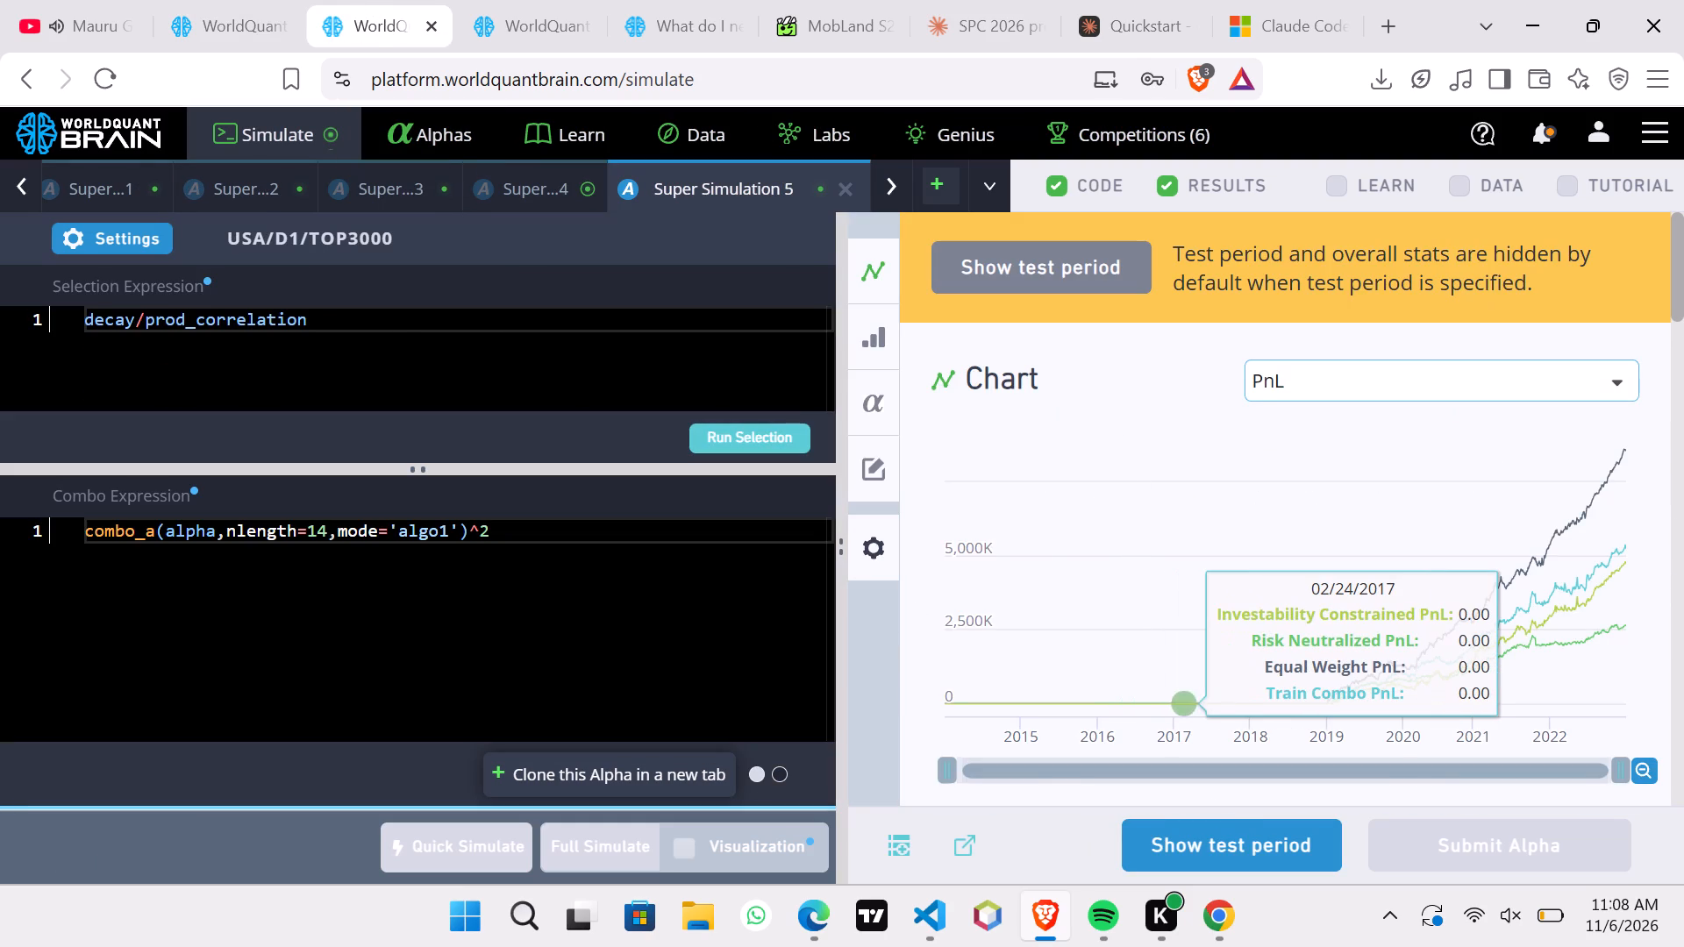
{"action": "left_click", "coordinate": [1236, 824]}
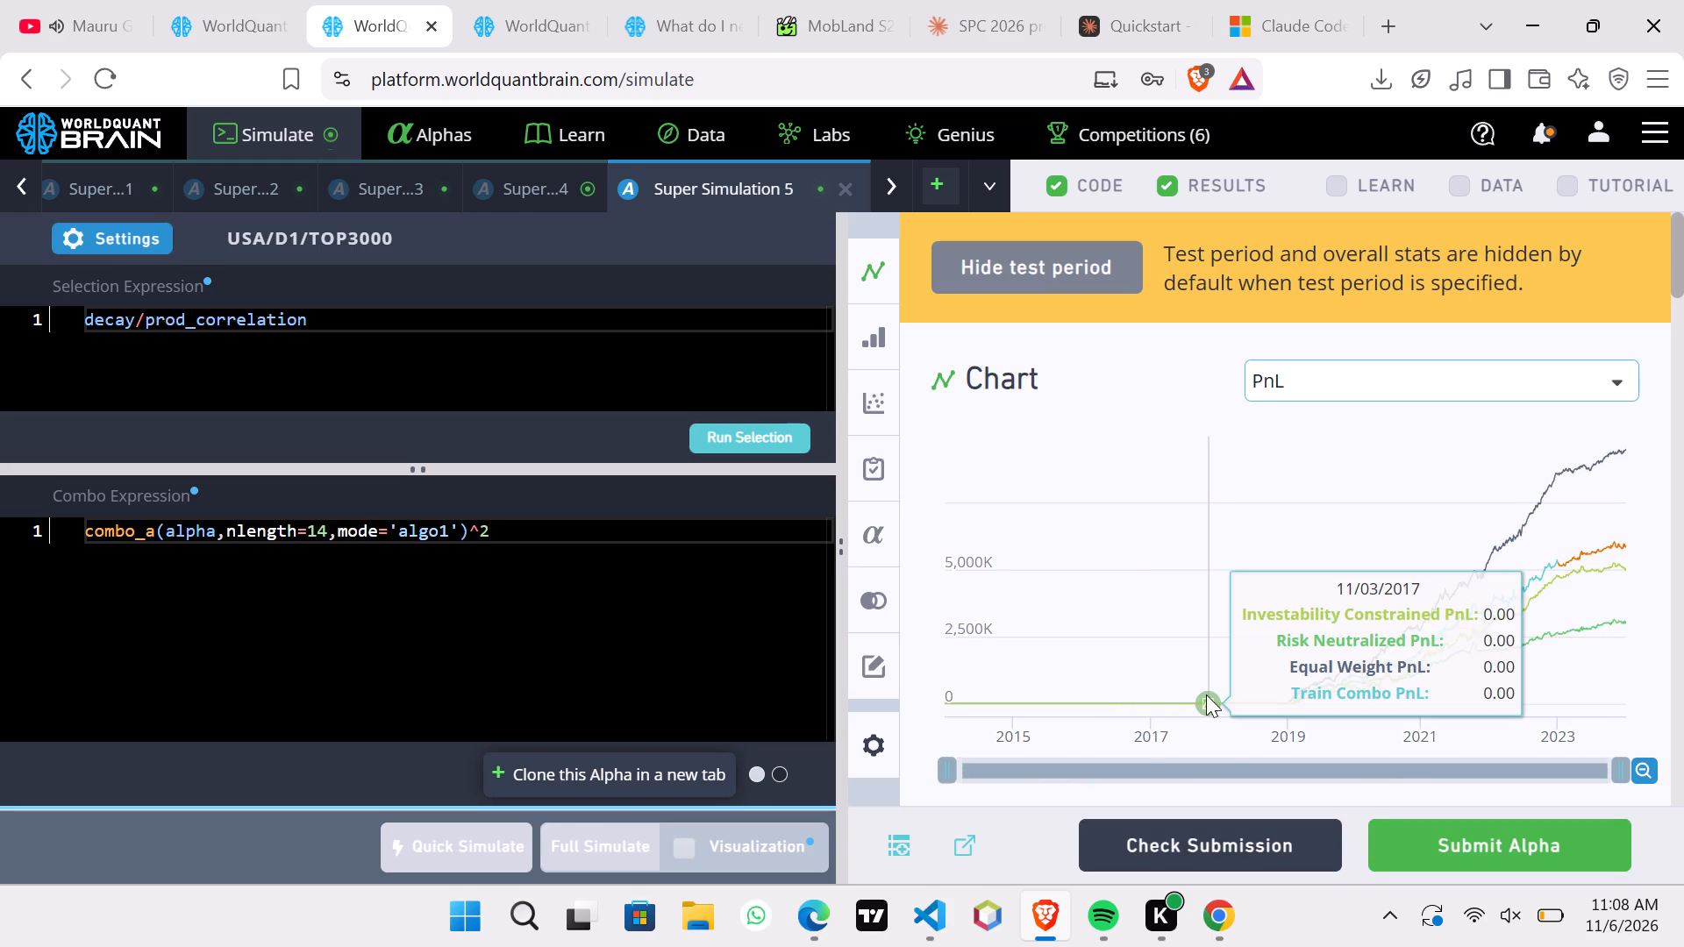
{"action": "scroll", "coordinate": [1206, 694], "scroll_direction": "down", "scroll_amount": 2}
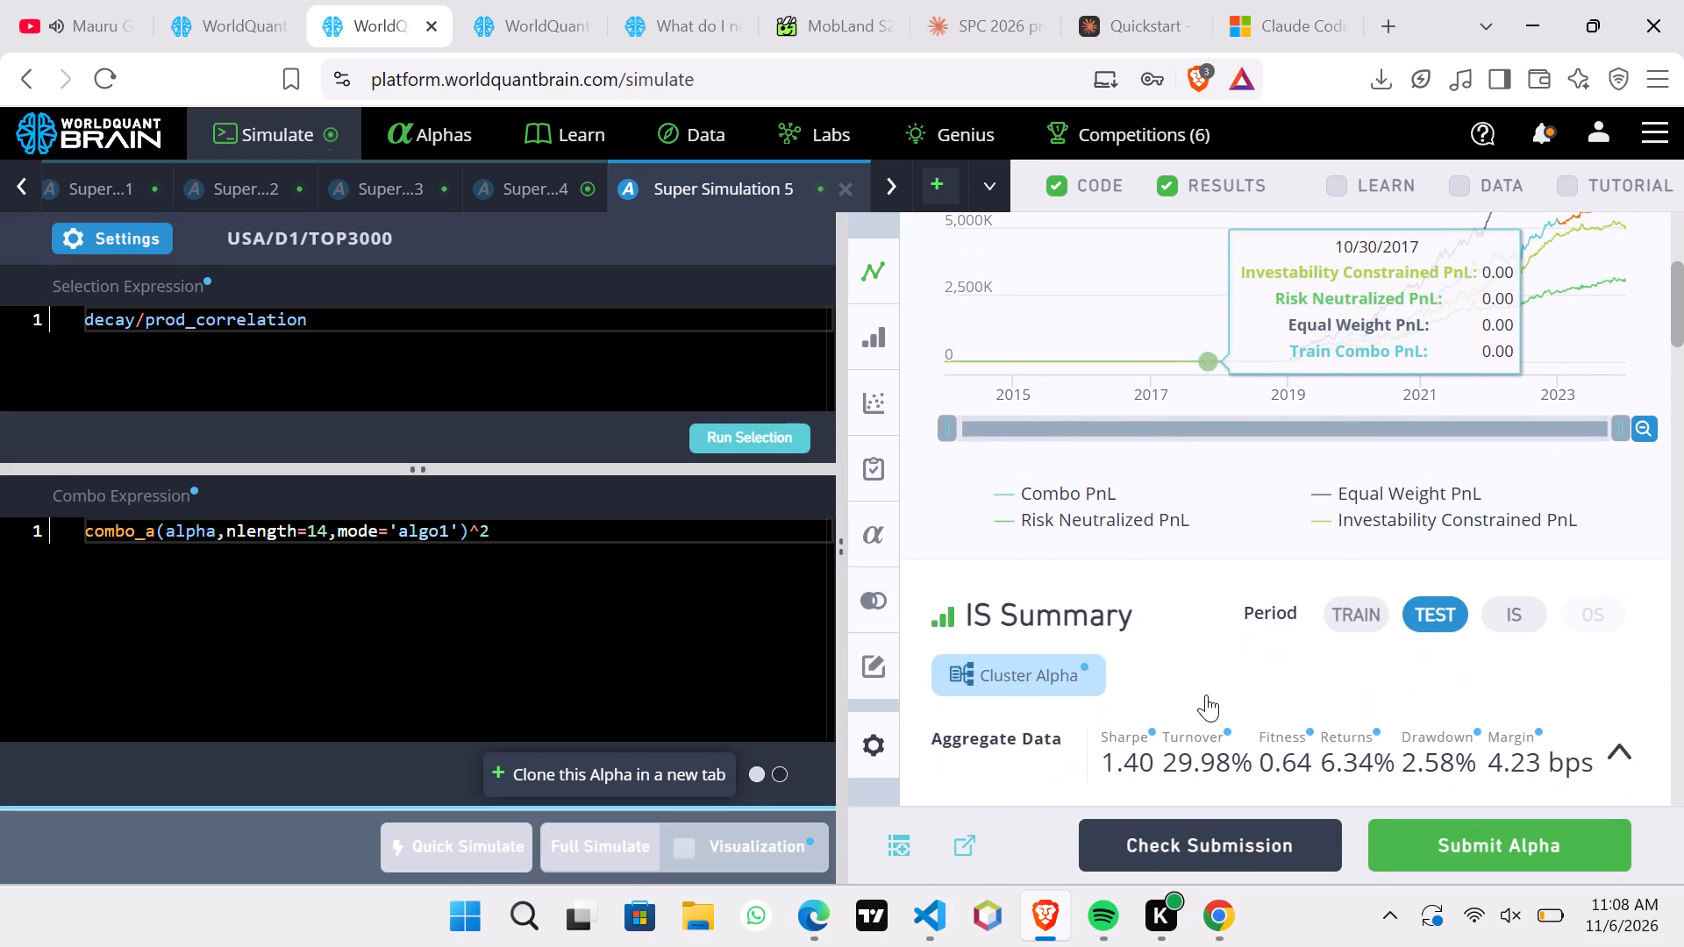
{"action": "scroll", "coordinate": [1206, 694], "scroll_direction": "down", "scroll_amount": 6}
{"action": "scroll", "coordinate": [1206, 694], "scroll_direction": "up", "scroll_amount": 1}
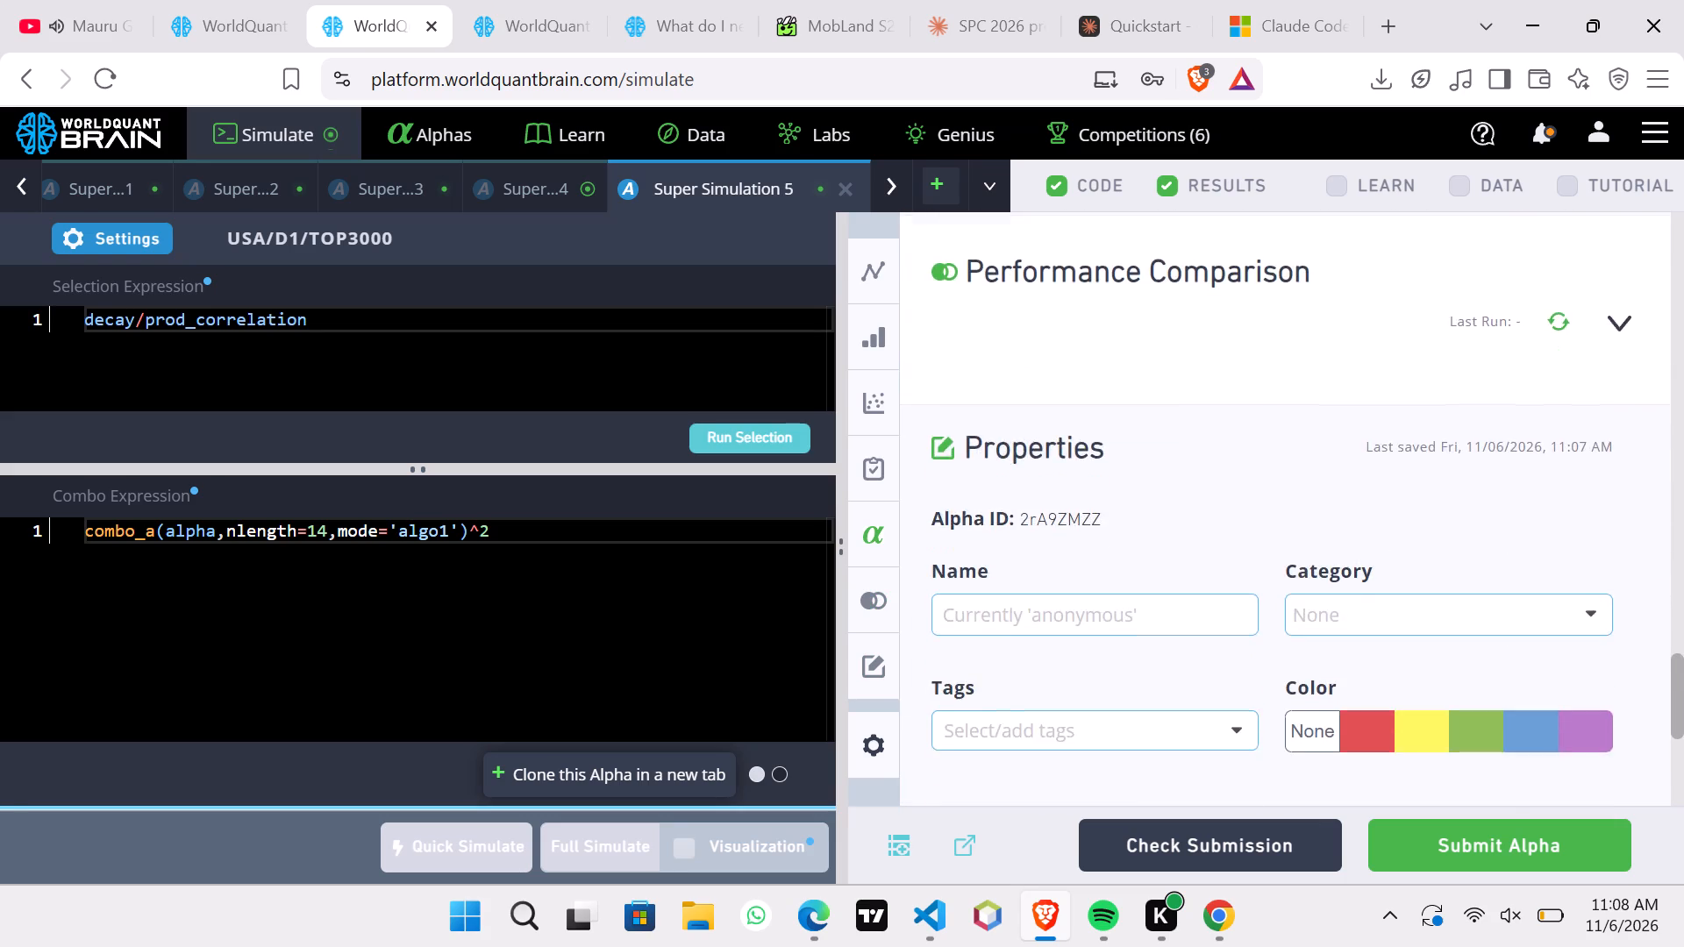
Run the Prod Correlation check for Super Simulation 5.
{"action": "scroll", "coordinate": [1206, 694], "scroll_direction": "up", "scroll_amount": 4}
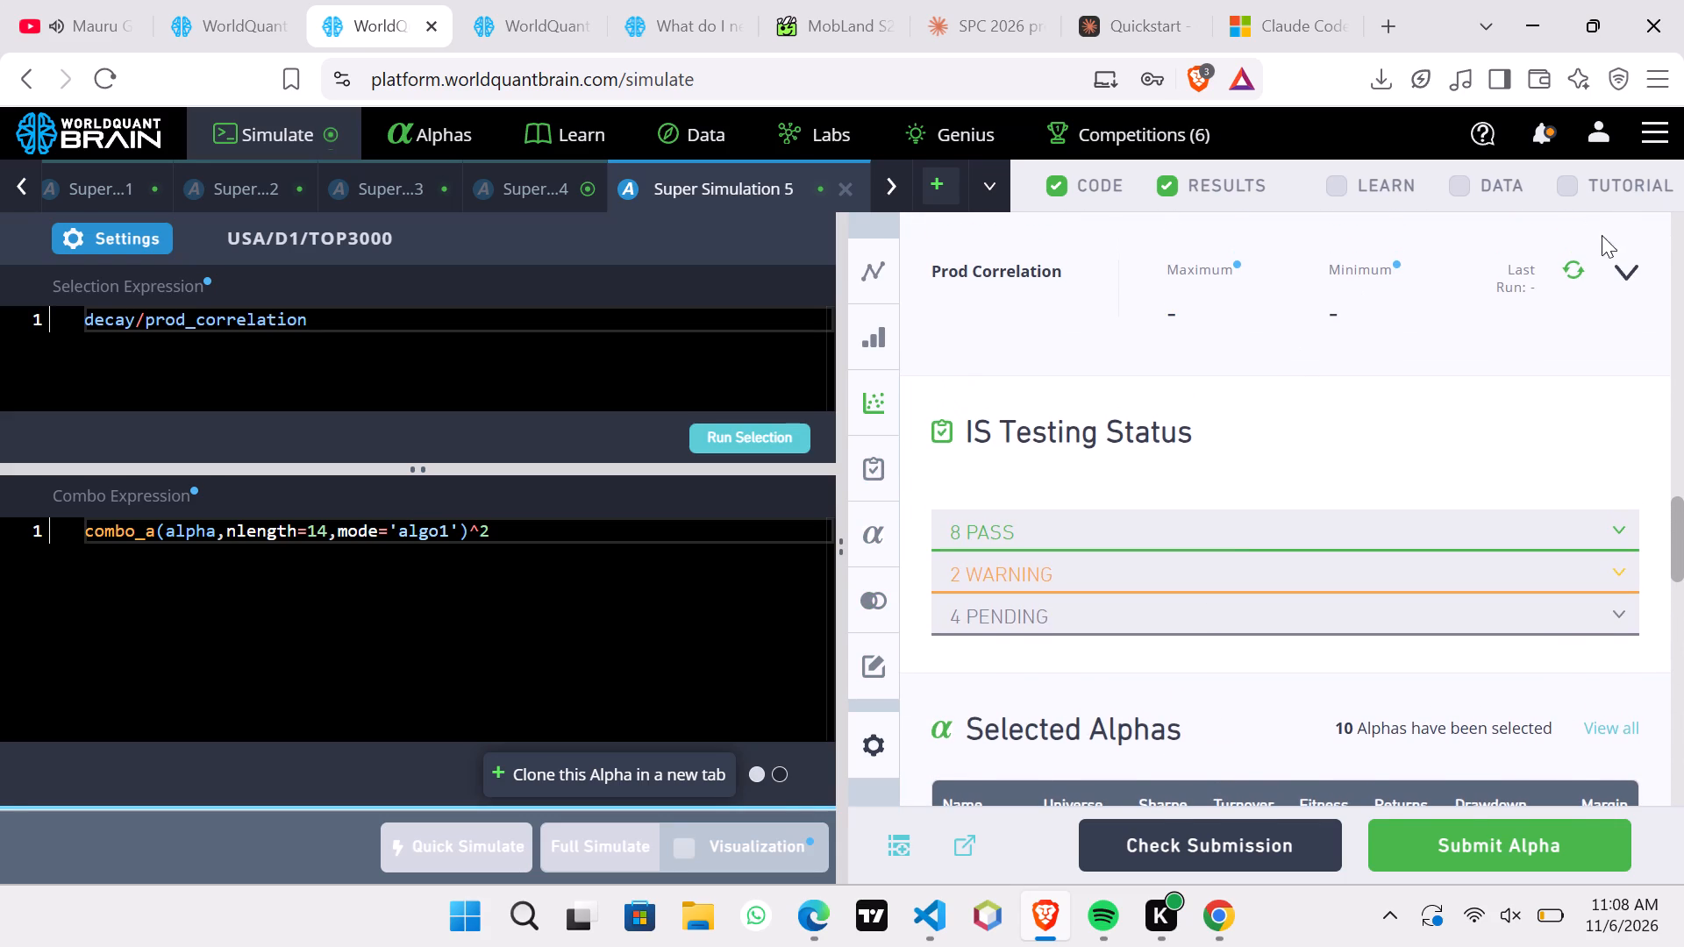
{"action": "left_click", "coordinate": [1573, 268]}
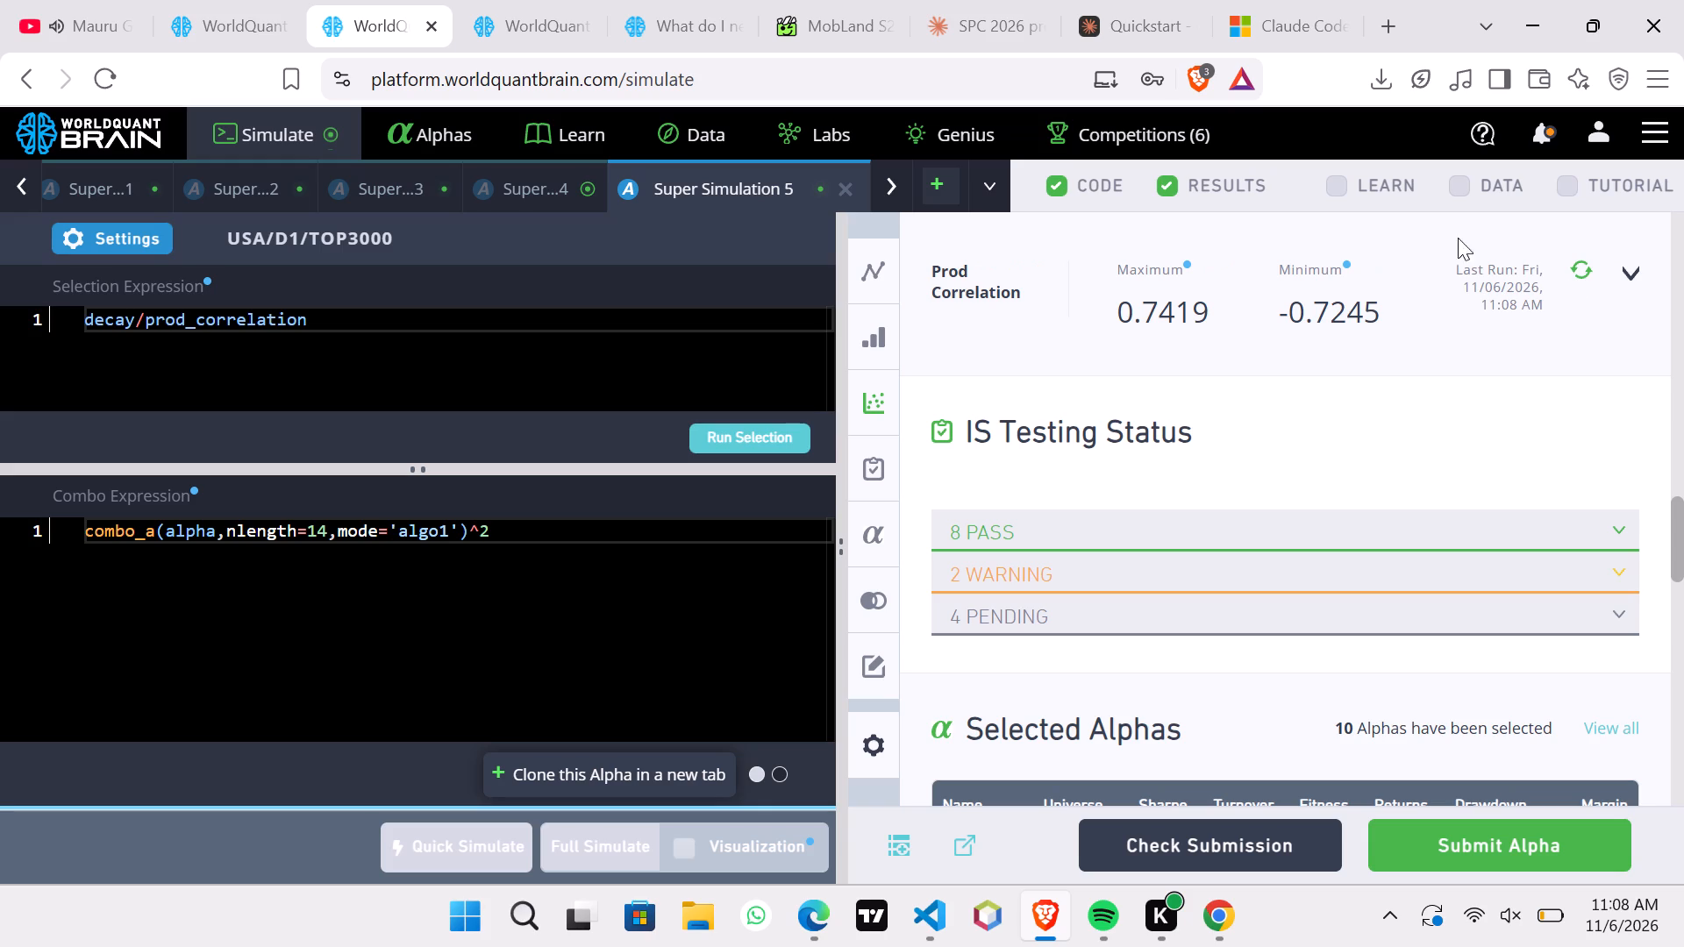
Show the test period for Super Simulation 4, then run its Prod Correlation check while examining the IS Summary.
{"action": "left_click", "coordinate": [541, 190]}
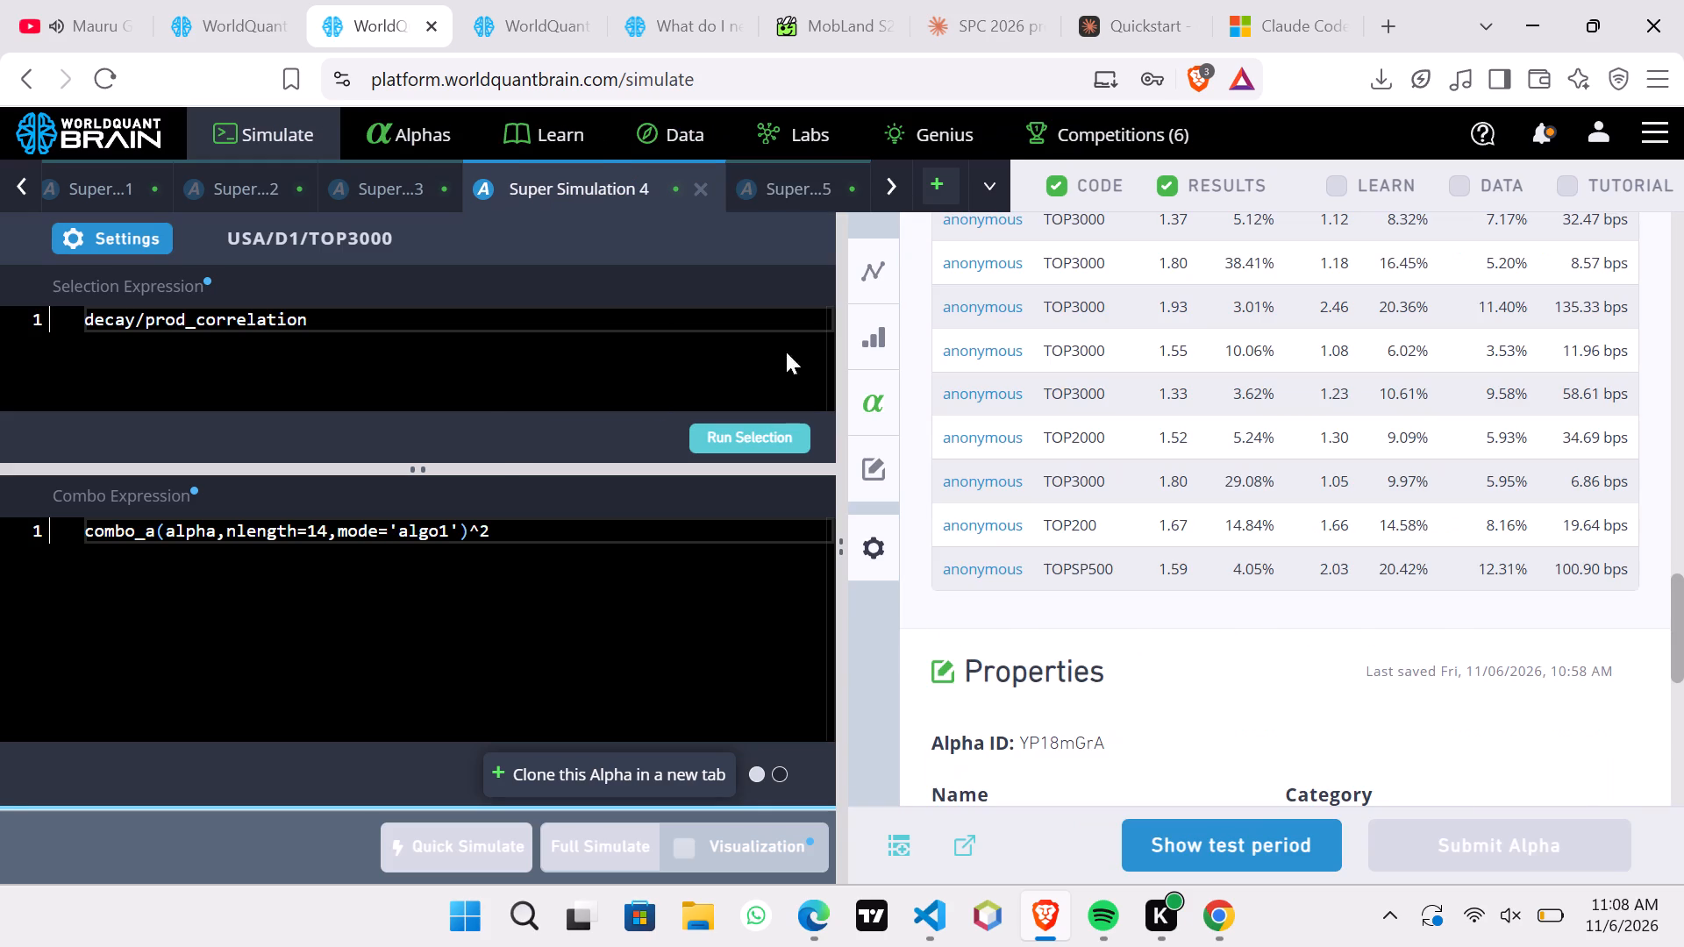
{"action": "left_click", "coordinate": [1261, 837]}
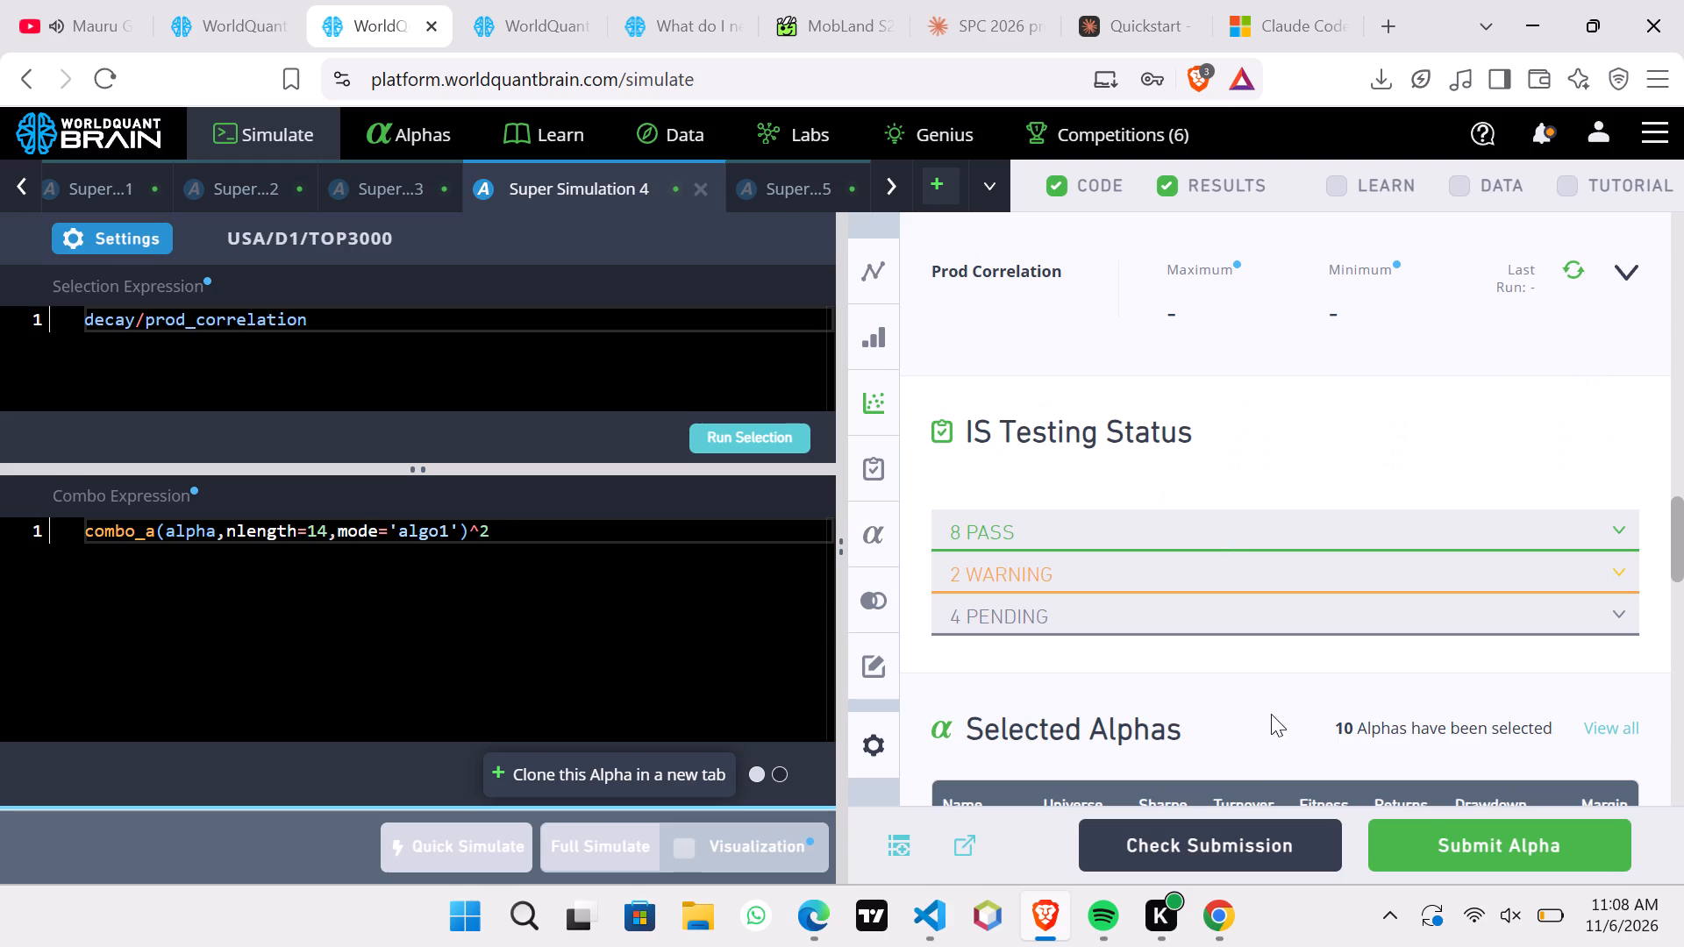
{"action": "left_click", "coordinate": [1573, 261]}
{"action": "scroll", "coordinate": [1555, 294], "scroll_direction": "up", "scroll_amount": 5}
{"action": "scroll", "coordinate": [1555, 294], "scroll_direction": "down", "scroll_amount": 1}
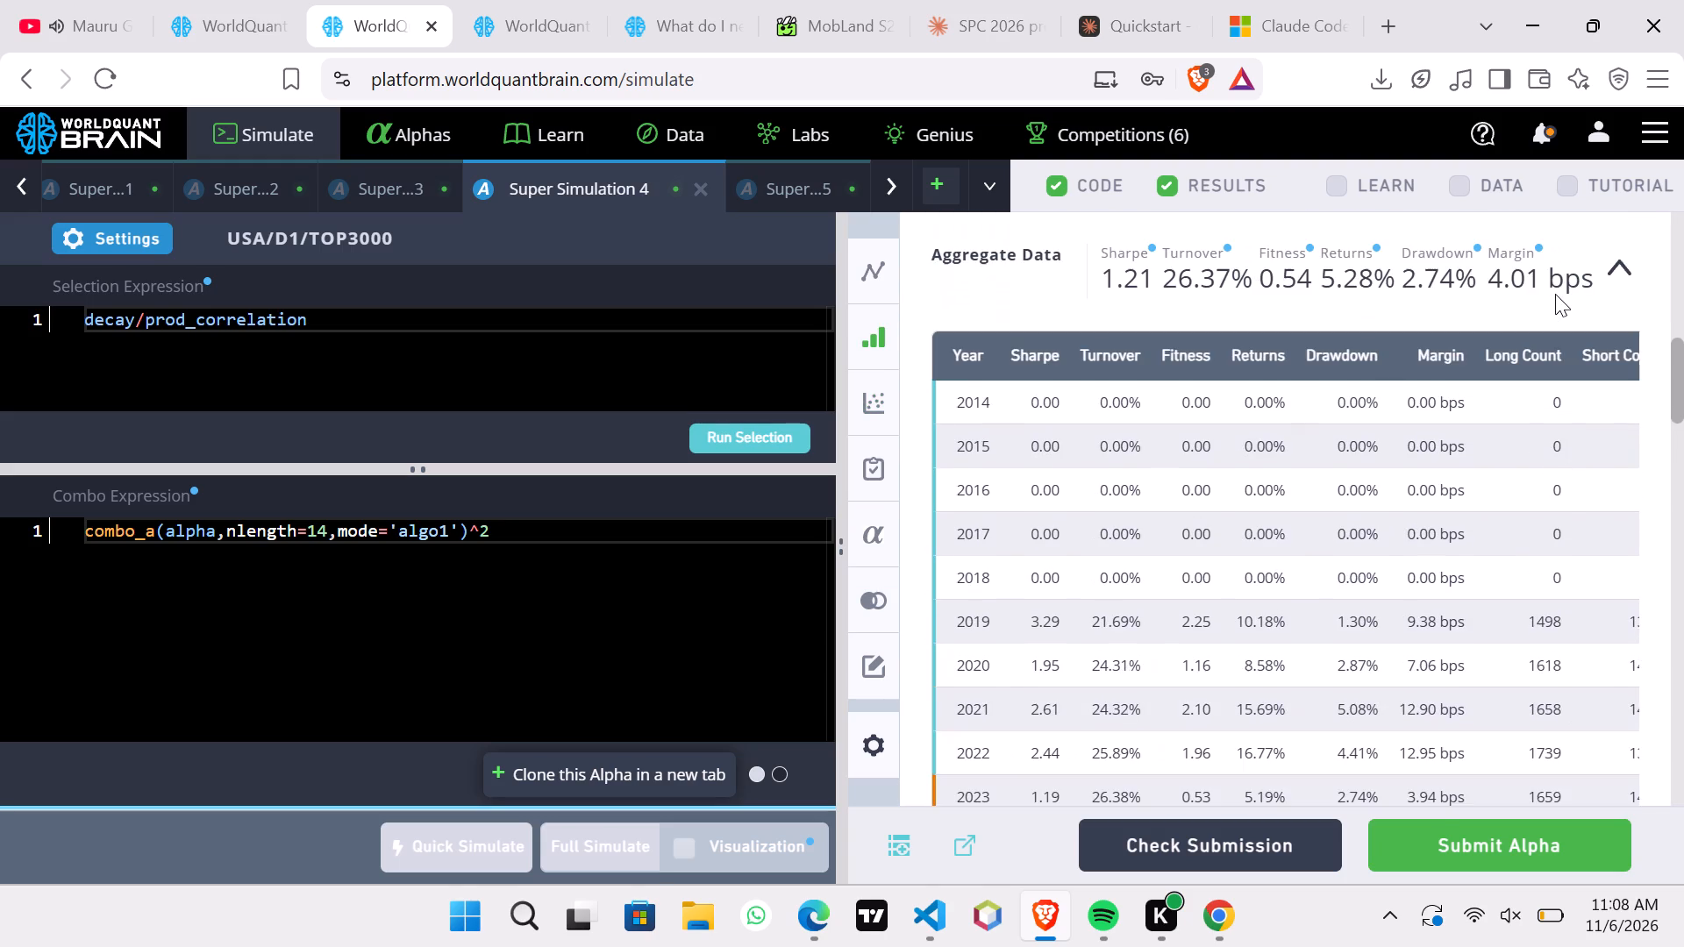
{"action": "scroll", "coordinate": [1555, 294], "scroll_direction": "down", "scroll_amount": 2}
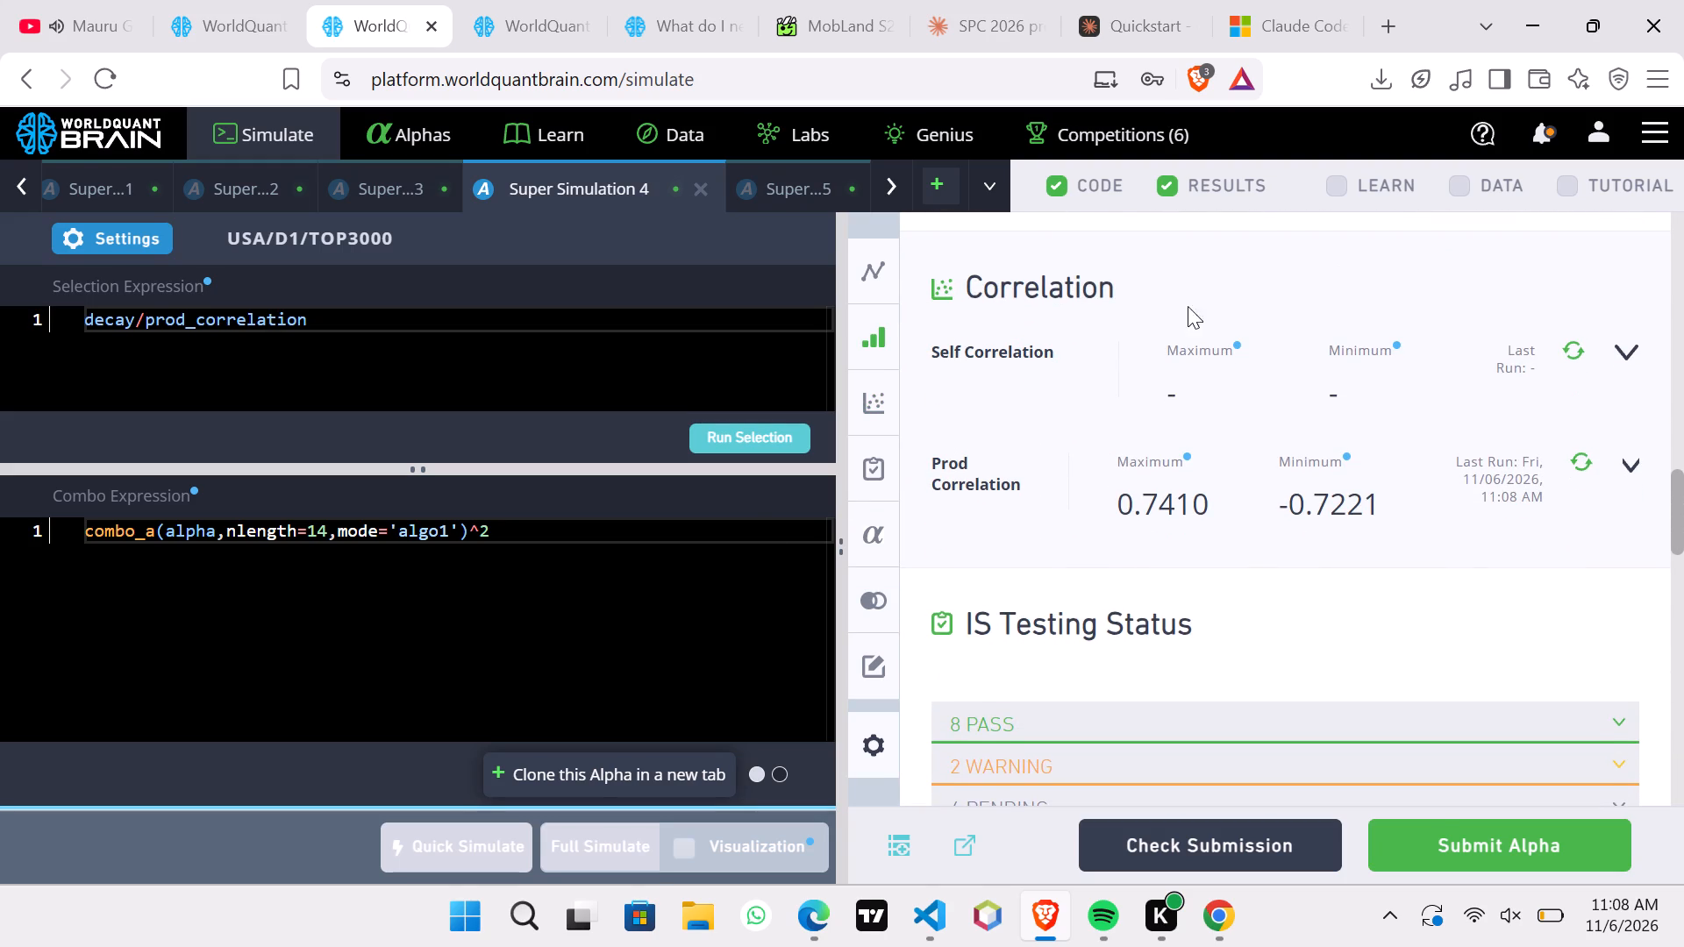
Set Super Simulation 4's universe to TOP2000, apply the settings and run a full simulation.
{"action": "left_click", "coordinate": [131, 246]}
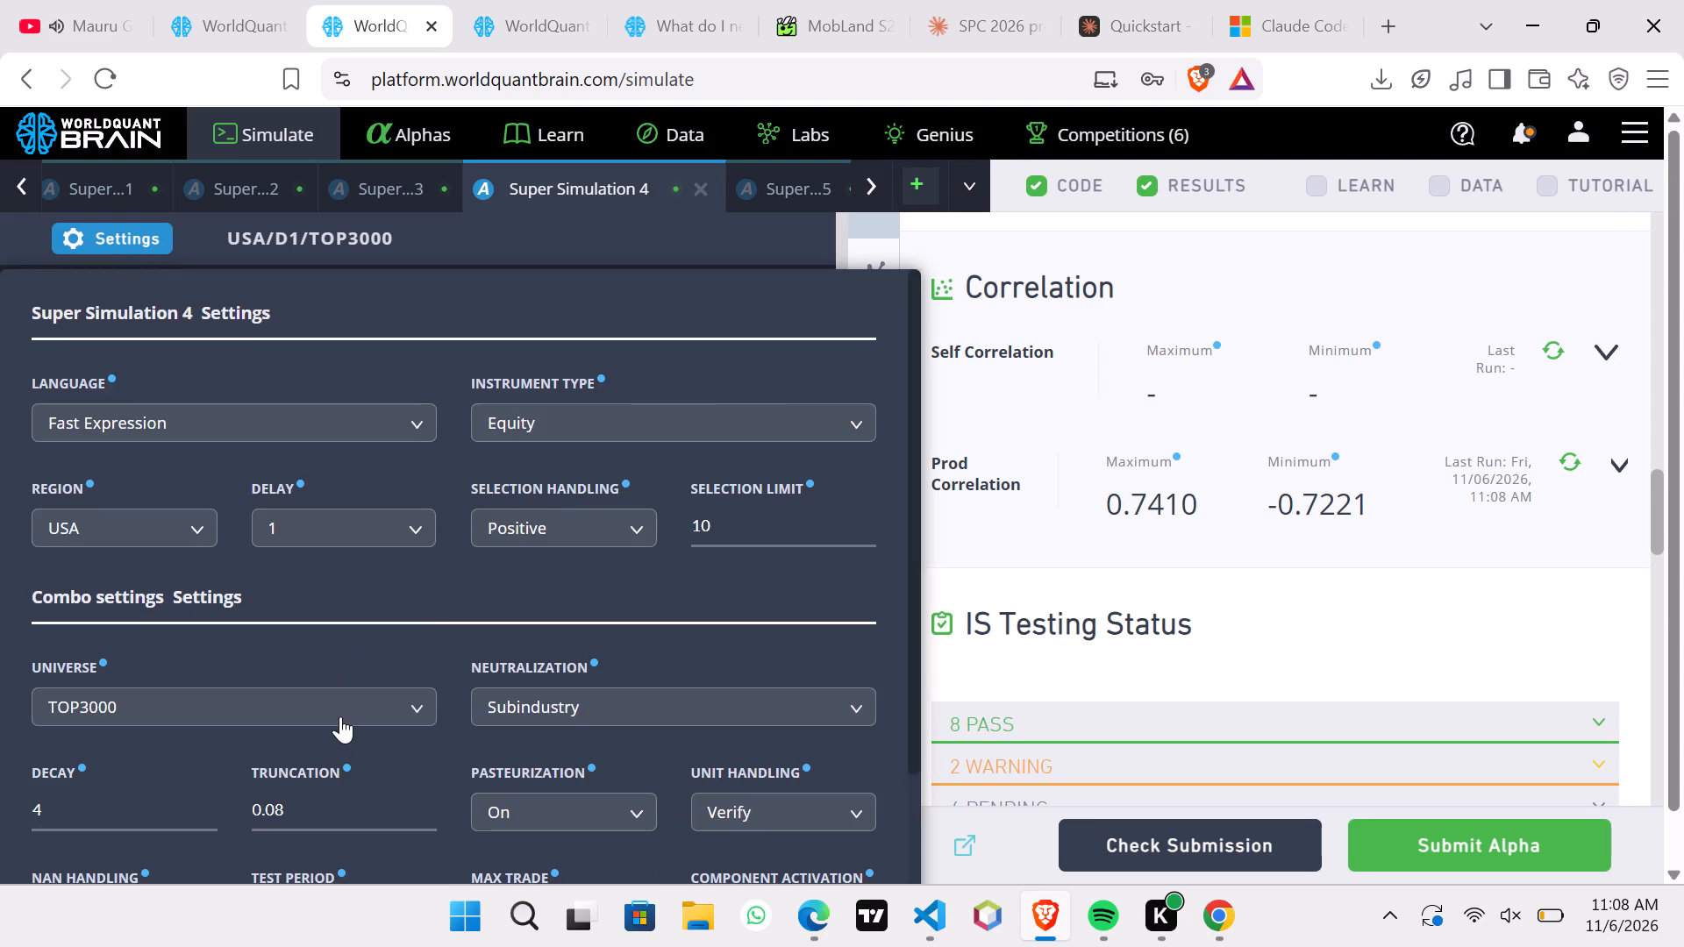
{"action": "left_click", "coordinate": [340, 716]}
{"action": "left_click", "coordinate": [329, 780]}
{"action": "scroll", "coordinate": [506, 733], "scroll_direction": "down", "scroll_amount": 3}
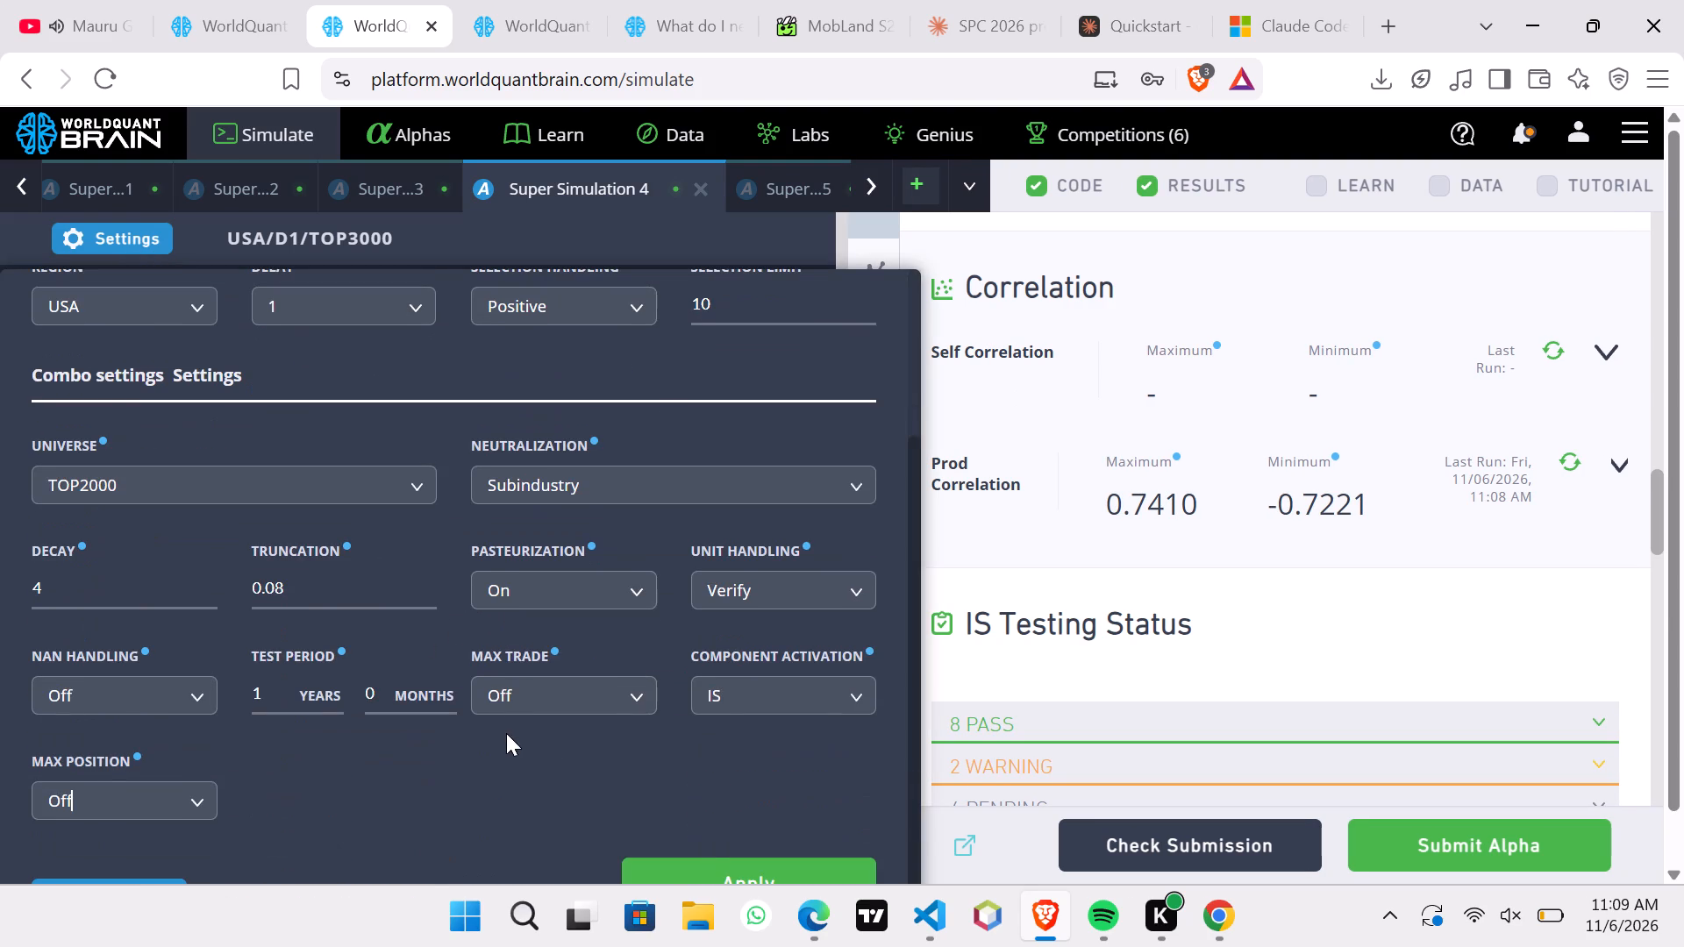
{"action": "left_click", "coordinate": [712, 872]}
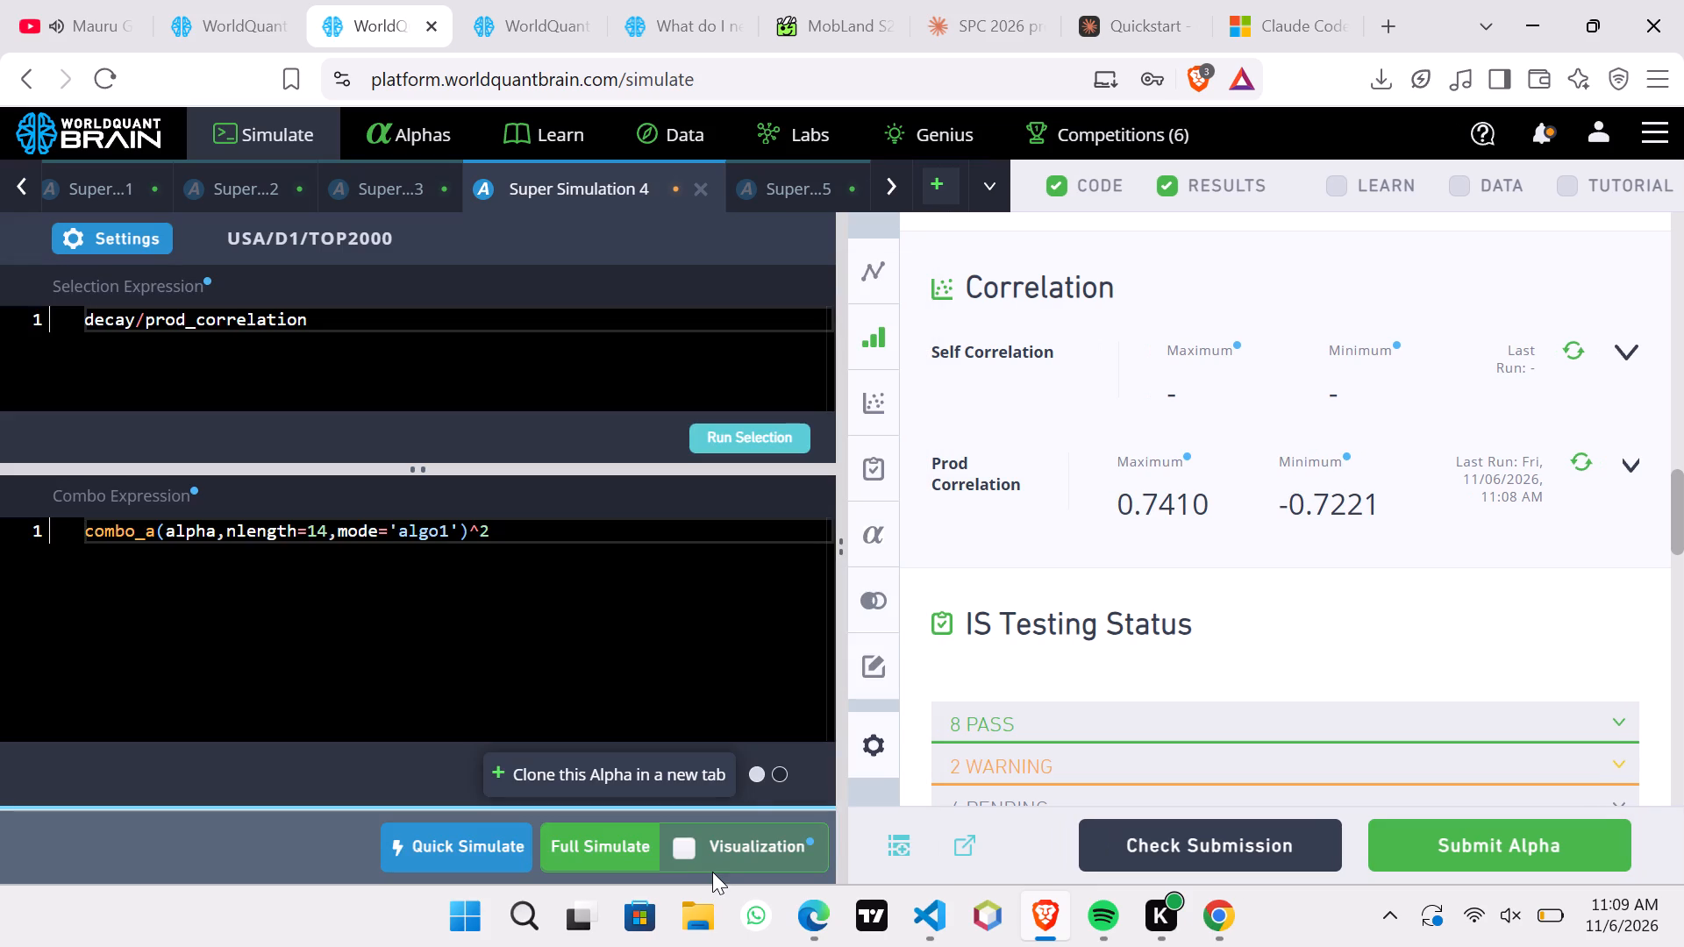
{"action": "left_click", "coordinate": [631, 853]}
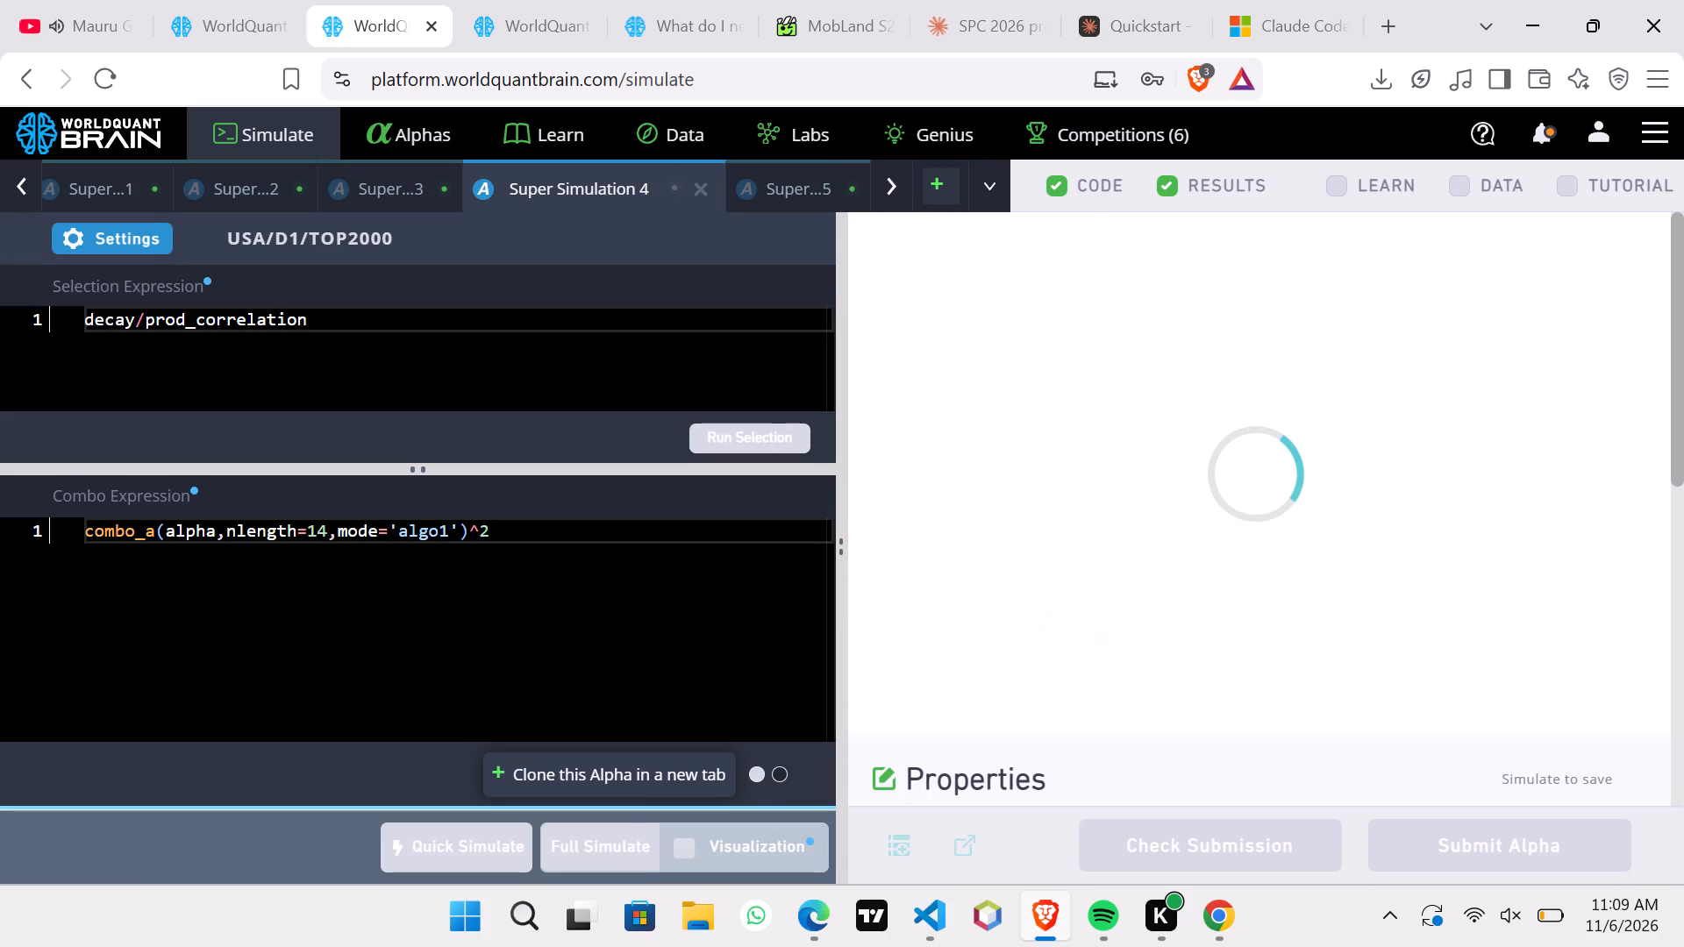
Set Super Simulation 5's universe to TOP1000, apply the settings and run a full simulation.
{"action": "left_click", "coordinate": [773, 191]}
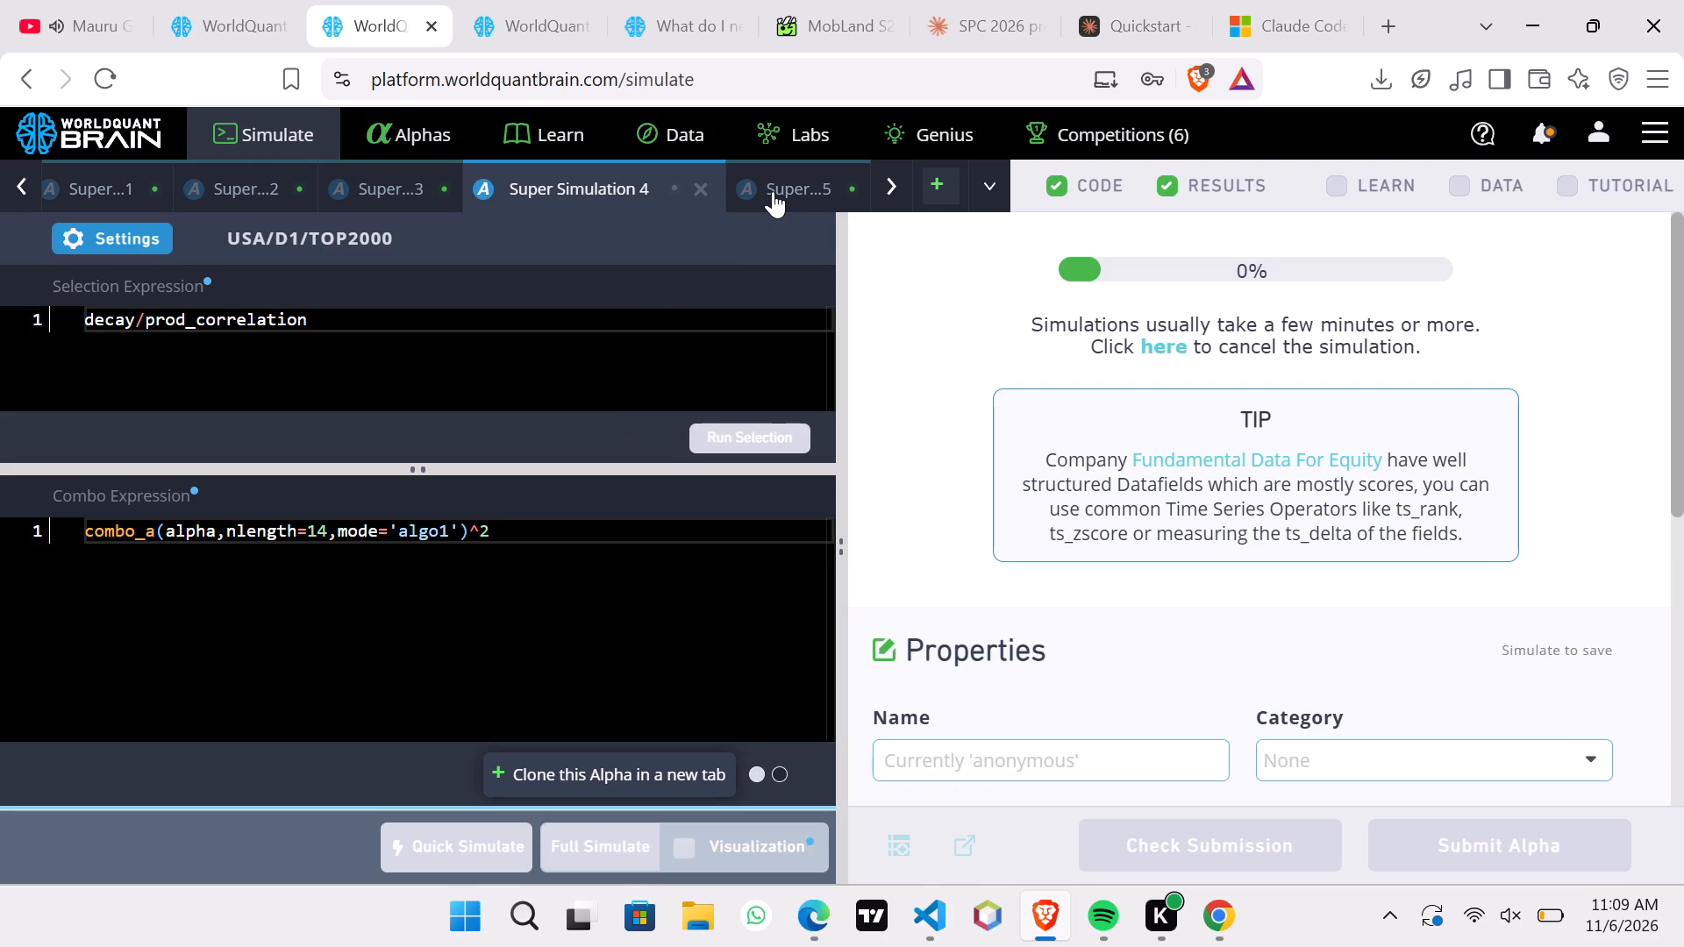
{"action": "left_click", "coordinate": [773, 191]}
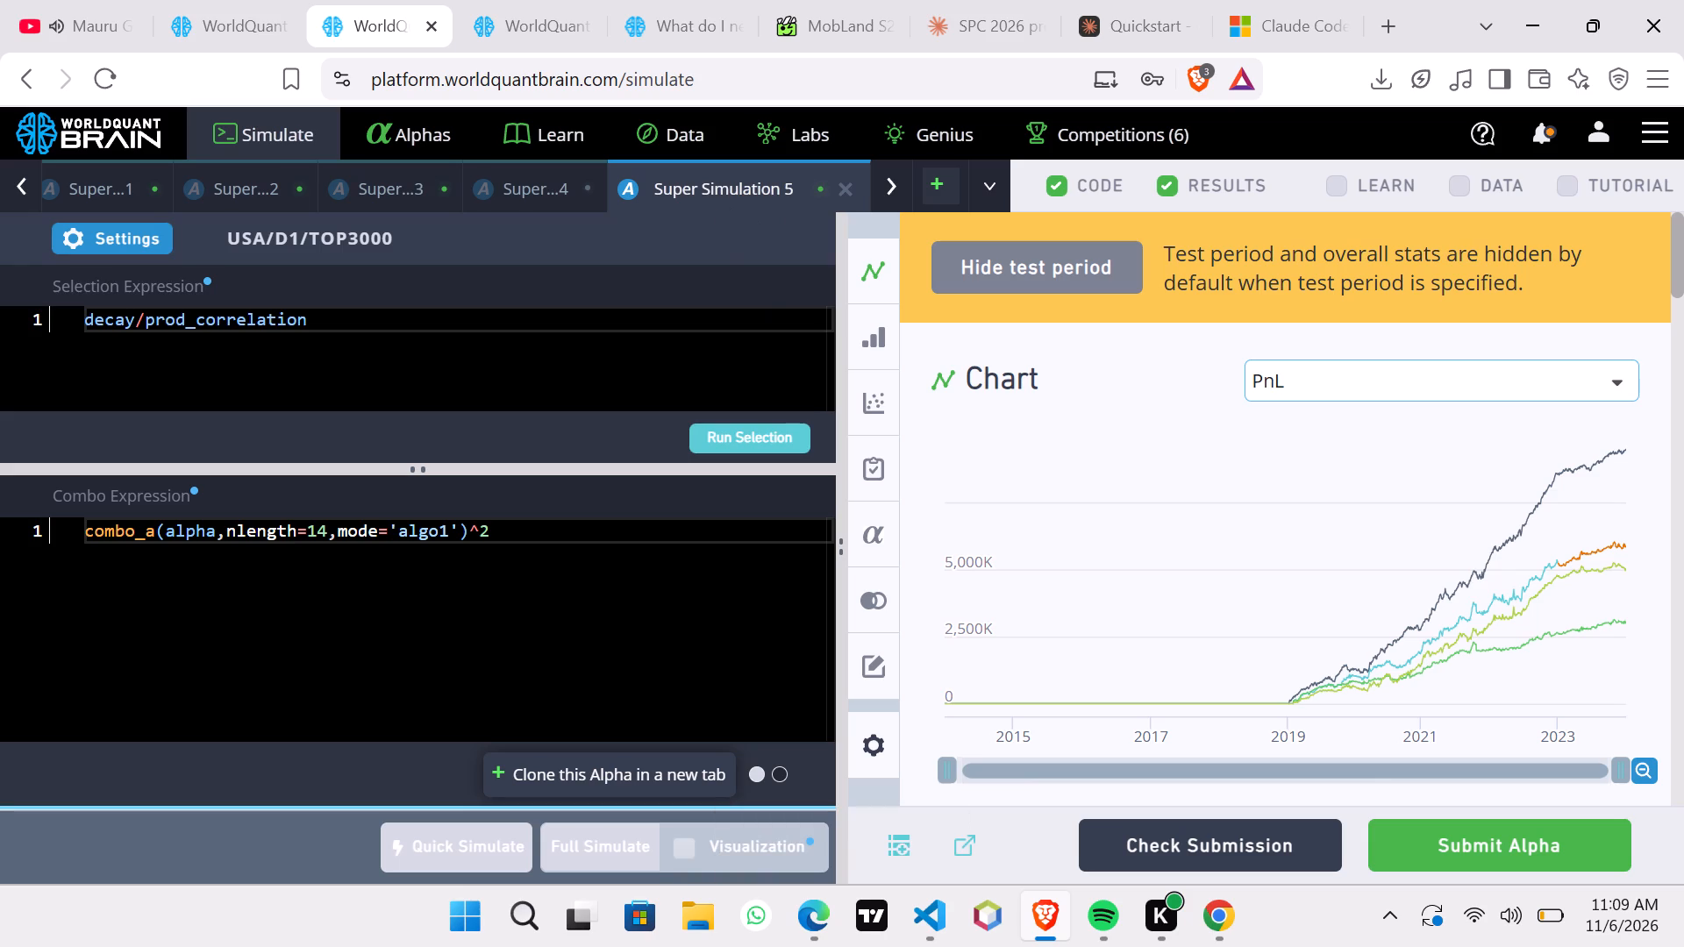
{"action": "left_click", "coordinate": [137, 245]}
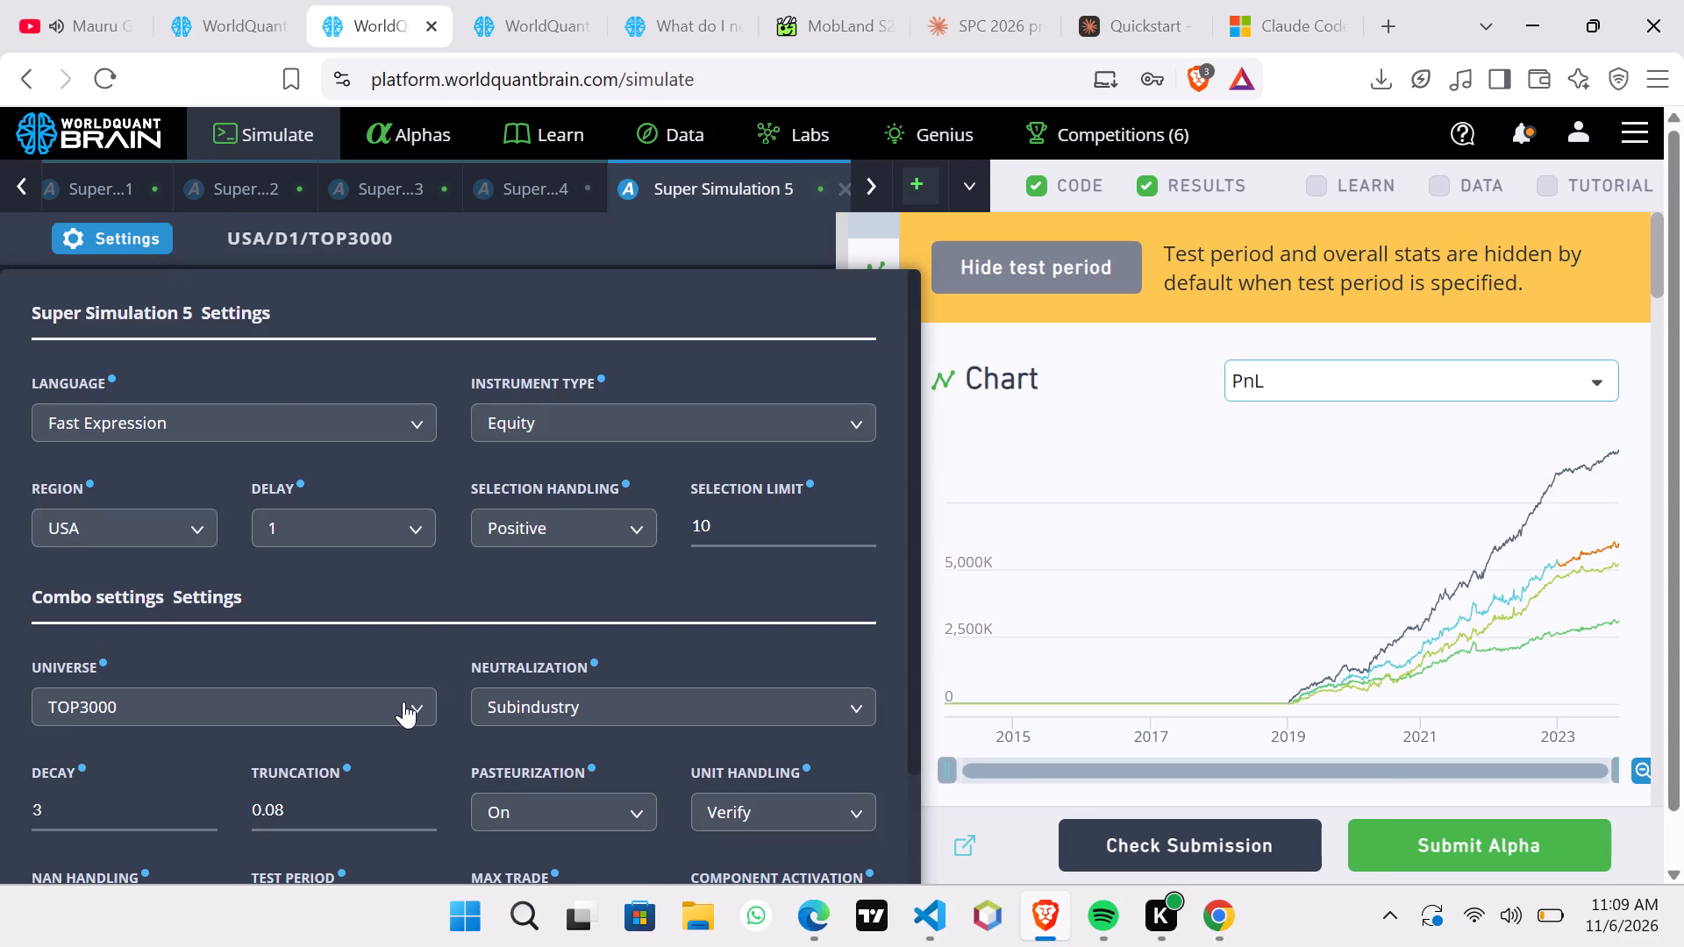
{"action": "left_click", "coordinate": [403, 701]}
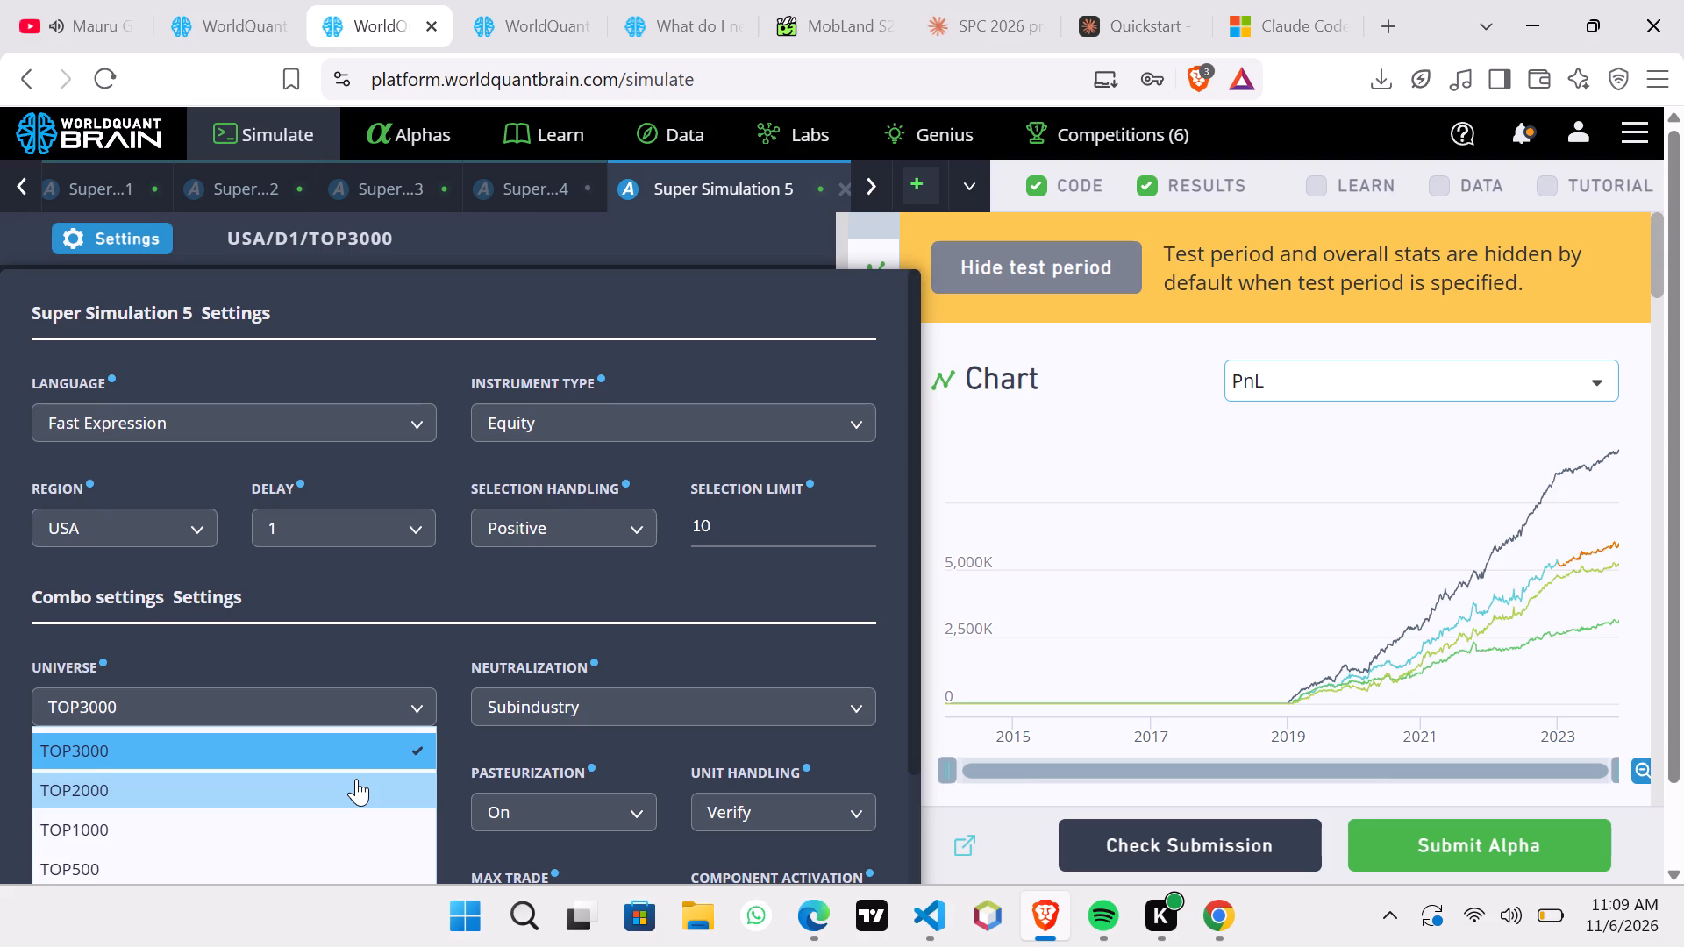
{"action": "double_click", "coordinate": [357, 808]}
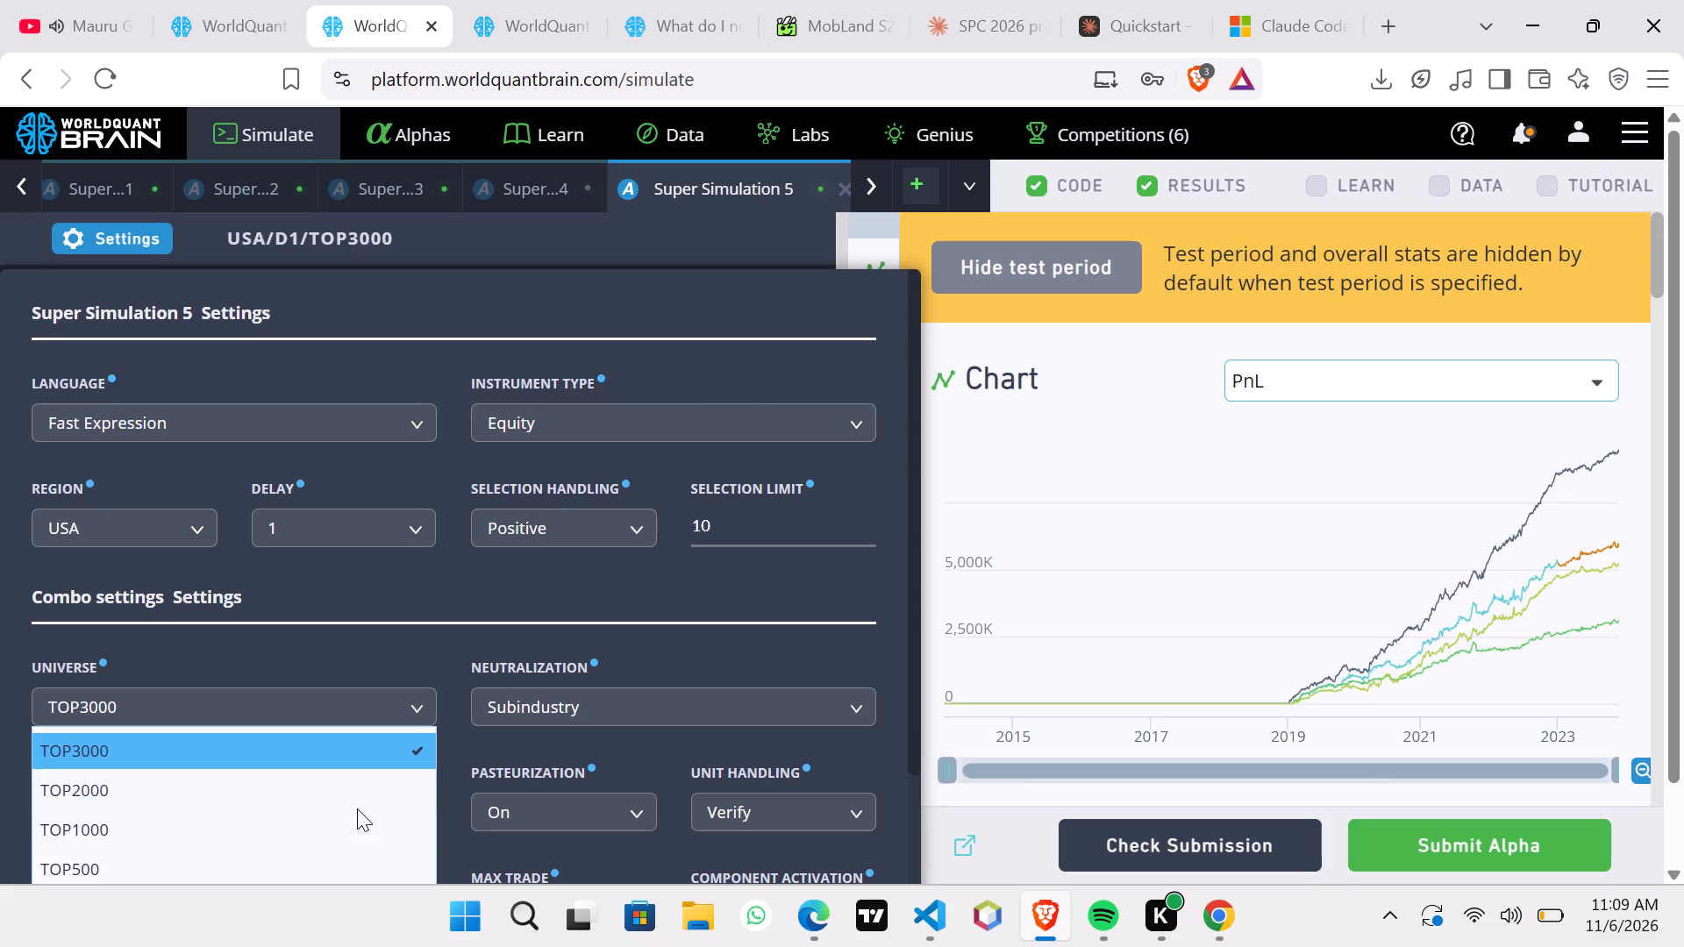
{"action": "left_click", "coordinate": [280, 823]}
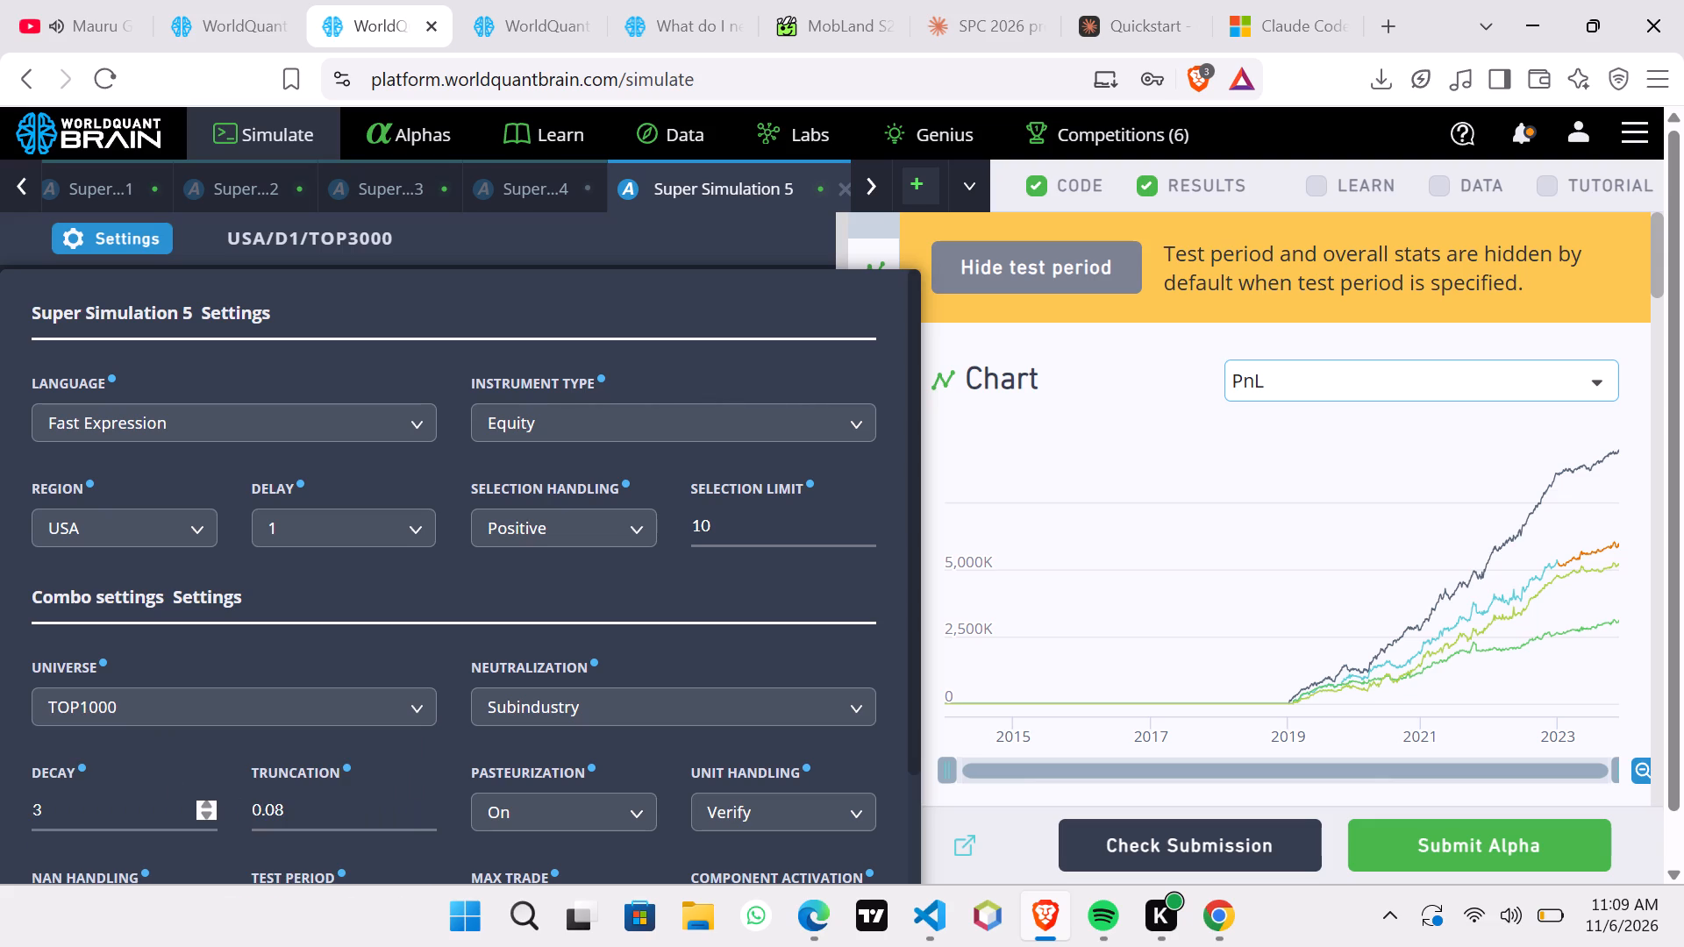
{"action": "scroll", "coordinate": [493, 706], "scroll_direction": "down", "scroll_amount": 3}
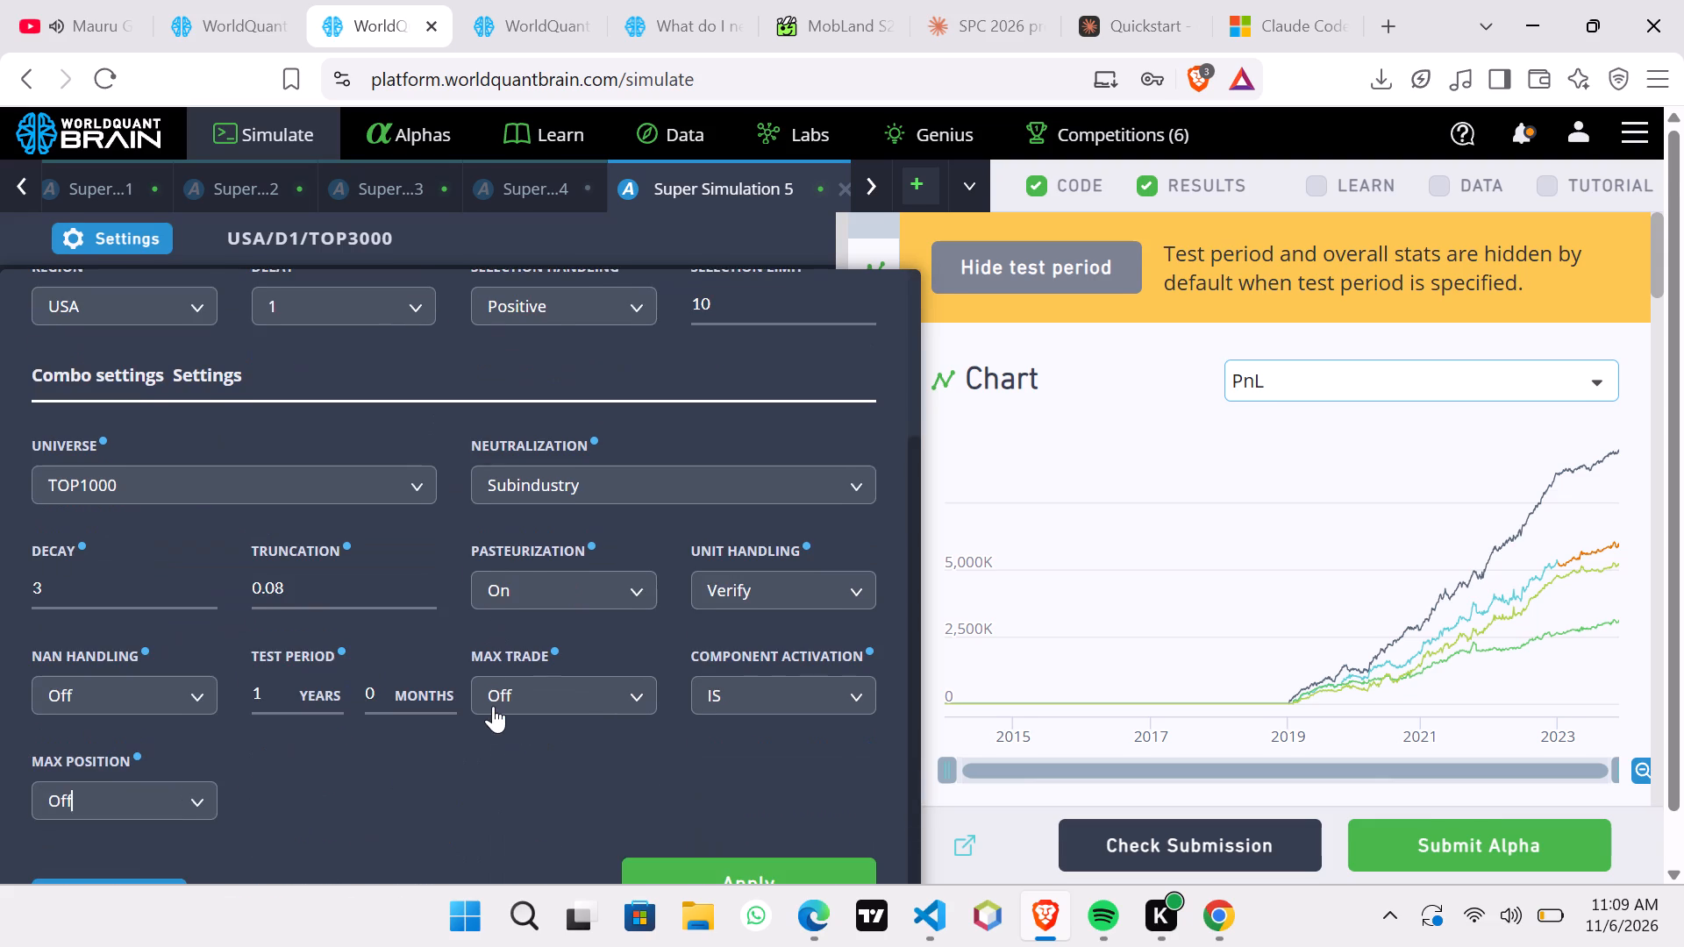
{"action": "scroll", "coordinate": [493, 706], "scroll_direction": "down", "scroll_amount": 1}
{"action": "left_click", "coordinate": [712, 809]}
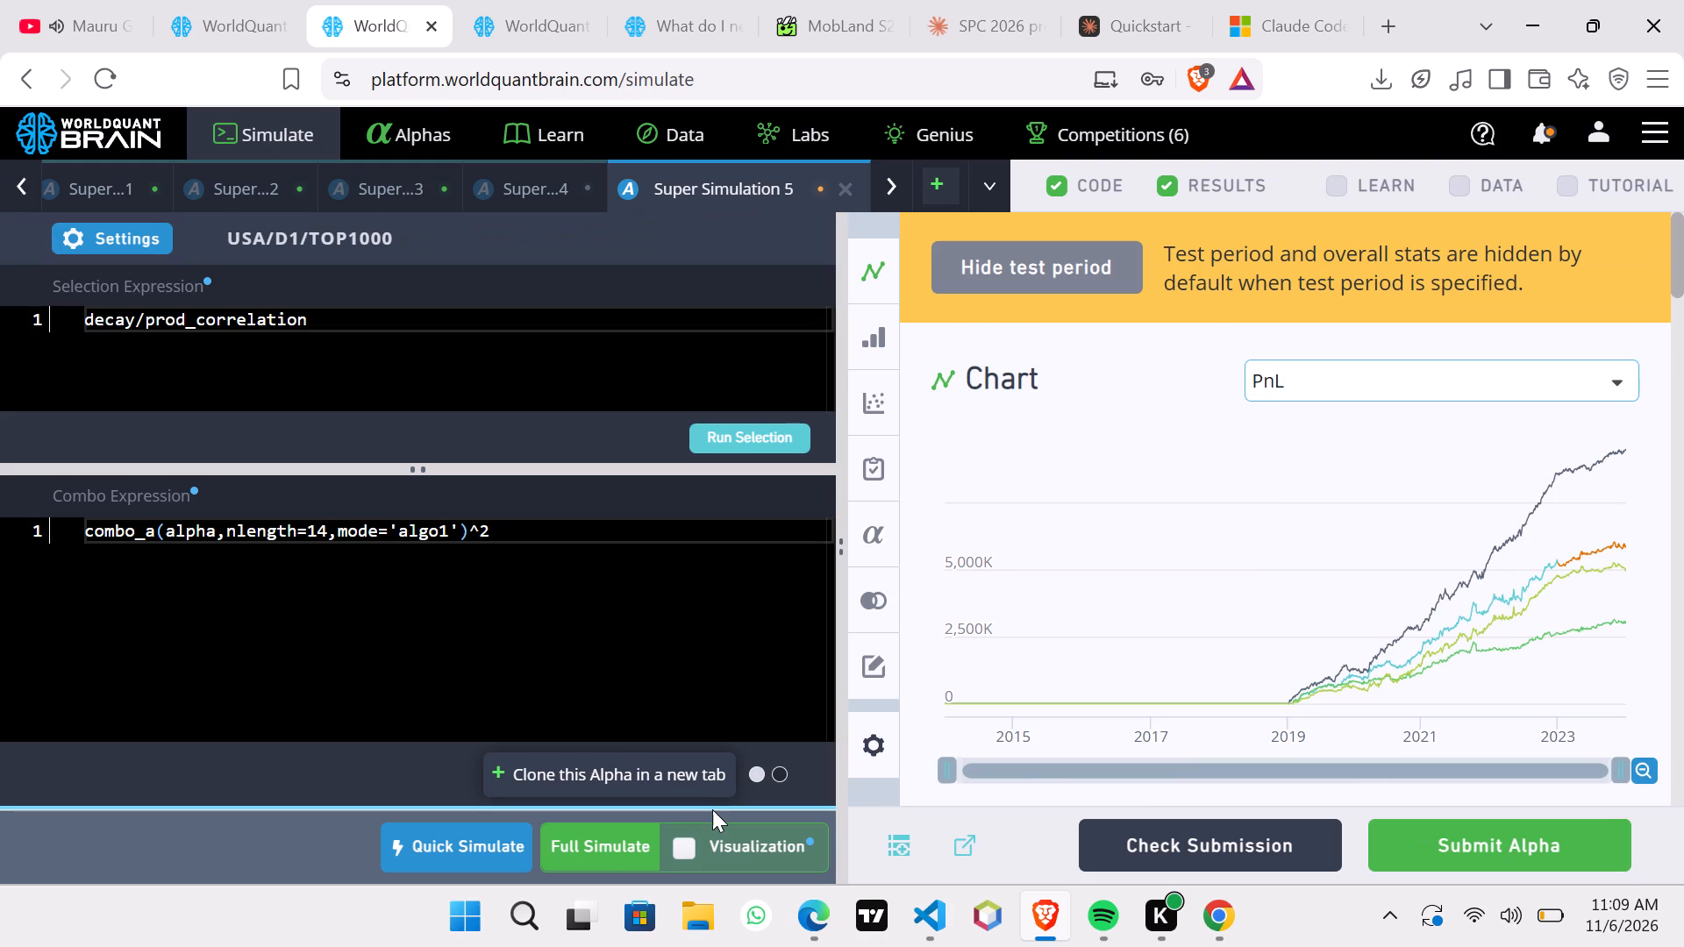
{"action": "left_click", "coordinate": [633, 839]}
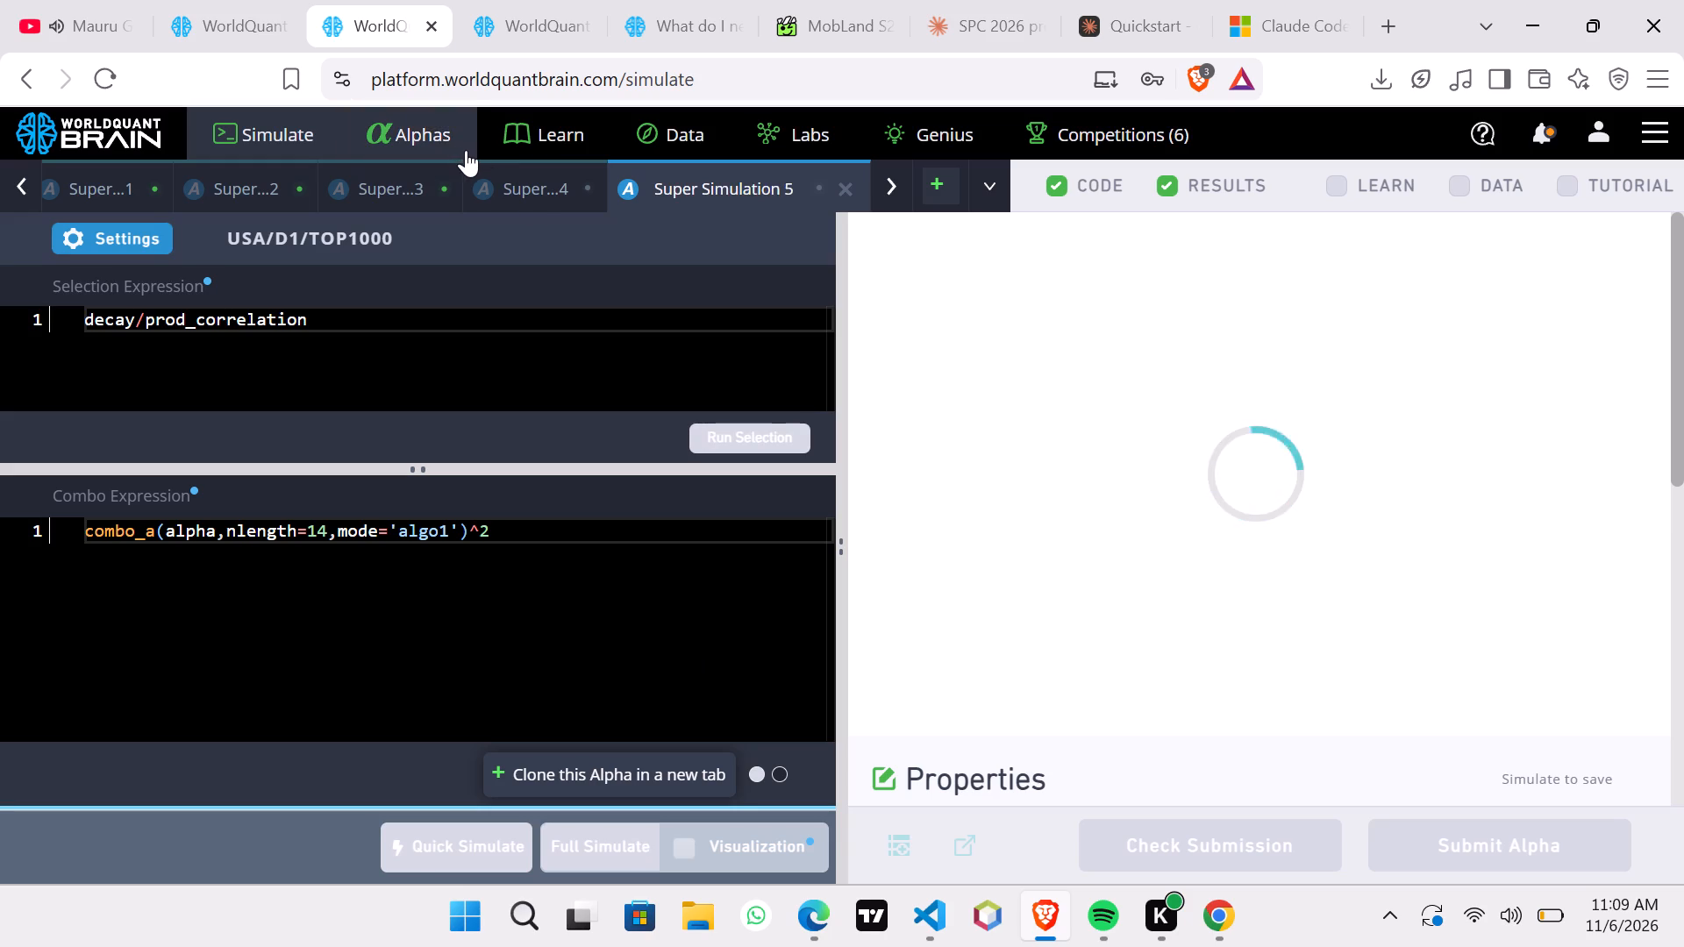
Switch to YouTube and rewind the playing PACKE (Remix) video to about 0:10.
{"action": "left_click", "coordinate": [82, 14]}
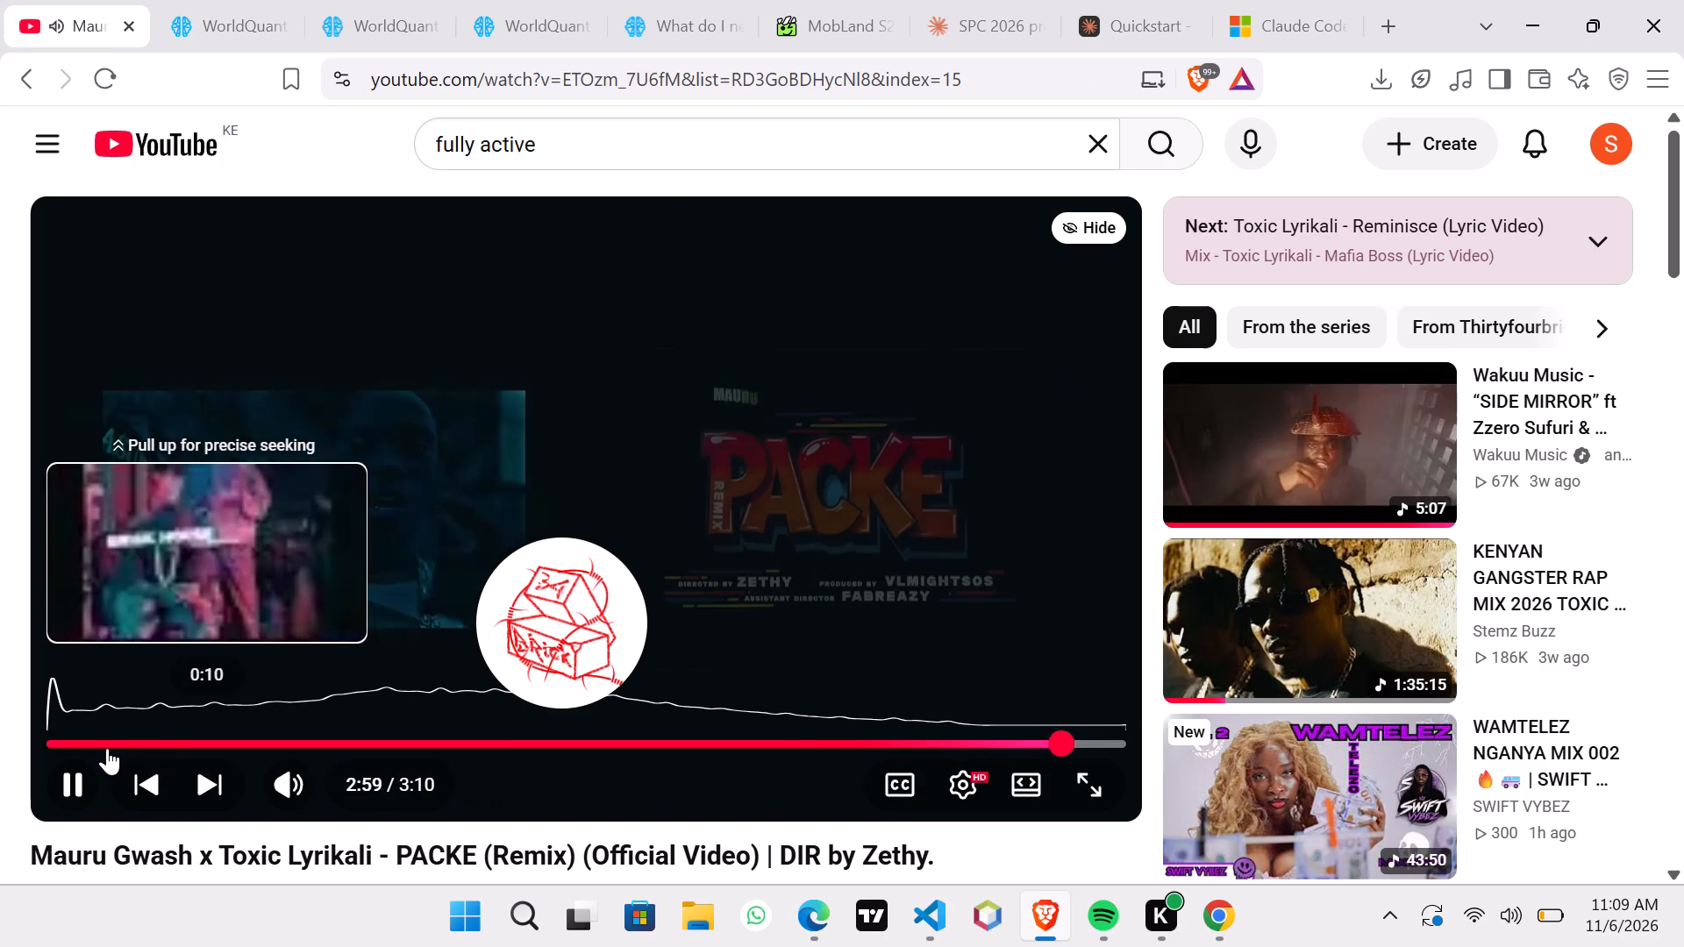
{"action": "left_click", "coordinate": [107, 748]}
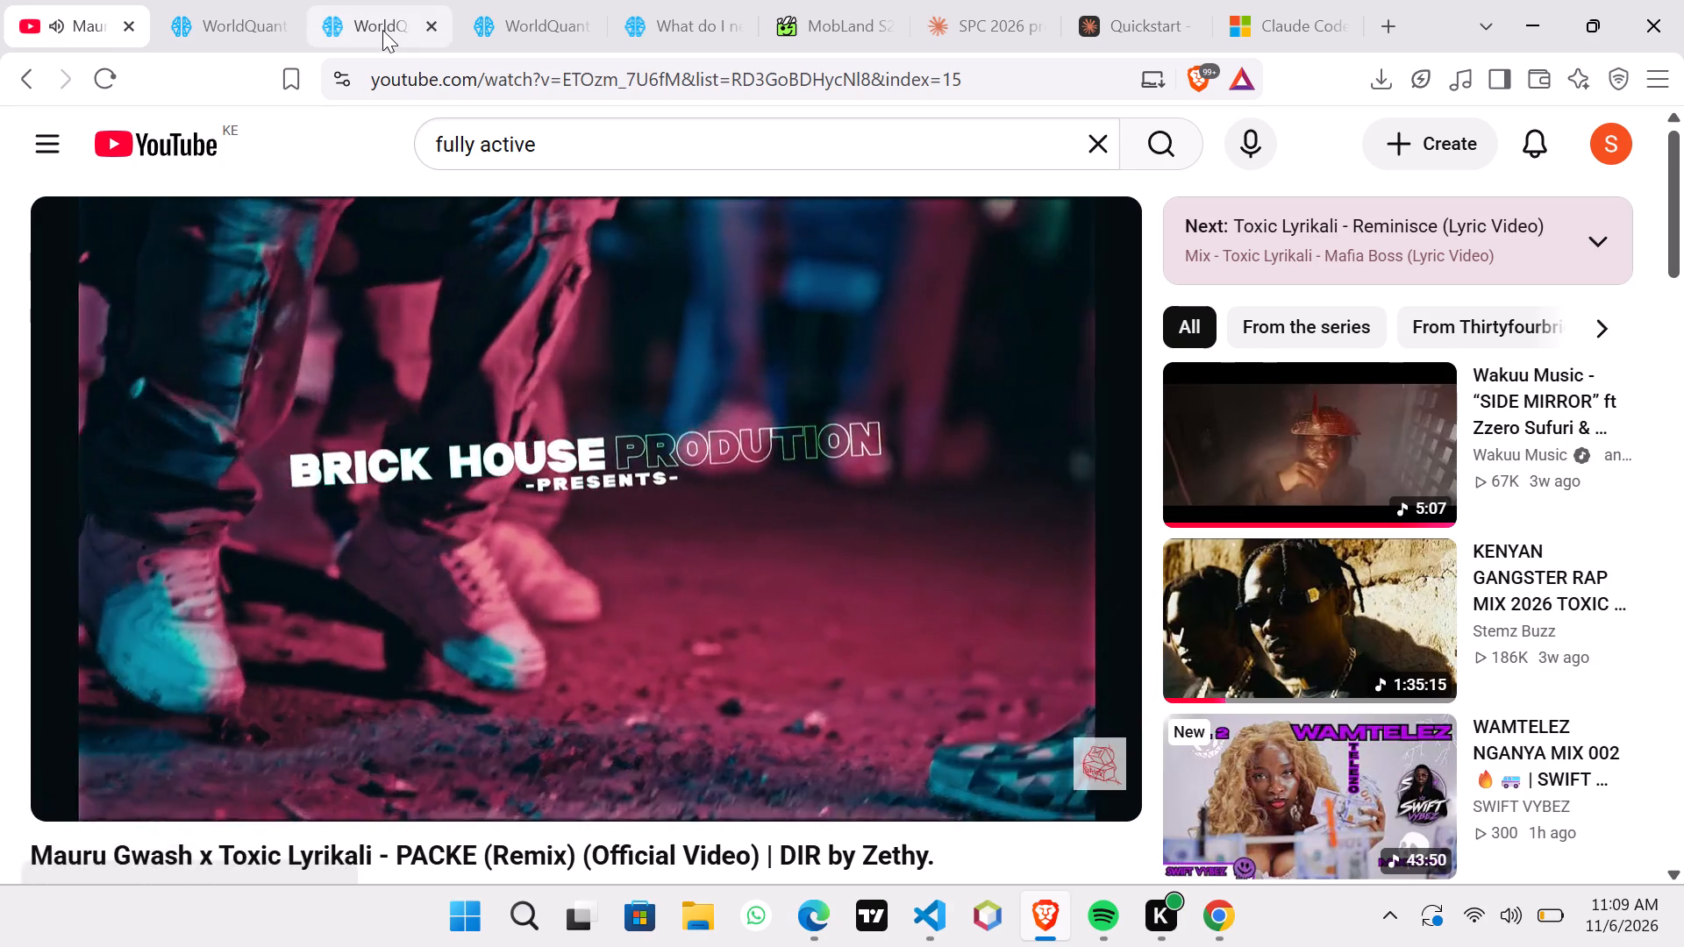
Return to WorldQuant BRAIN and check the progress of Super Simulation 5 and Simulation 19, and the submission status of Simulation 21.
{"action": "left_click", "coordinate": [382, 30]}
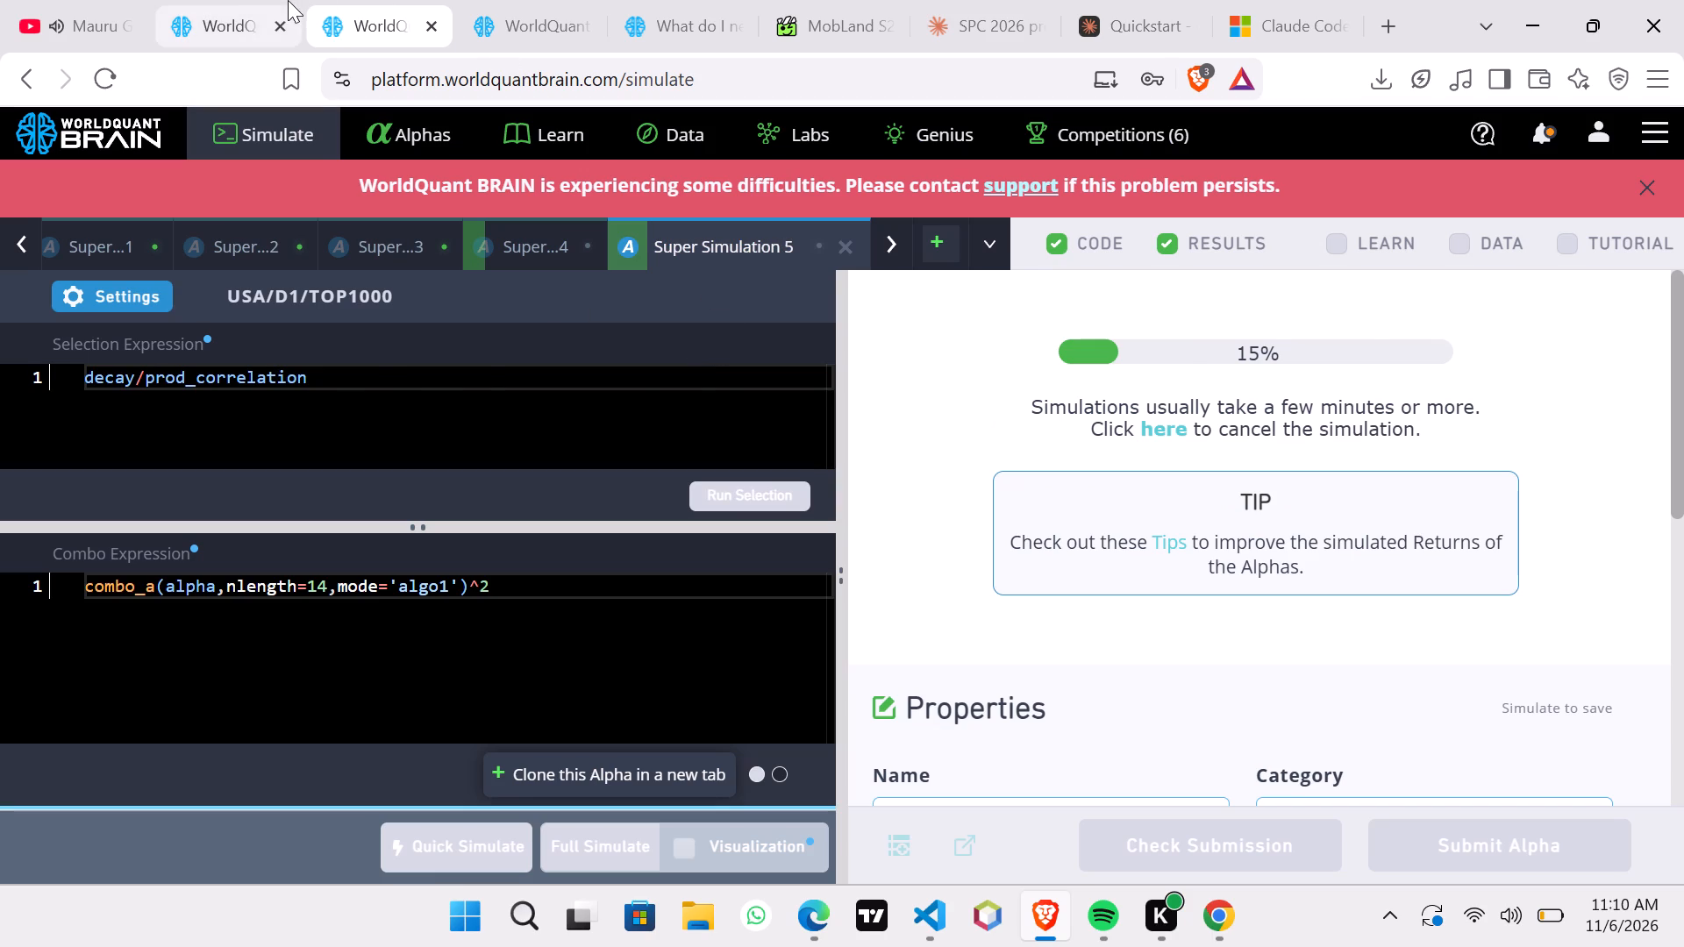
{"action": "left_click", "coordinate": [250, 4]}
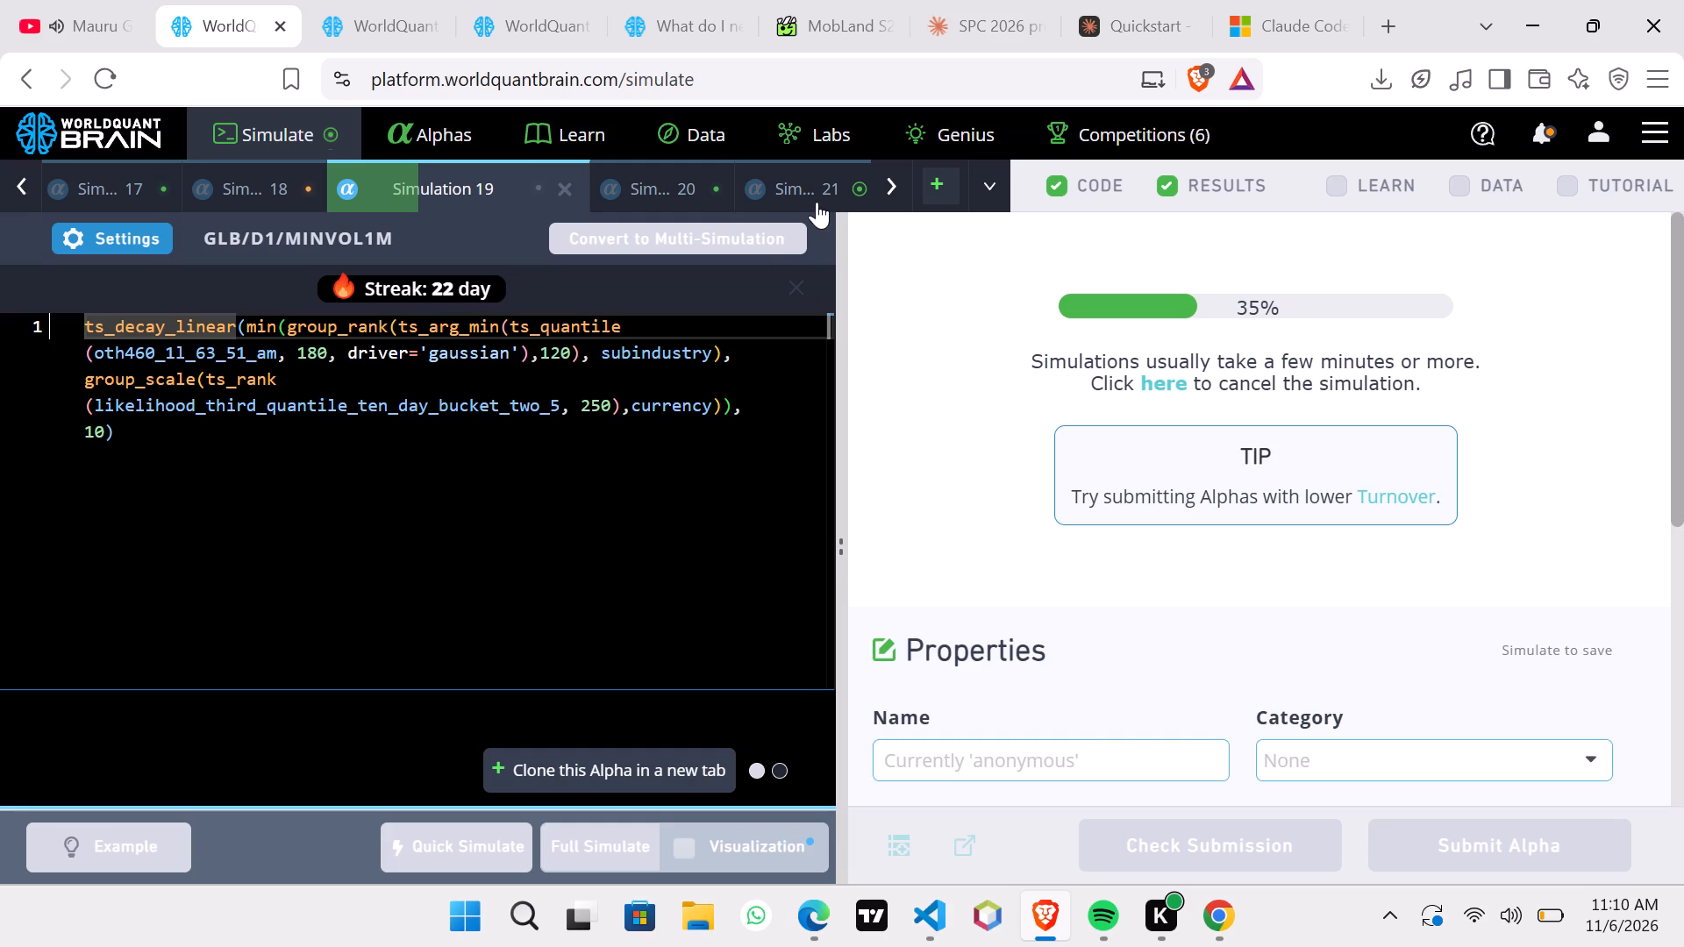
{"action": "left_click", "coordinate": [817, 202]}
{"action": "left_click", "coordinate": [816, 199]}
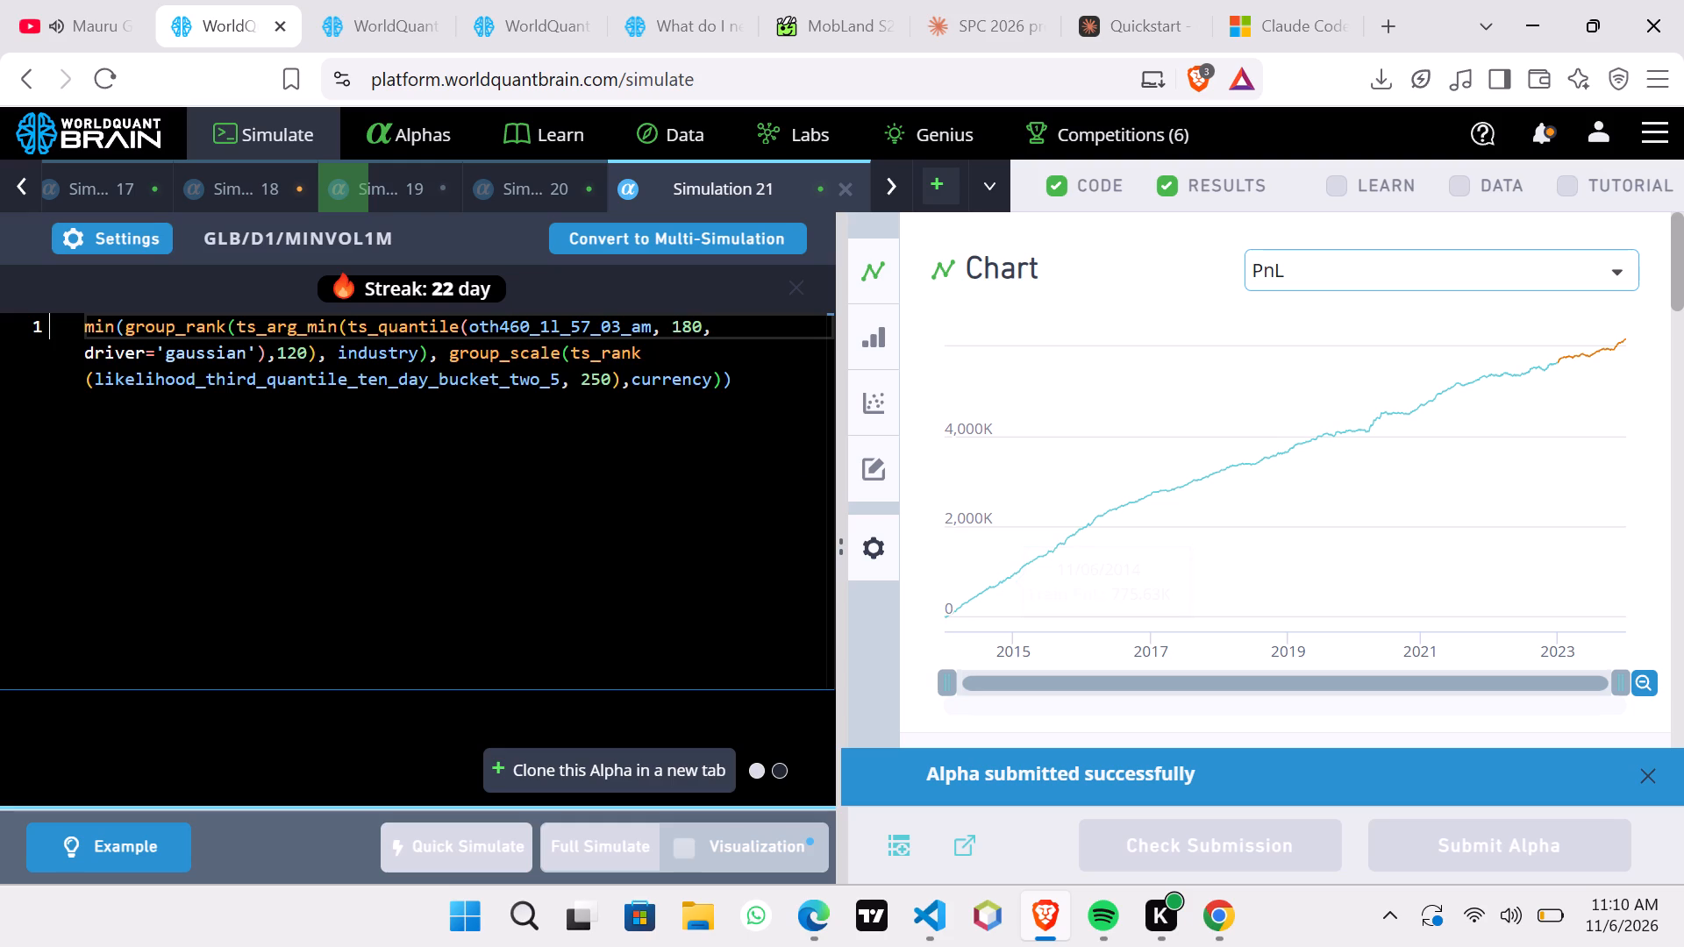
{"action": "left_click", "coordinate": [375, 191]}
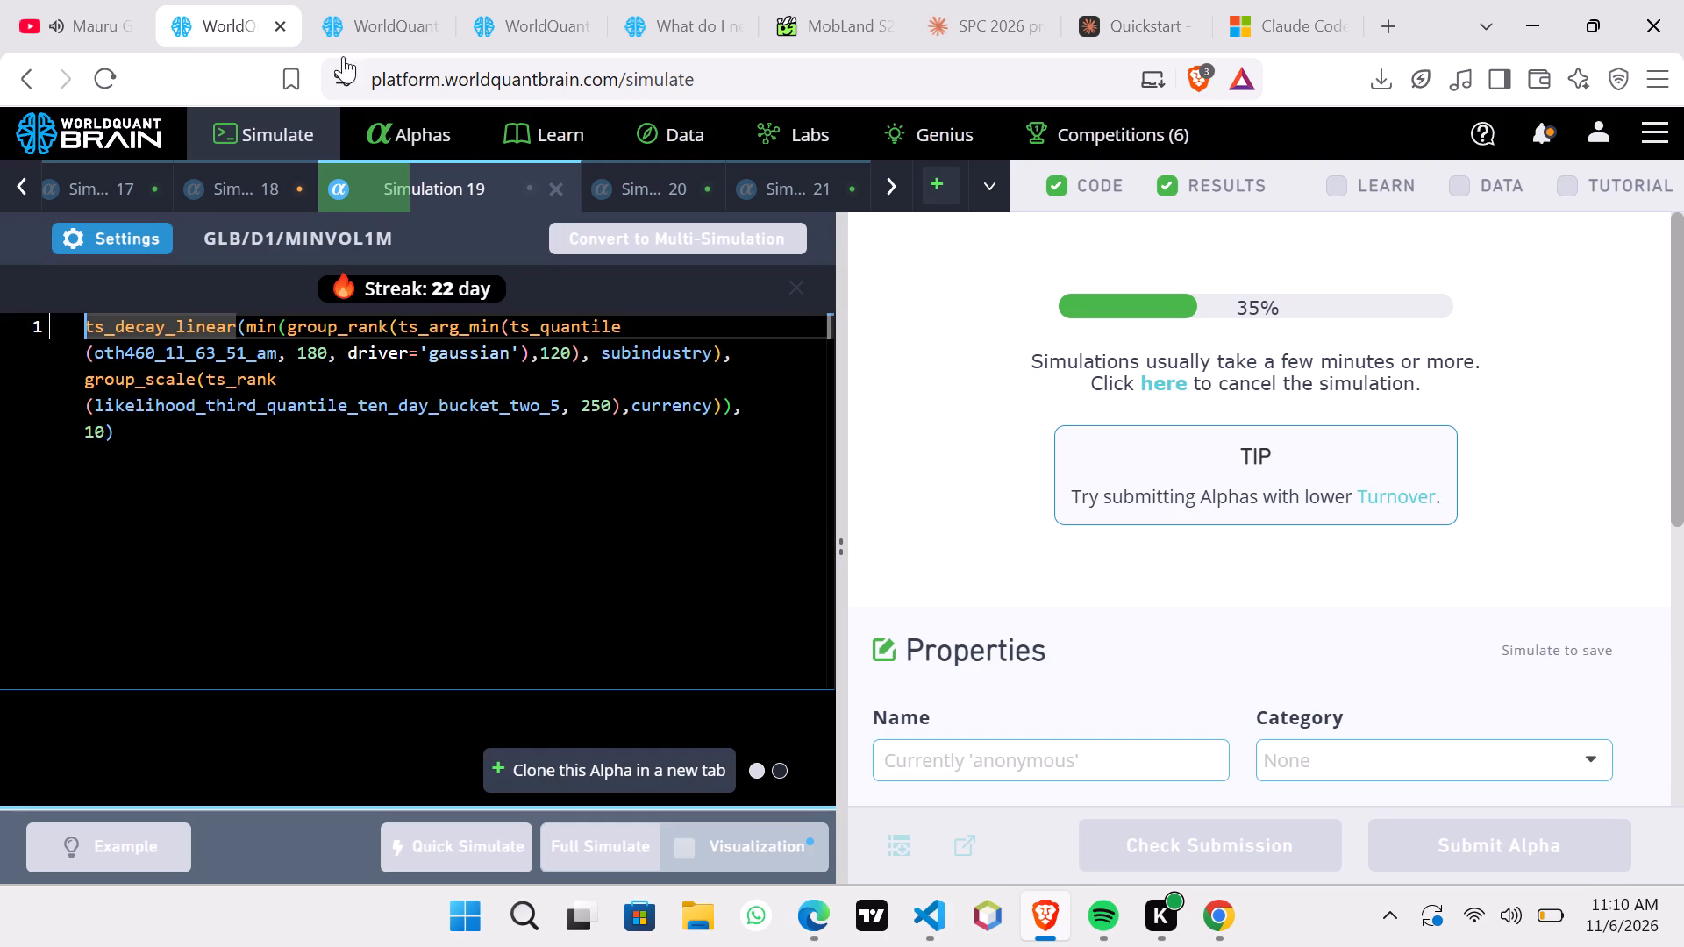
{"action": "left_click", "coordinate": [370, 0]}
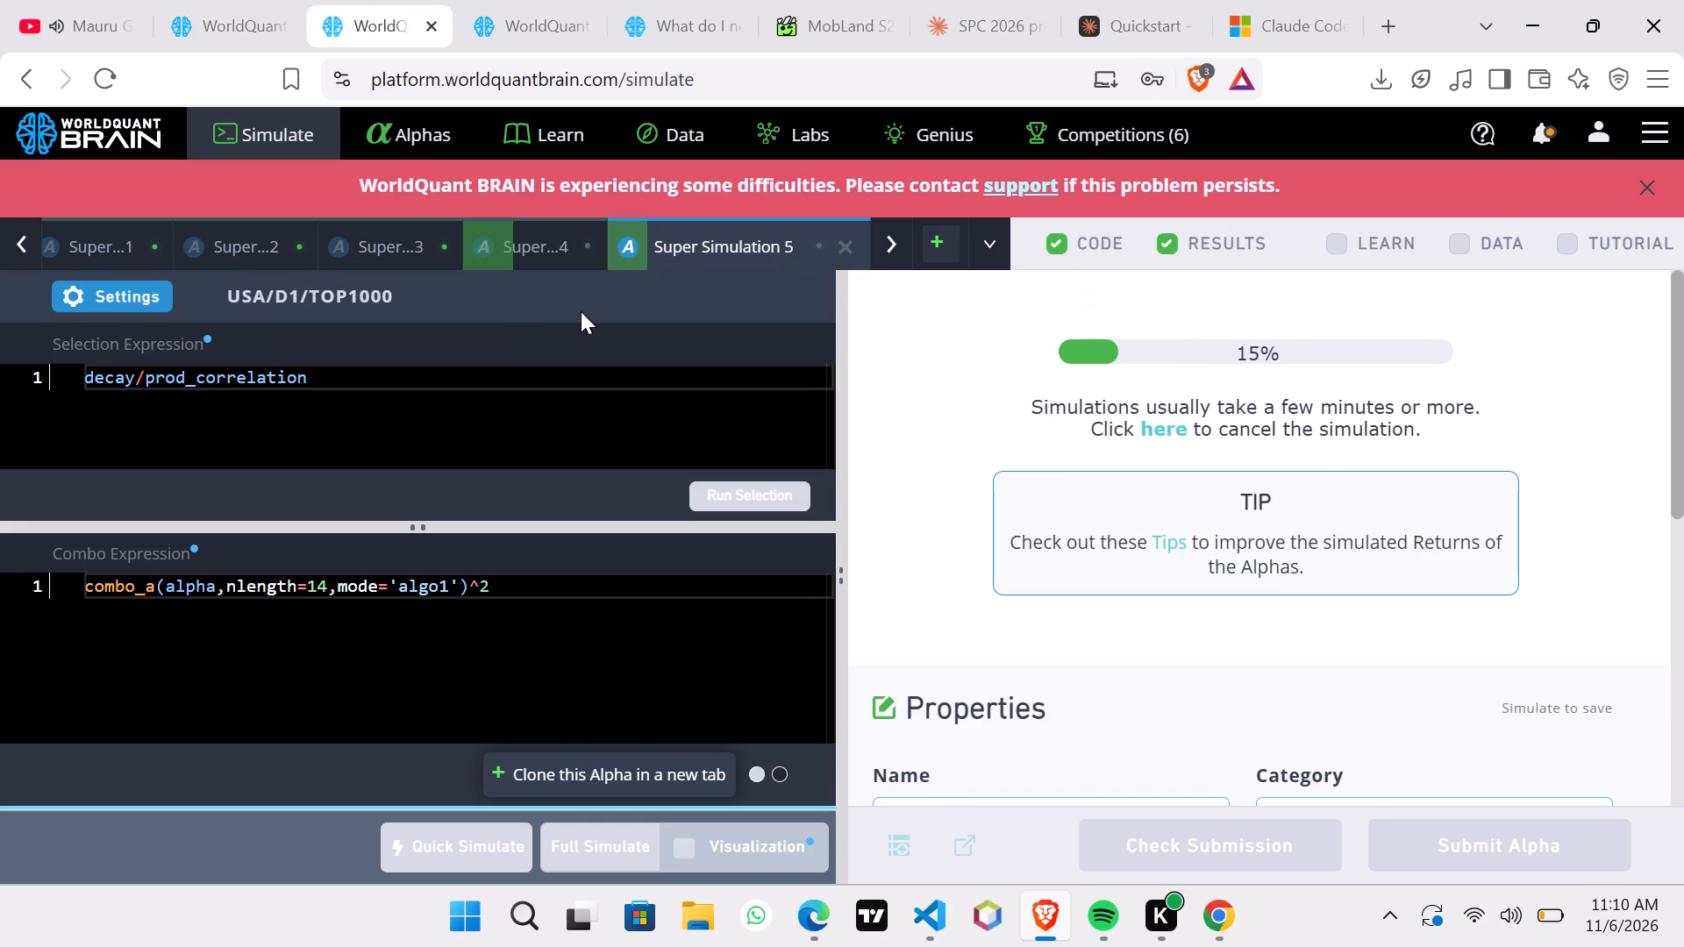
{"action": "left_click", "coordinate": [189, 0]}
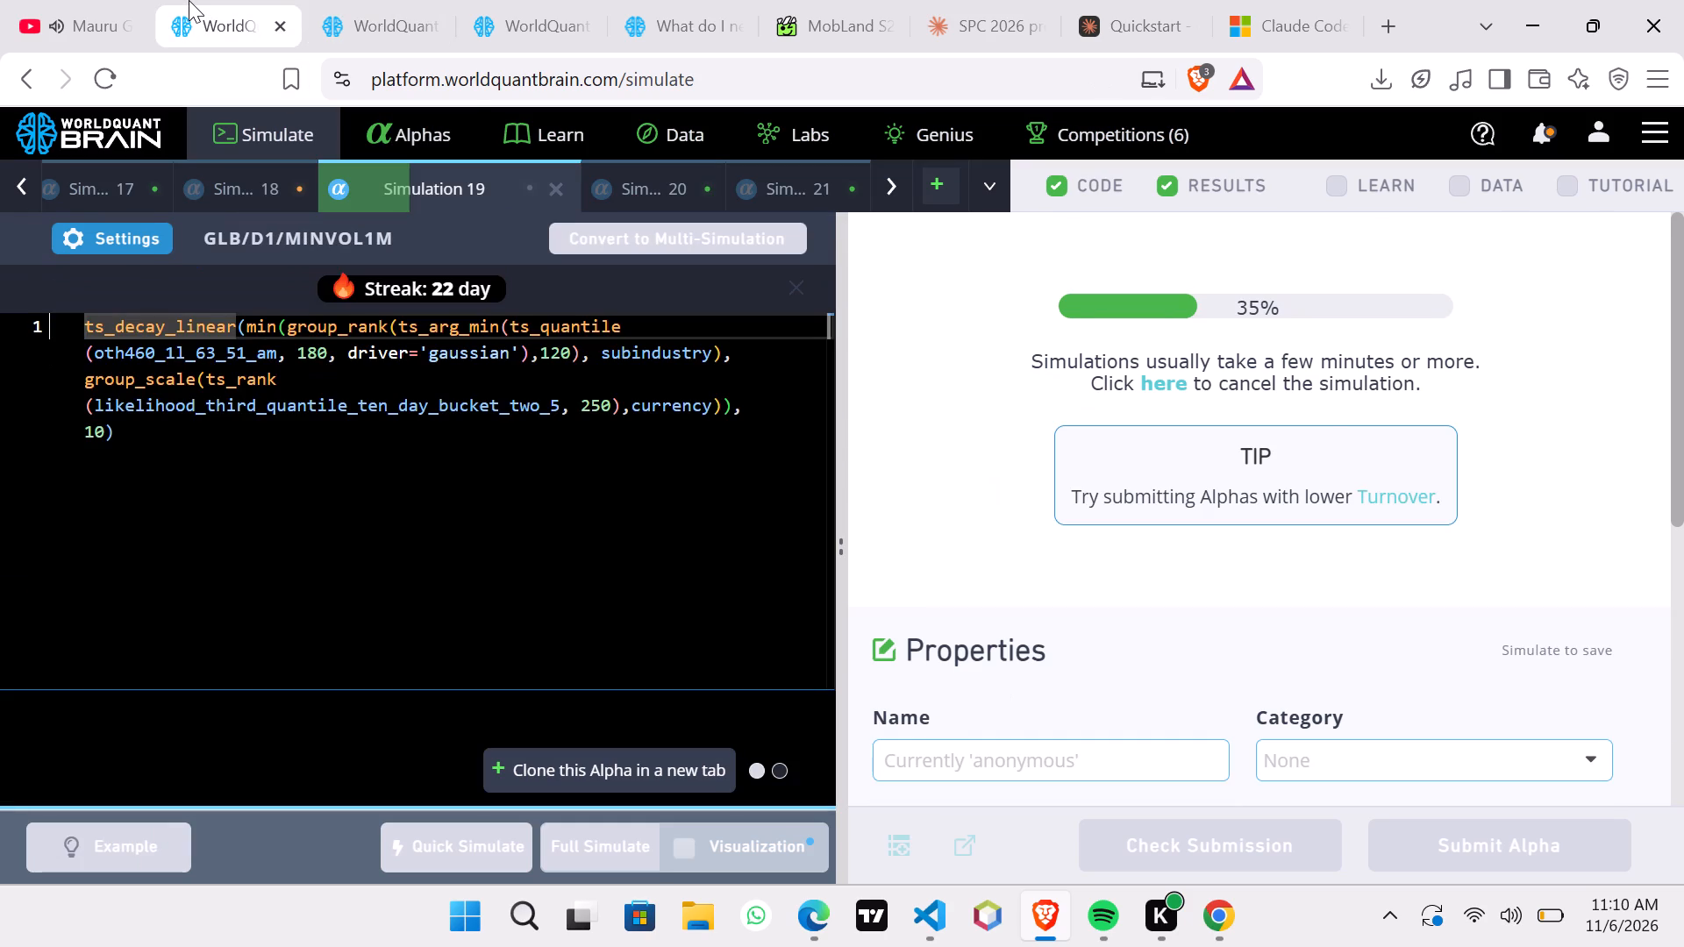